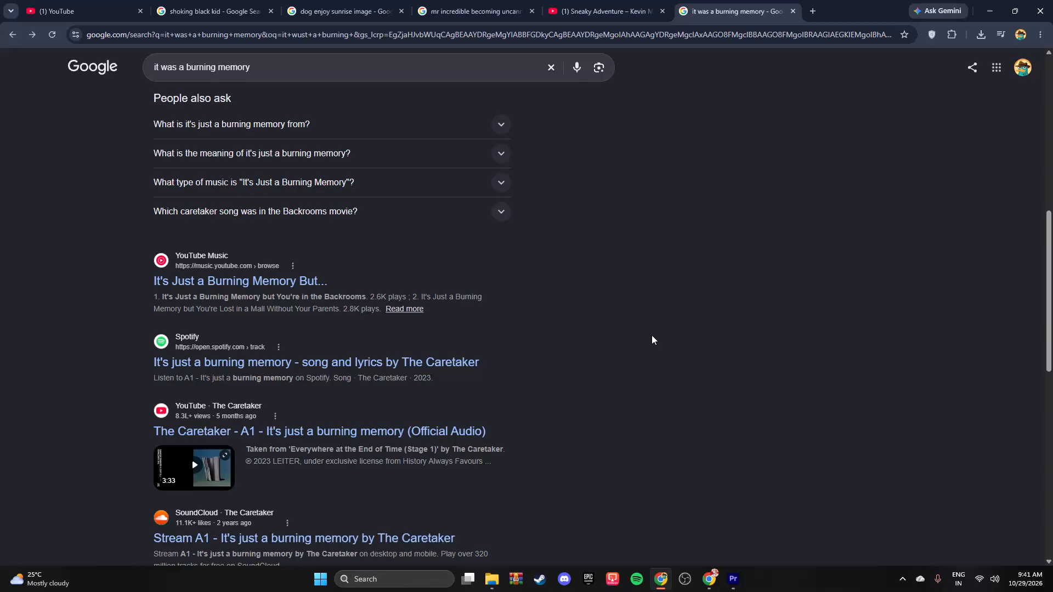
Switch to the other Chrome window and open the Sneaky Adventure – Kevin MacLeod video from YouTube's watch history.
left_click(631, 0)
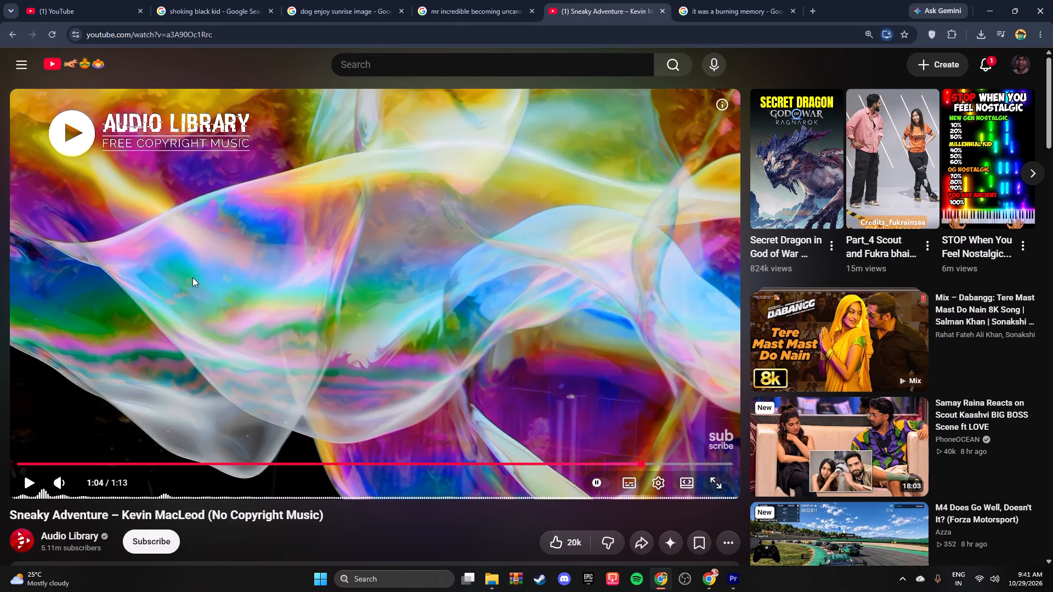
scroll(198, 392, "down", 4)
scroll(202, 373, "up", 4)
scroll(663, 298, "up", 3)
left_click(707, 580)
left_click(285, 10)
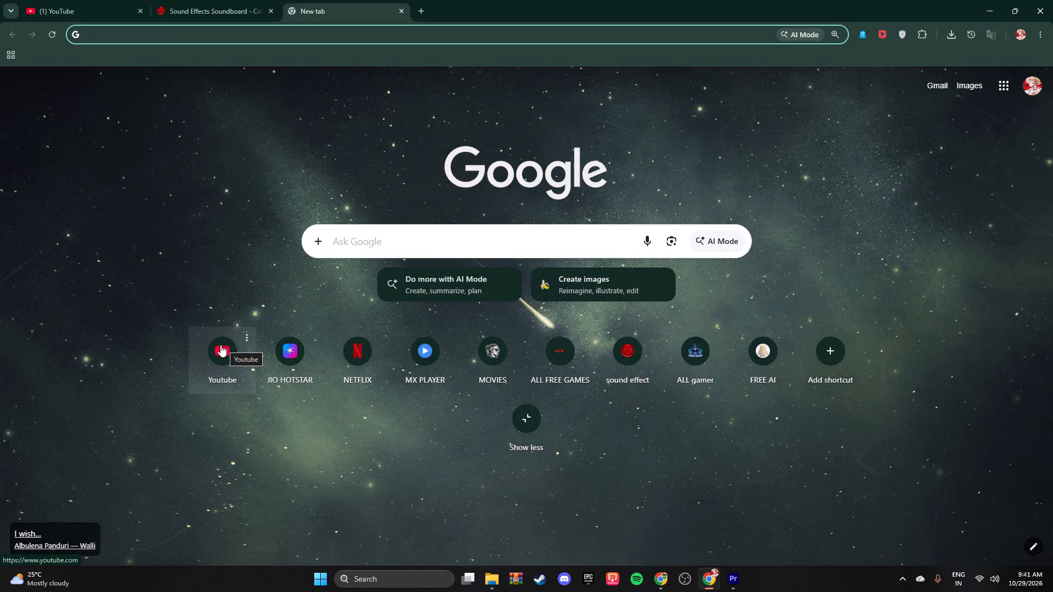
left_click(220, 345)
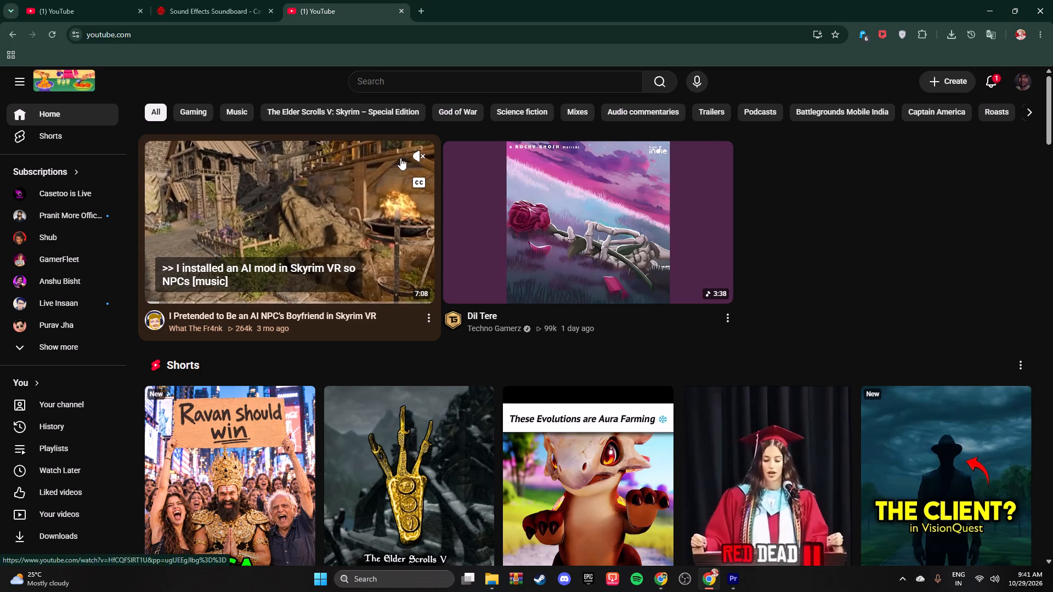
left_click(415, 154)
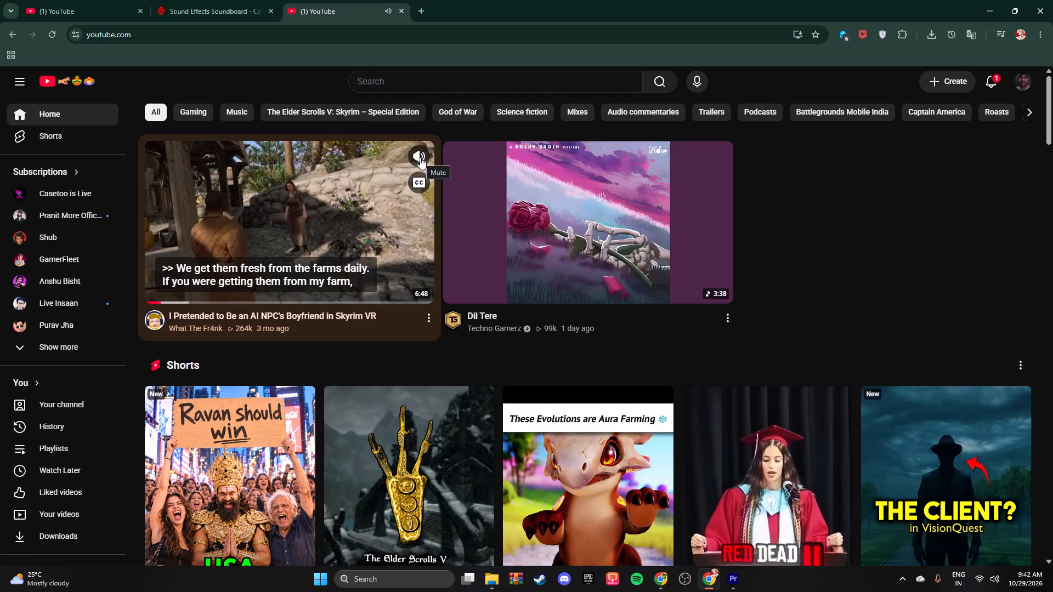
left_click(420, 157)
left_click(55, 429)
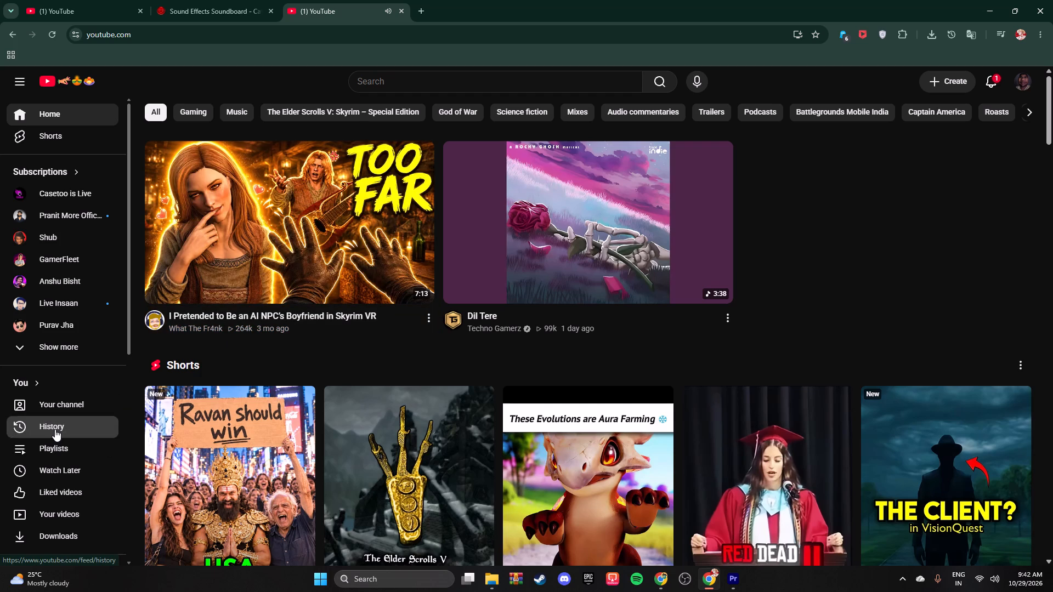
scroll(265, 415, "down", 2)
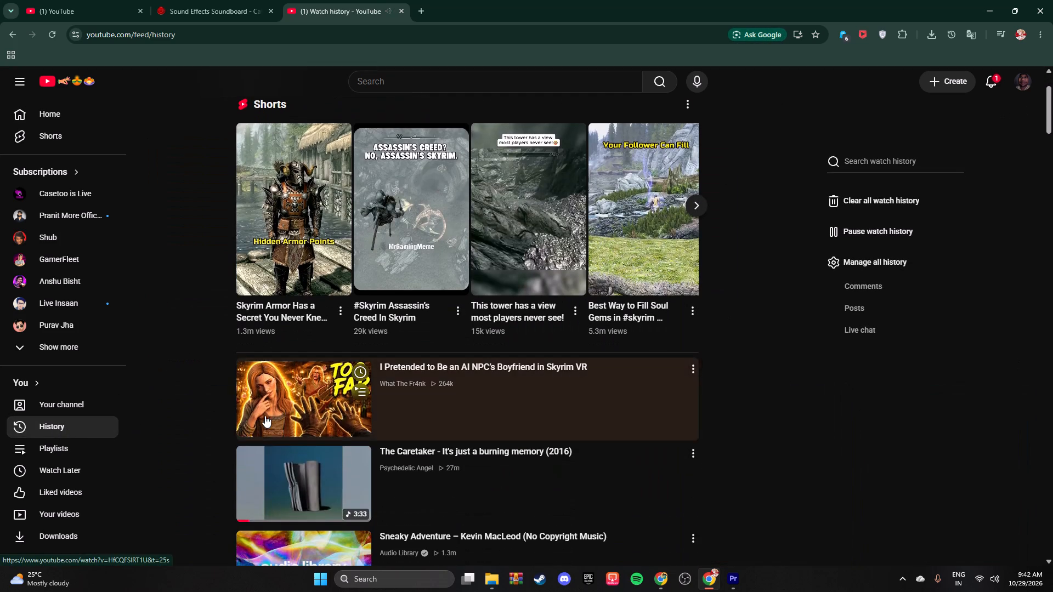
scroll(273, 416, "down", 3)
left_click(290, 388)
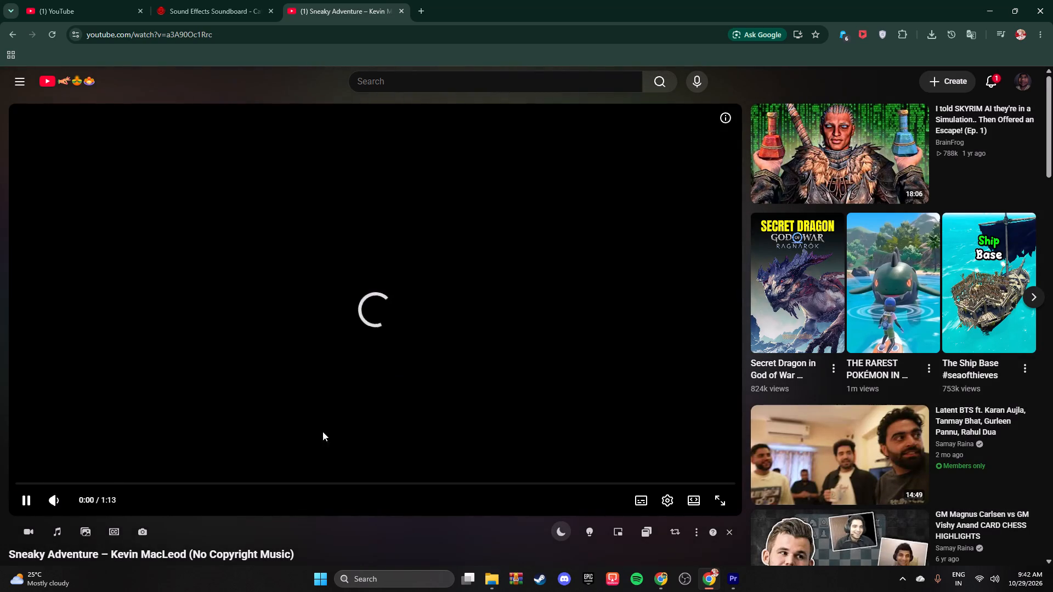
Download the Sneaky Adventure video as a 720p MP4 into the Videos folder, keeping the suggested file name.
left_click(31, 532)
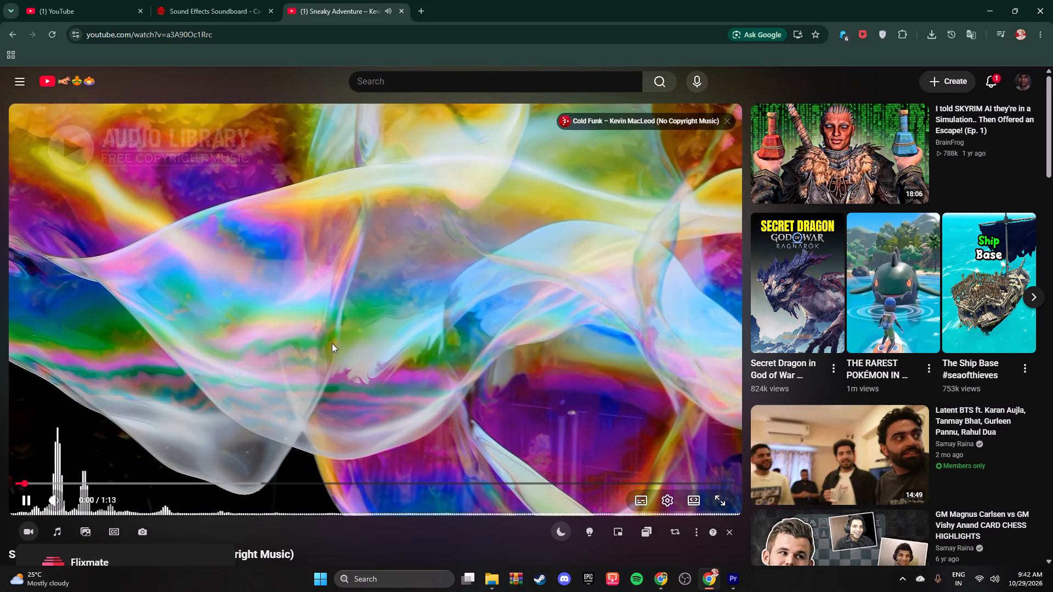
left_click(332, 341)
scroll(286, 335, "down", 4)
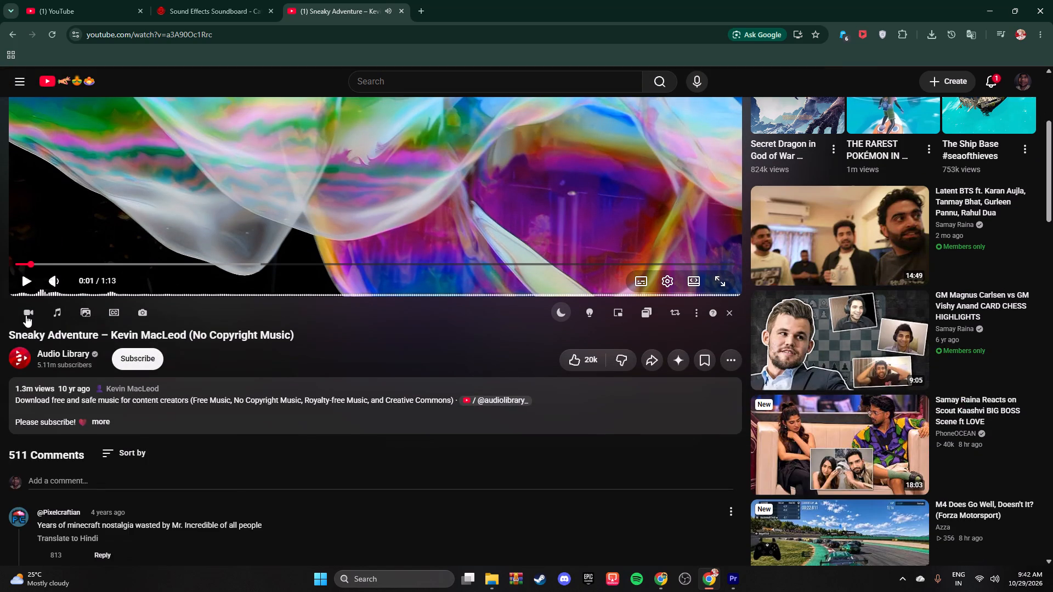
left_click(26, 315)
scroll(95, 475, "down", 1)
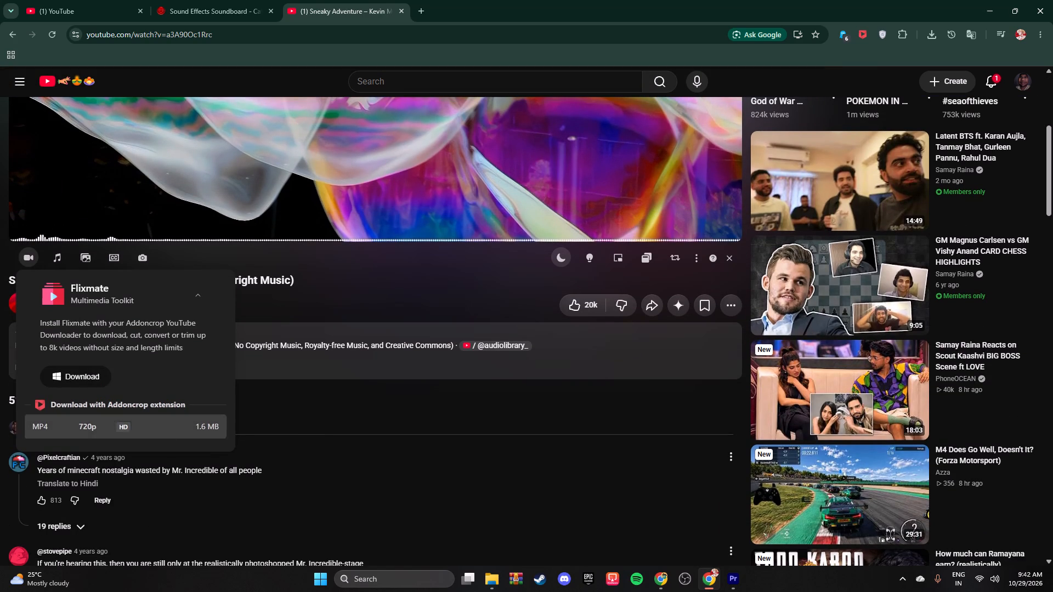
left_click(115, 425)
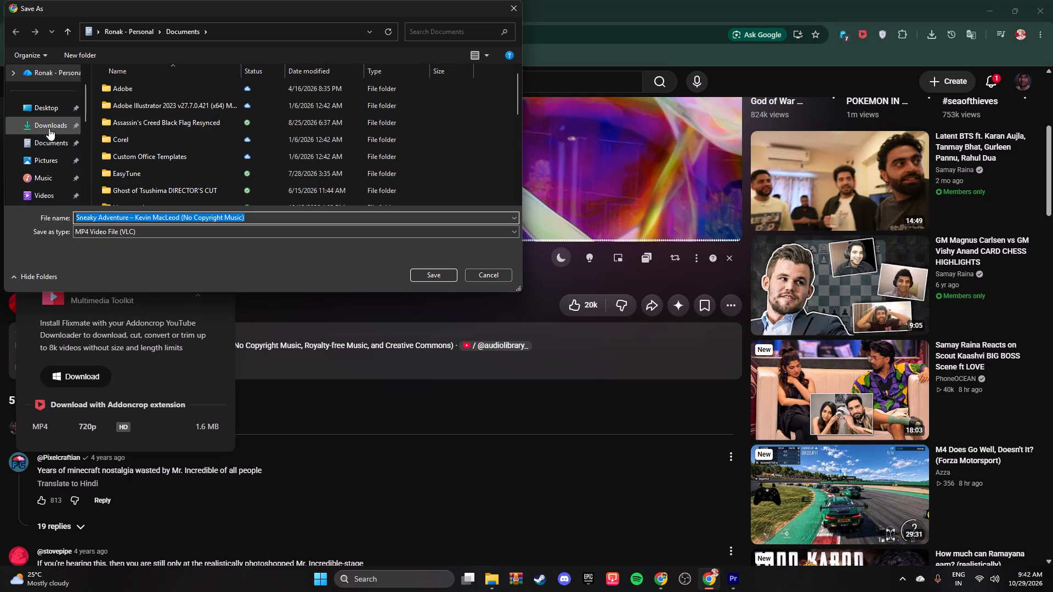
left_click(46, 160)
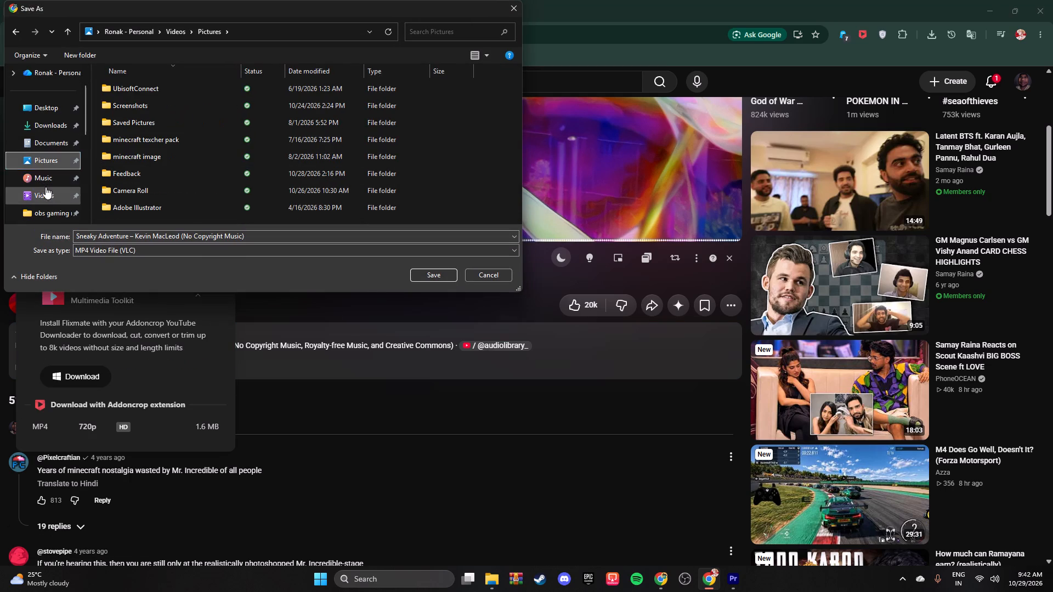
left_click(46, 187)
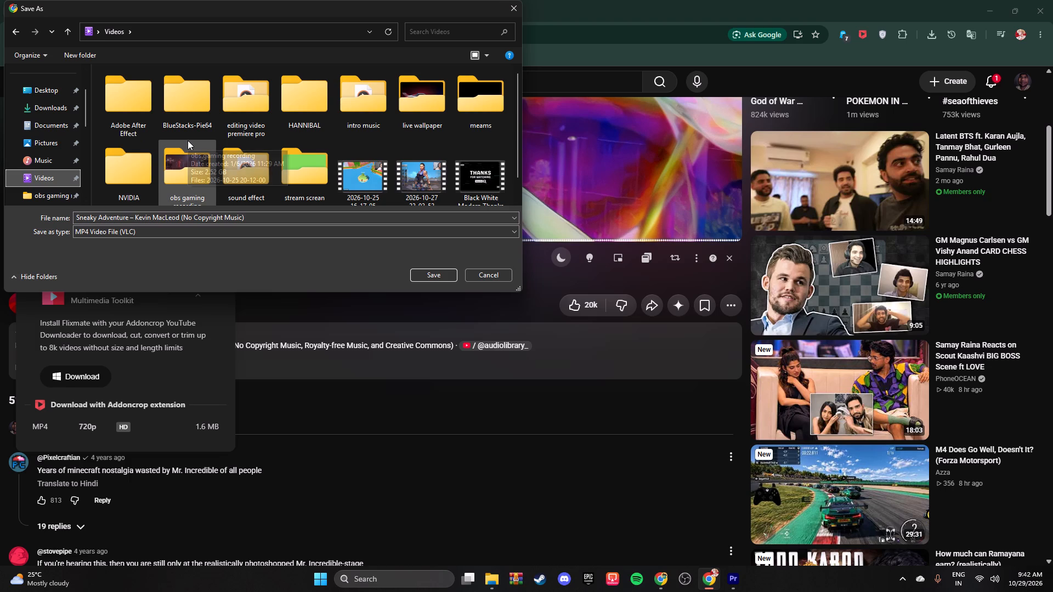
scroll(138, 155, "down", 3)
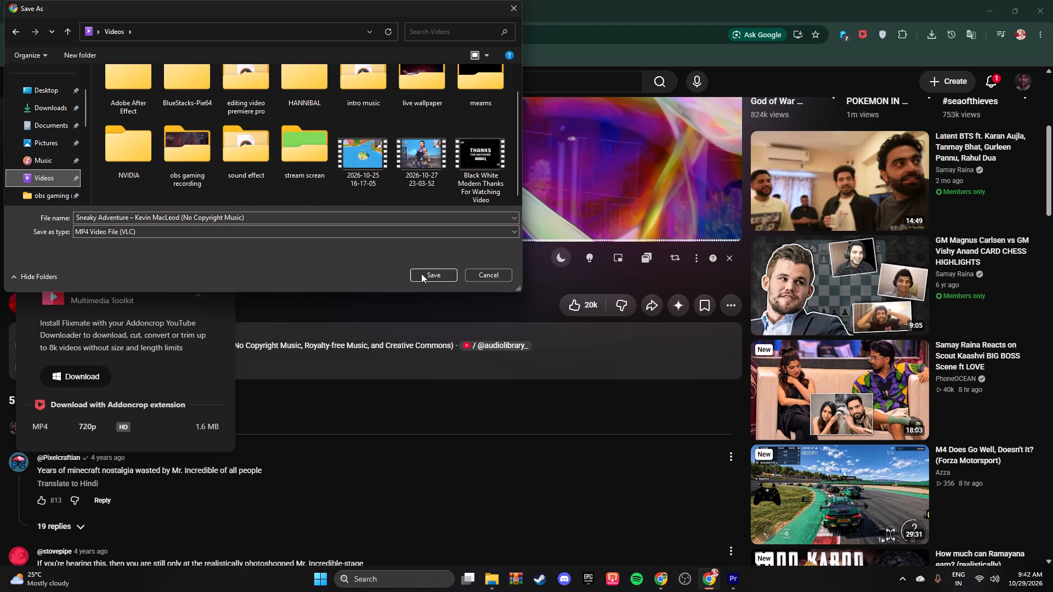
left_click(423, 275)
scroll(501, 144, "up", 3)
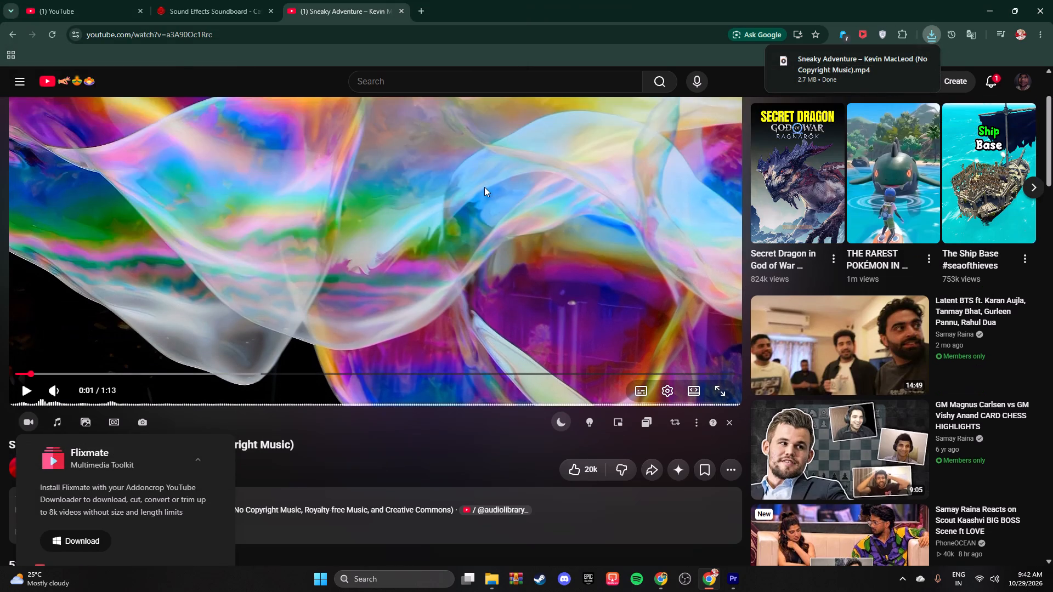
scroll(484, 187, "up", 7)
left_click(445, 280)
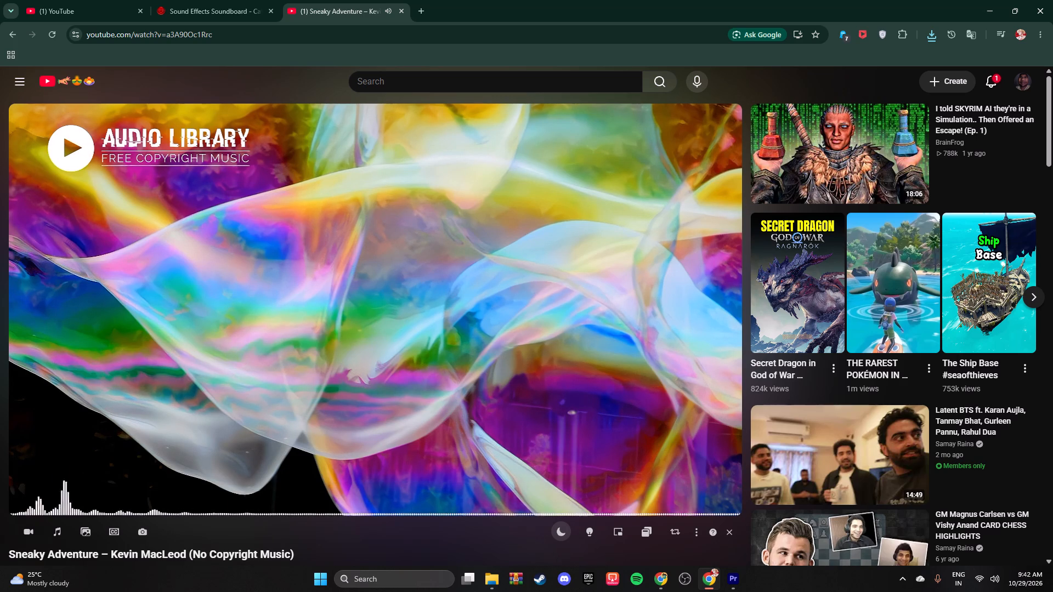
left_click(416, 291)
Switch to Premiere Pro and import the Sneaky Adventure video from the Videos folder into the project.
left_click(988, 0)
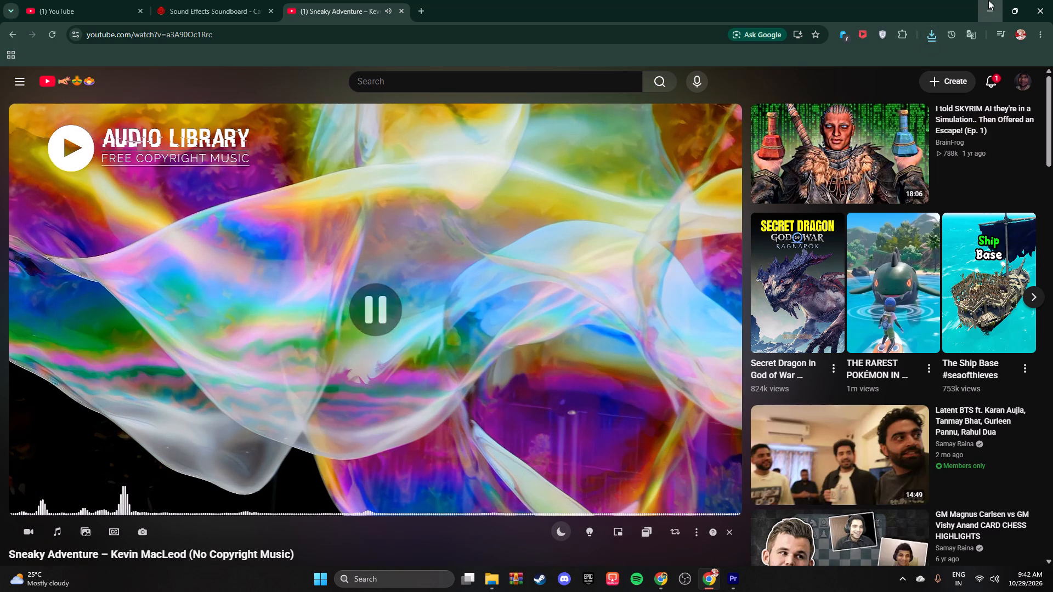
left_click(992, 8)
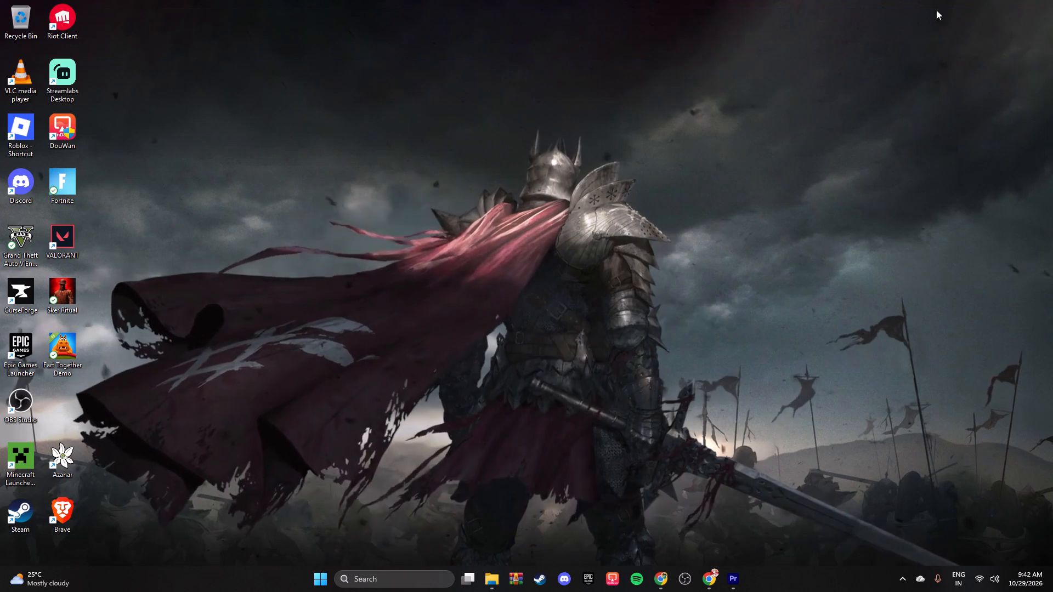
left_click(733, 582)
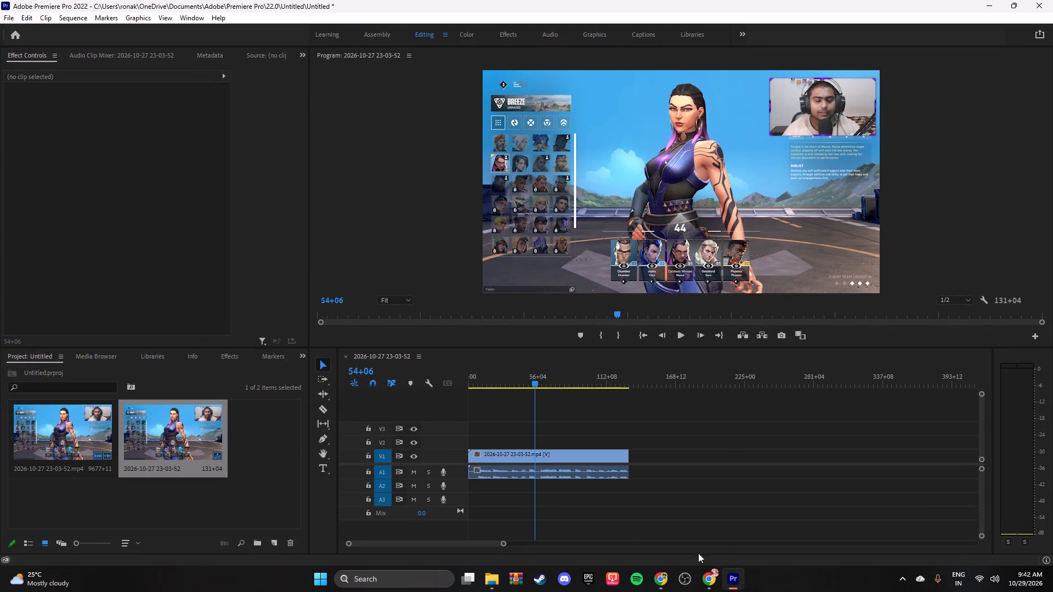
left_click_drag(534, 380, 377, 402)
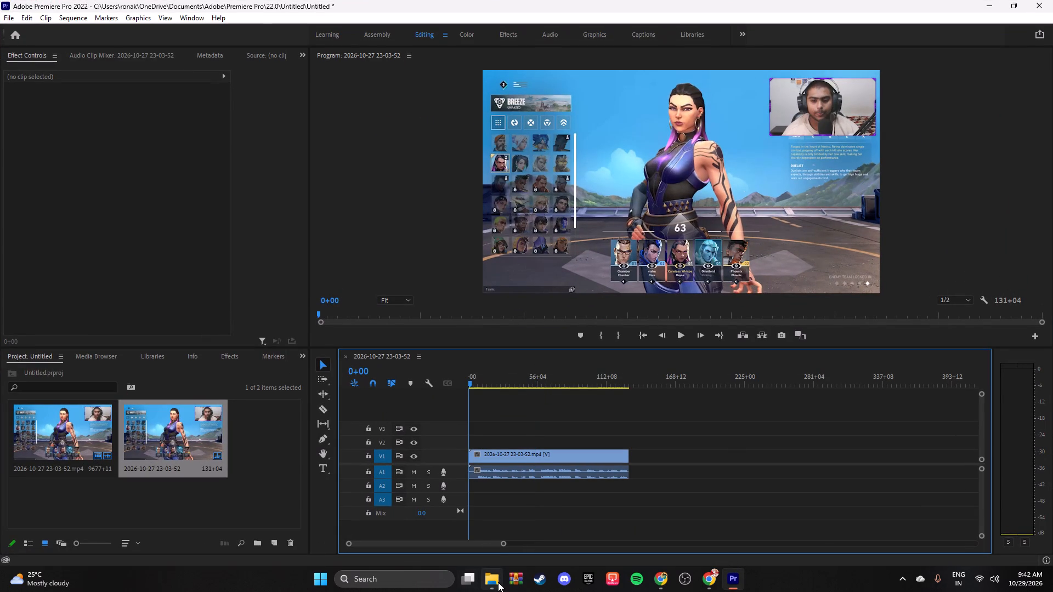
left_click(498, 582)
left_click_drag(369, 272, 73, 506)
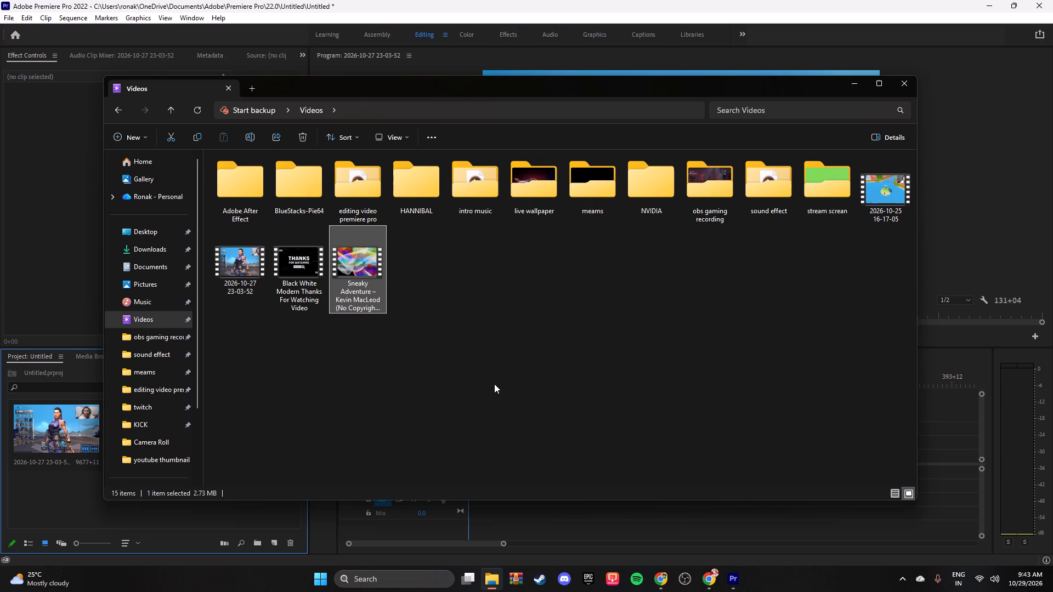
Import the surprised-black-kid, mr_incredible_becoming_uncanny_phase_3, dfambvn and dog-enjoying-a-sunset images from the Pictures folder into the project.
left_click_drag(502, 88, 733, 127)
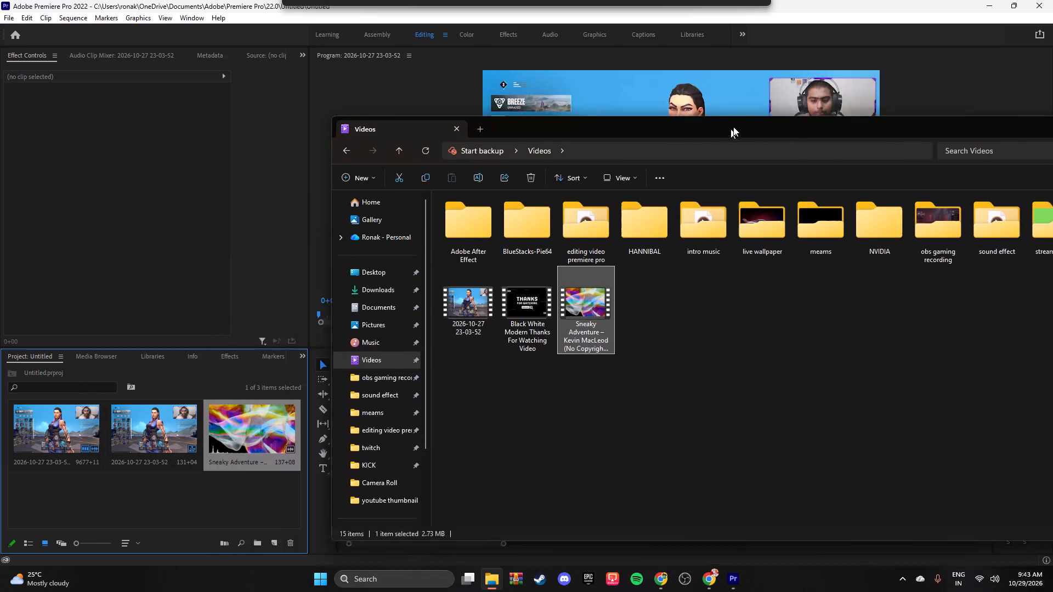
left_click_drag(733, 127, 581, 83)
left_click(240, 281)
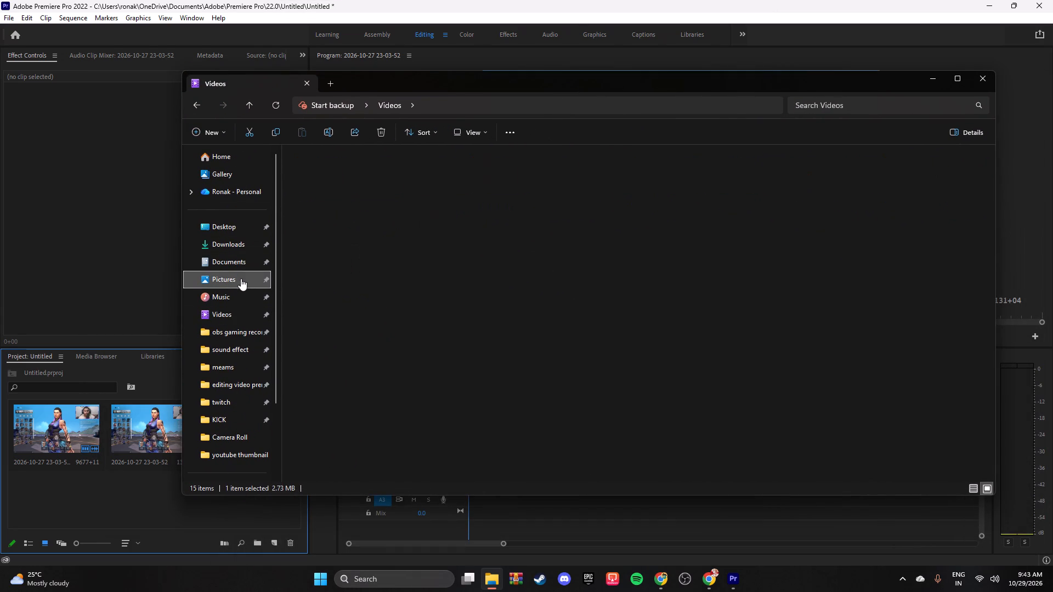
left_click_drag(494, 283, 386, 387)
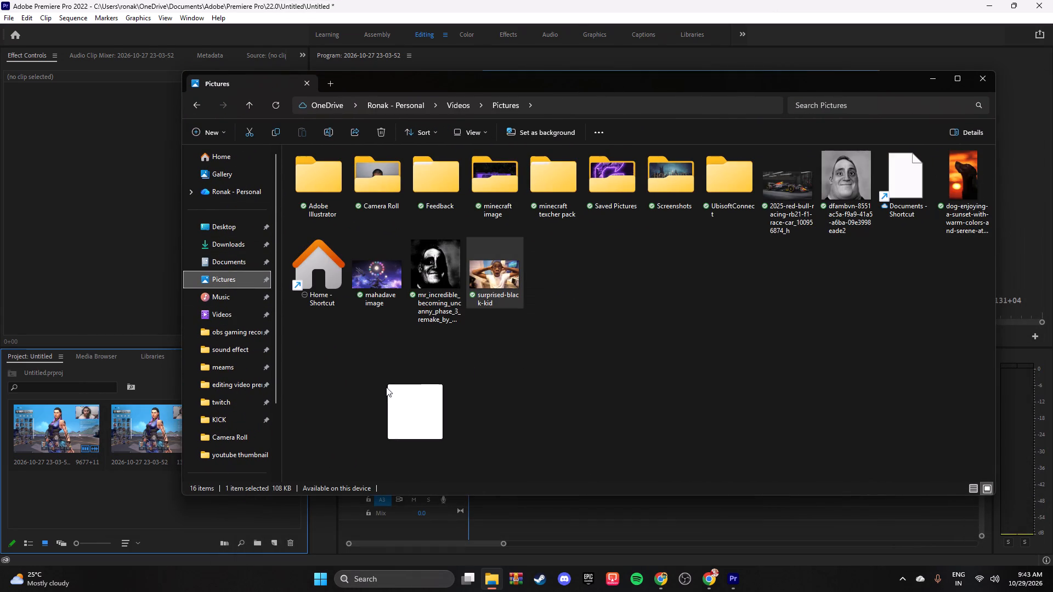
left_click_drag(386, 387, 100, 465)
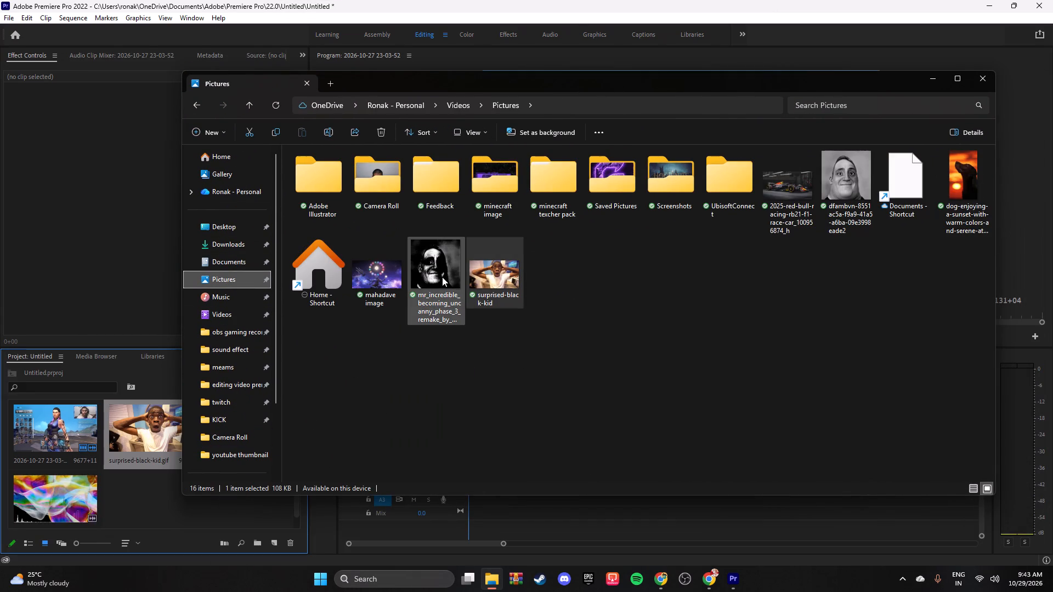
left_click_drag(440, 279, 146, 513)
left_click_drag(843, 181, 682, 325)
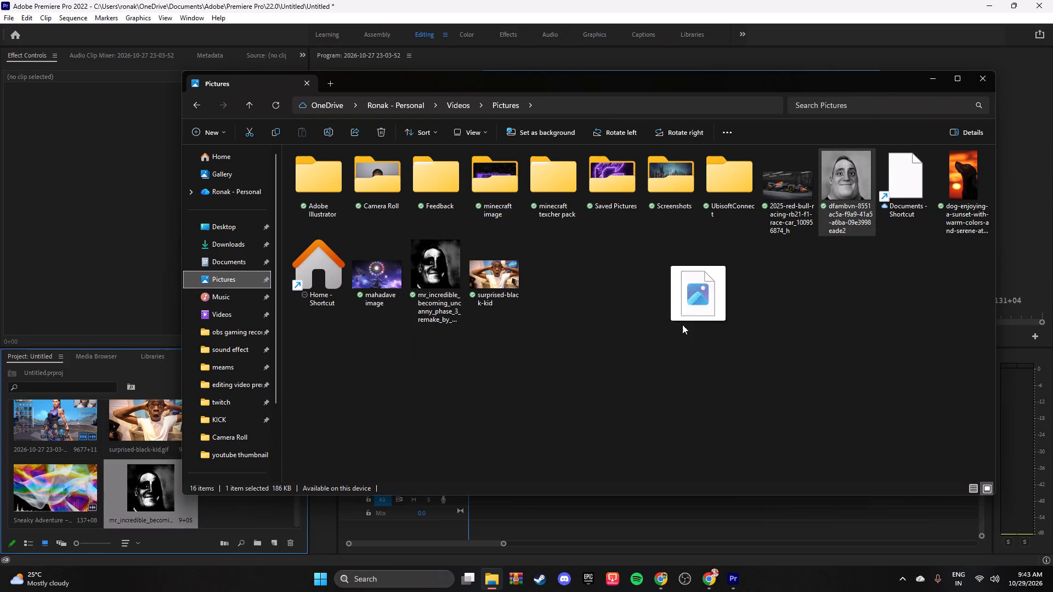
left_click_drag(682, 325, 229, 526)
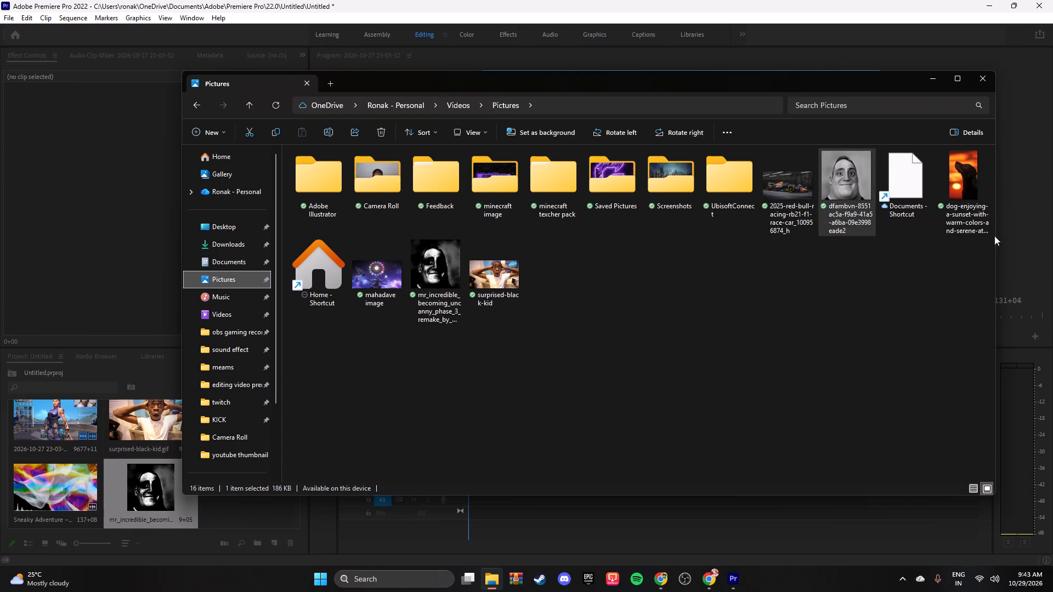
left_click_drag(958, 188, 117, 520)
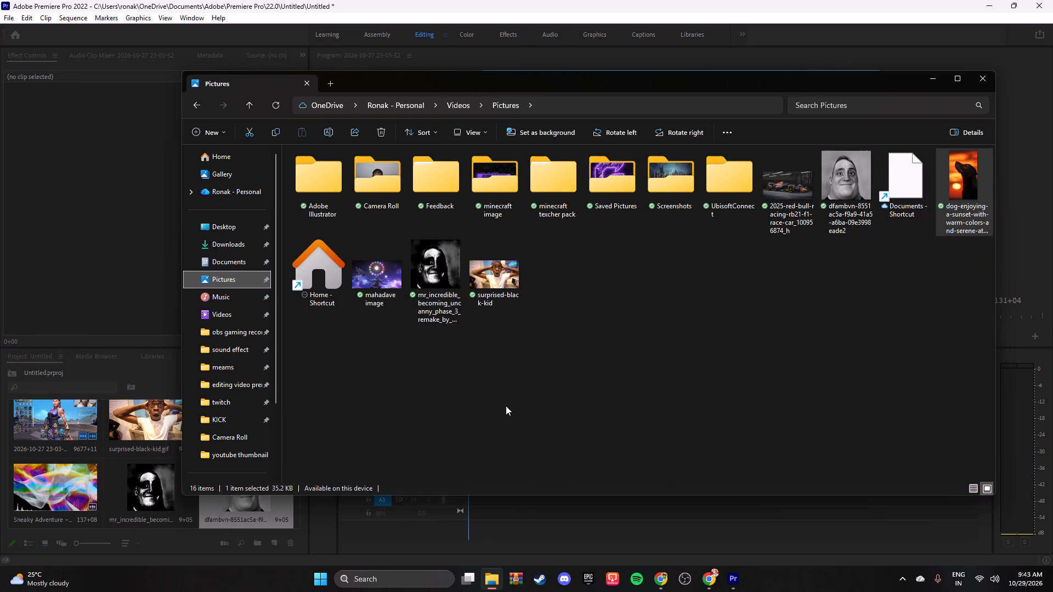
left_click(926, 79)
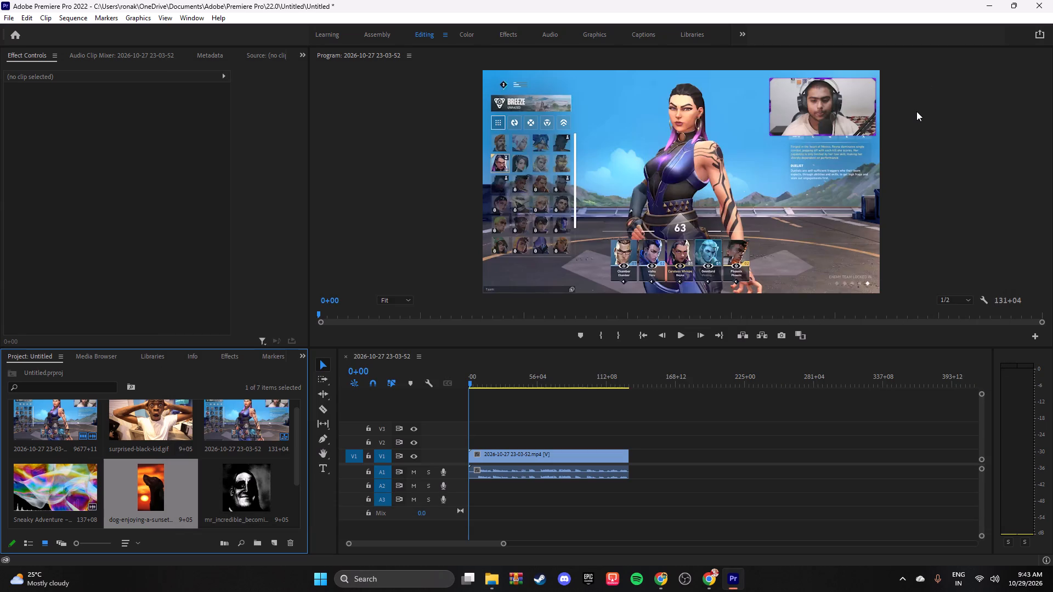
Place the Sneaky Adventure clip at the start of the sequence, with video on V2 and audio on A2.
key("space")
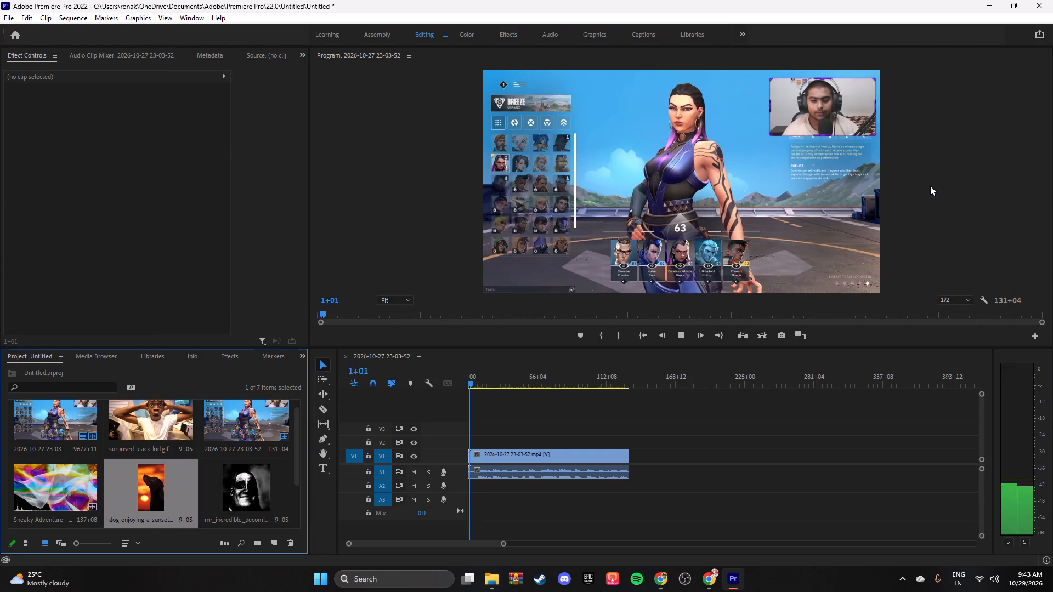
key("space")
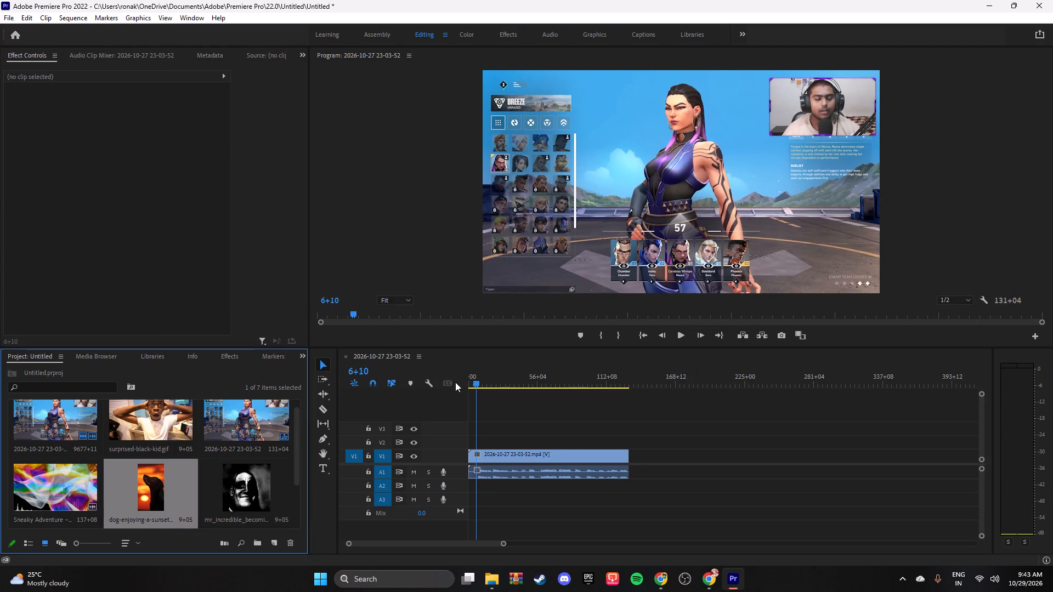
left_click_drag(474, 384, 448, 385)
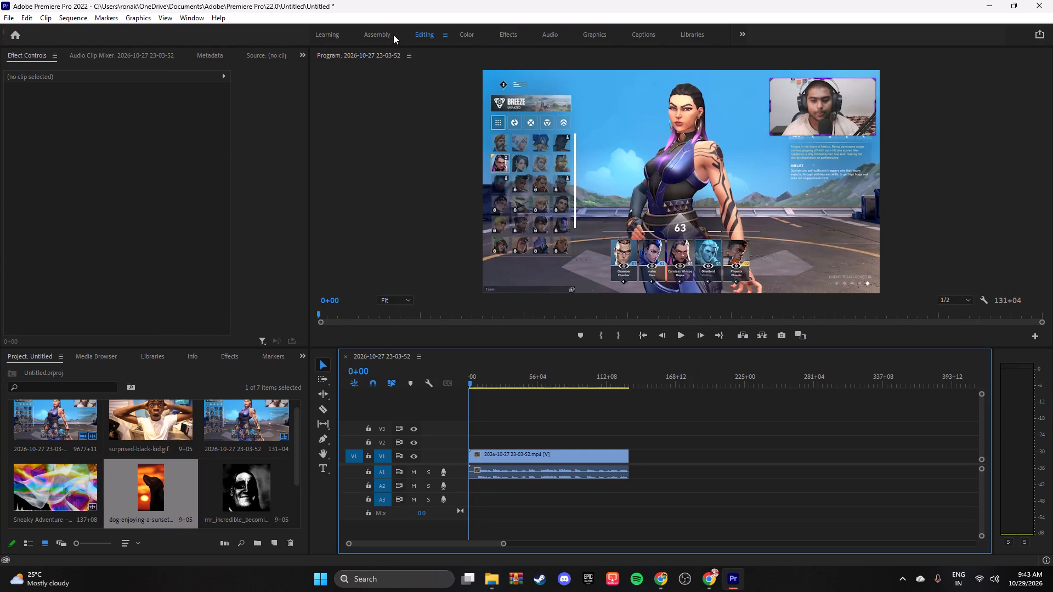
left_click_drag(71, 482, 210, 491)
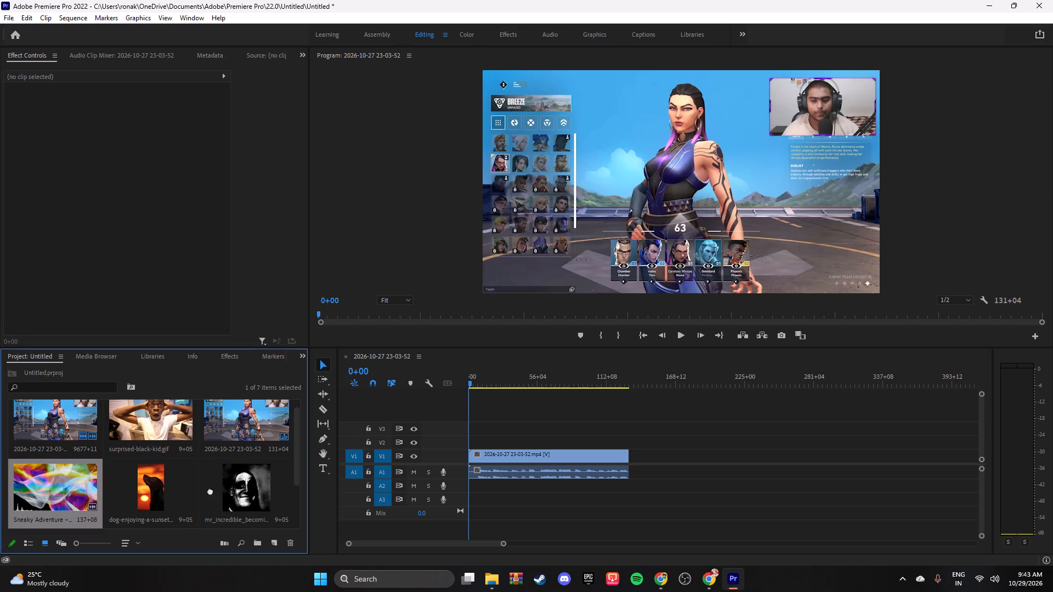
left_click_drag(210, 491, 474, 485)
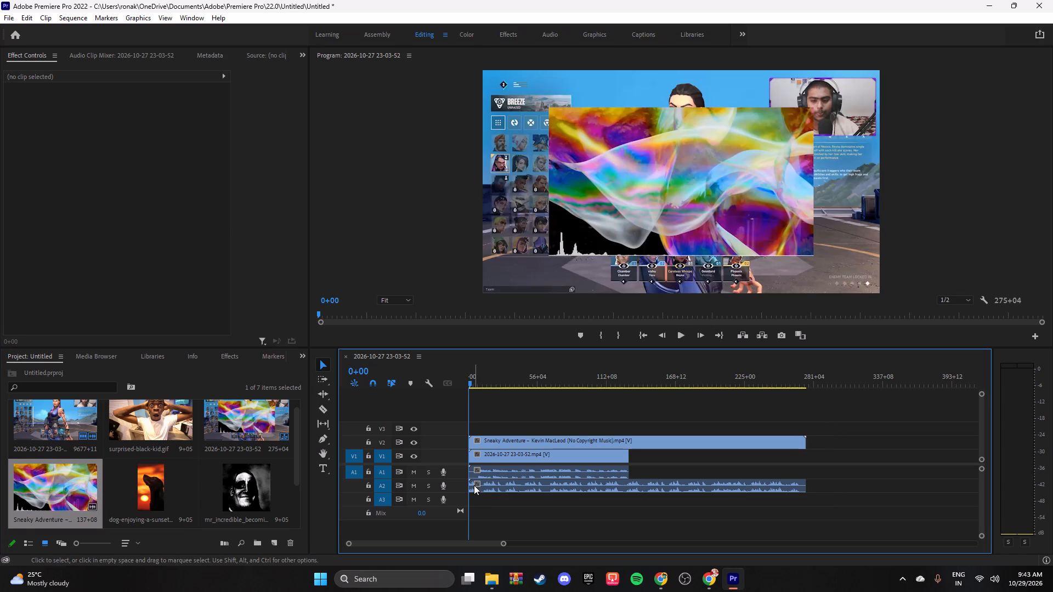
Unlink the Sneaky Adventure clip and delete its video part from V2, keeping only the audio on A2.
left_click(571, 440)
right_click(571, 440)
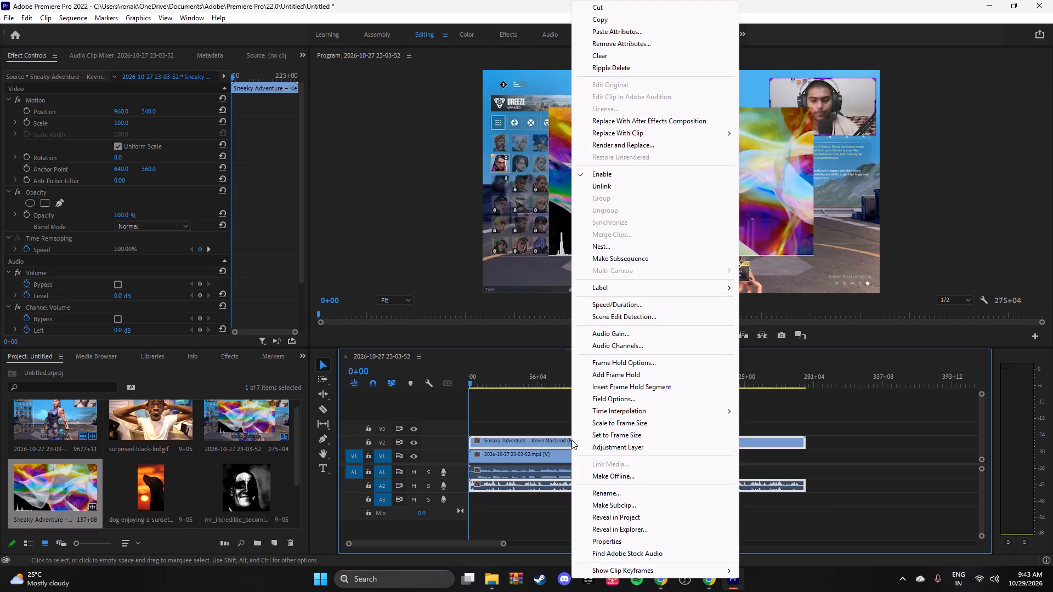
left_click(615, 187)
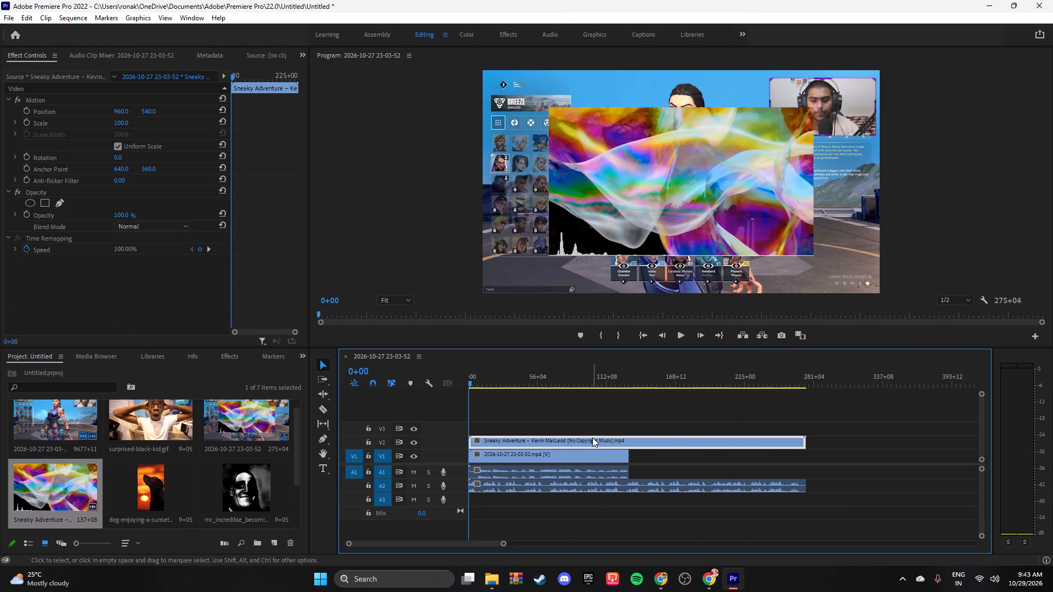
right_click(592, 439)
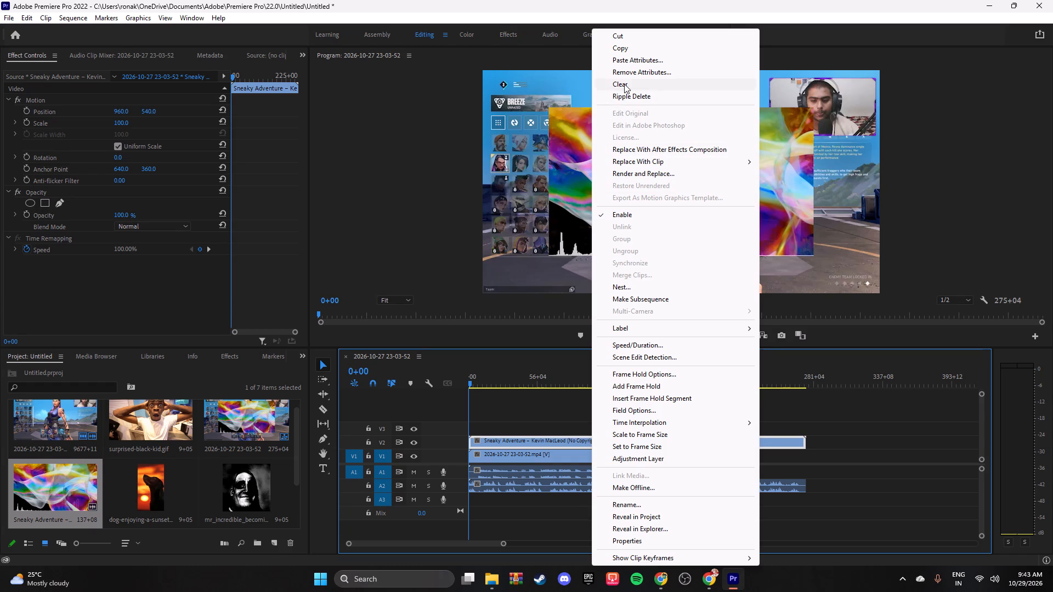
left_click(624, 84)
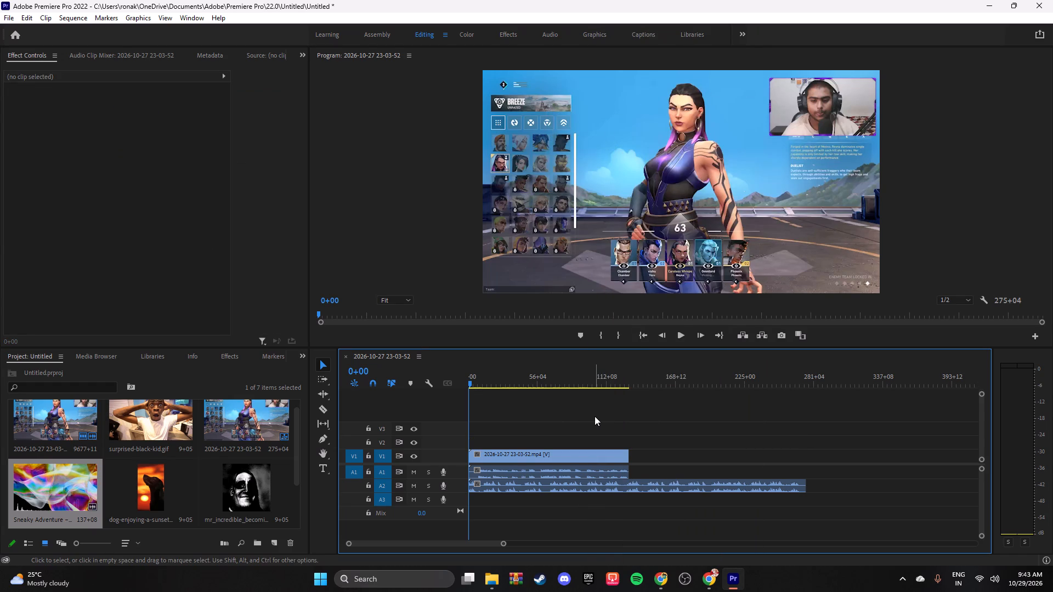
In the Audio workspace, lower the music on Audio 2 to about -18.1 dB with the clip mixer, checking the balance by playback.
key("space")
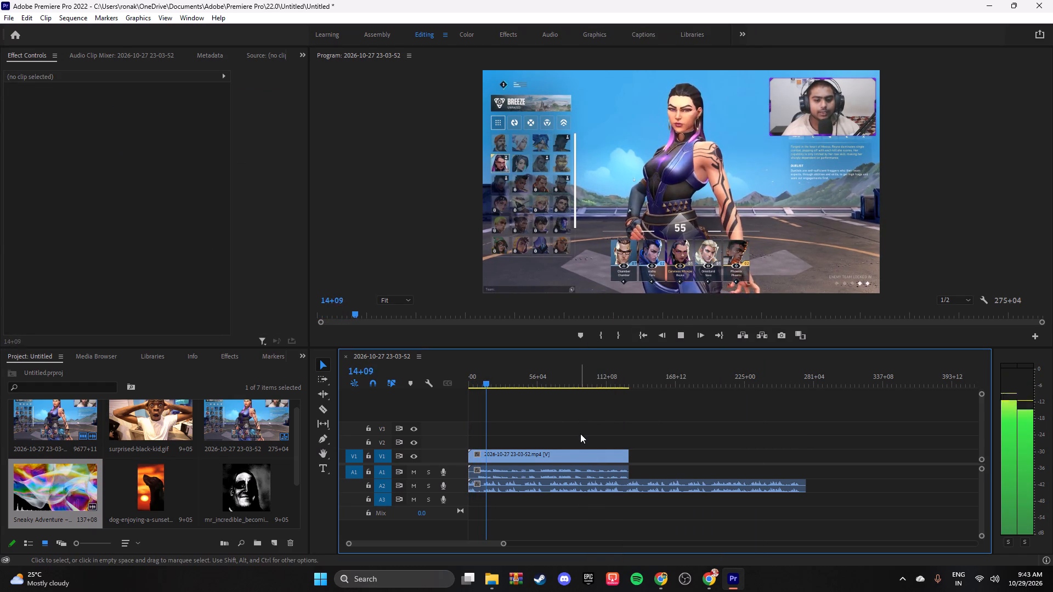
key("space")
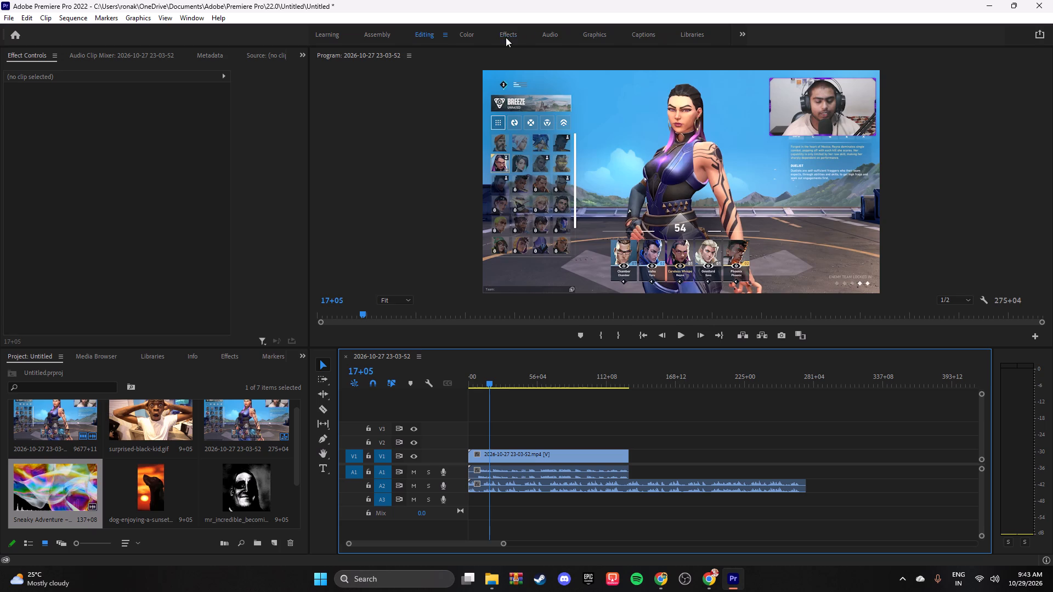
left_click(506, 37)
left_click(541, 32)
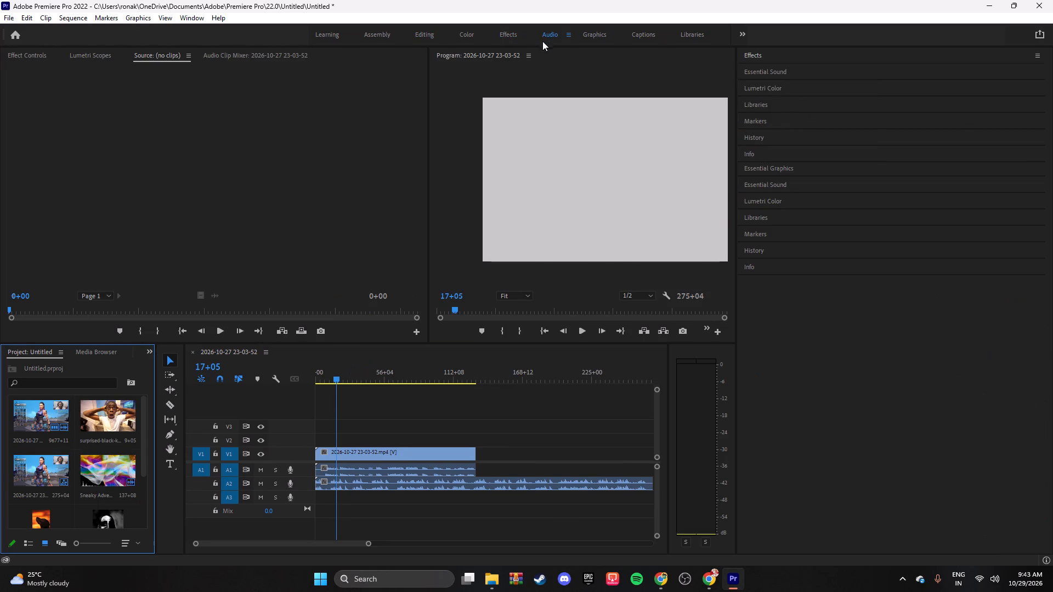
key("space")
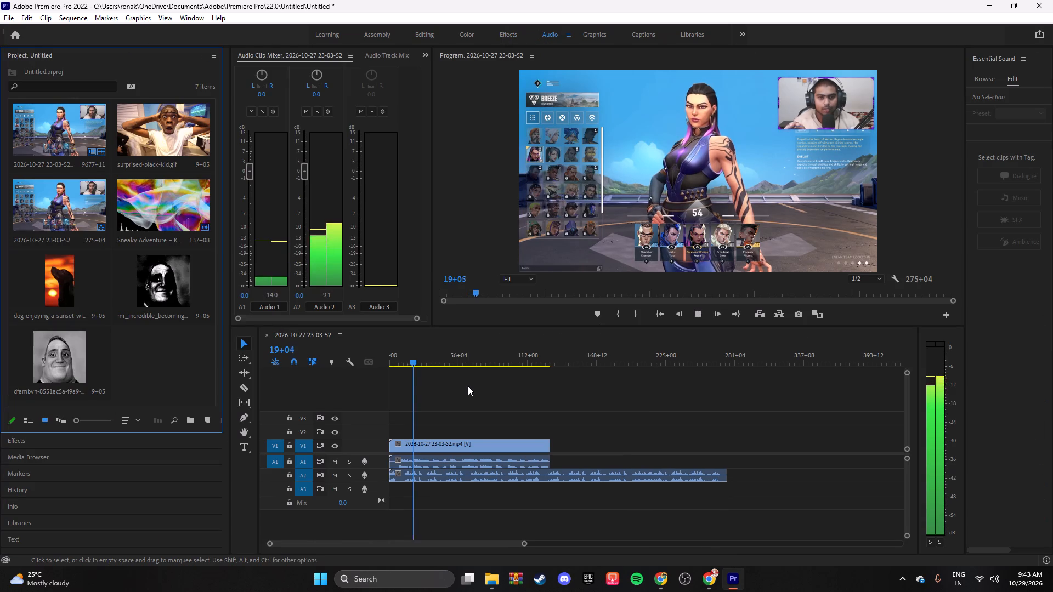
key("space")
left_click_drag(303, 173, 302, 180)
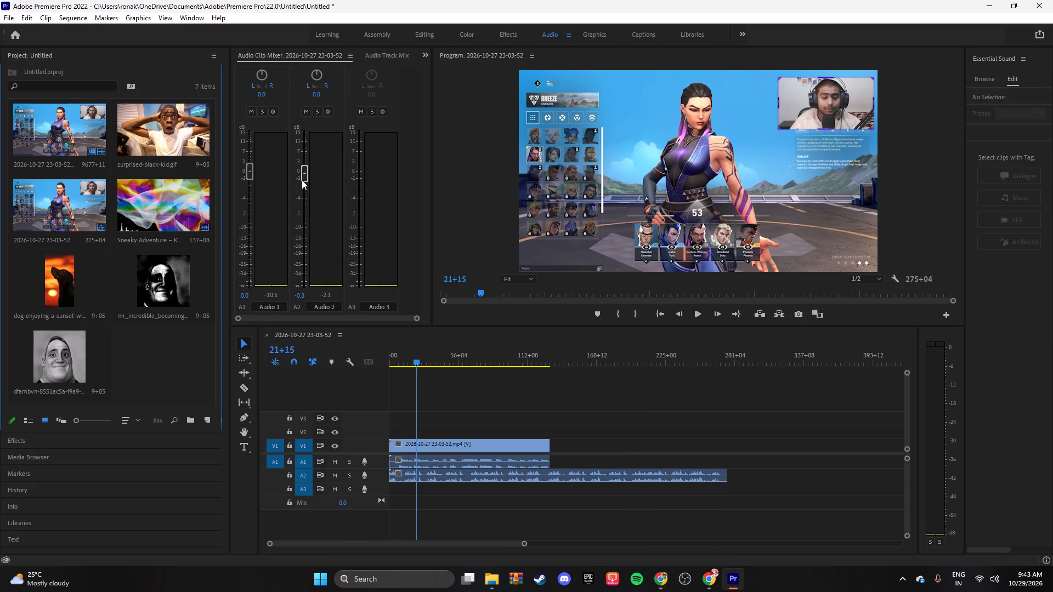
left_click_drag(302, 180, 301, 245)
key("space")
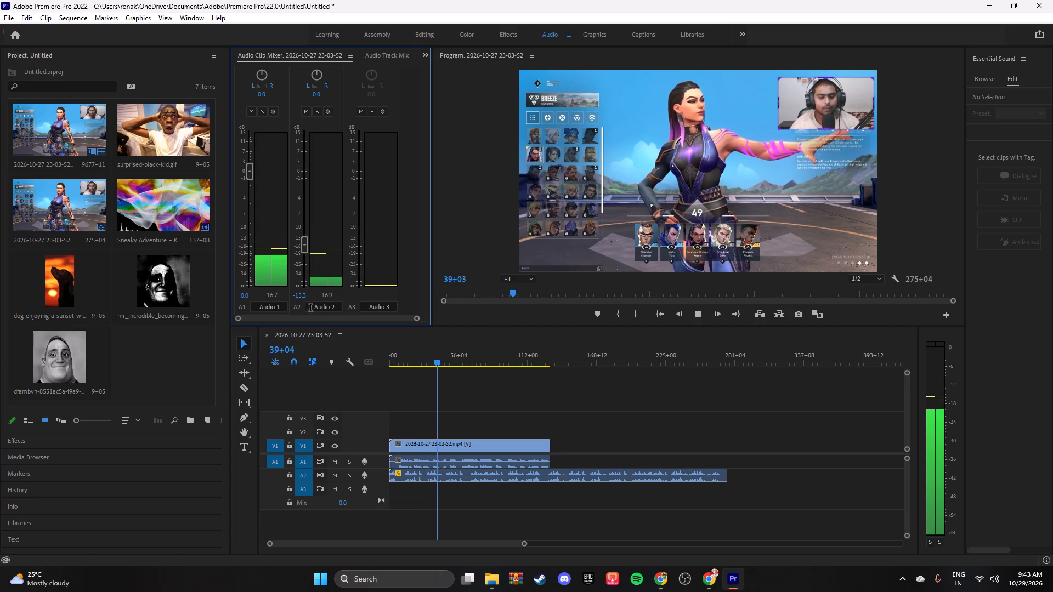
left_click(304, 248)
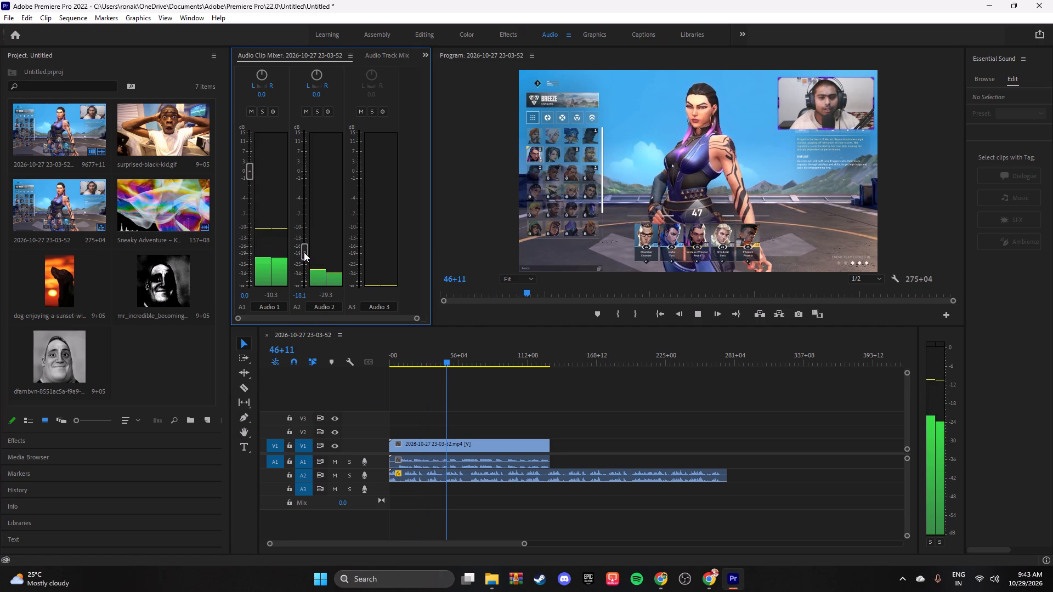
key("space")
key("space")
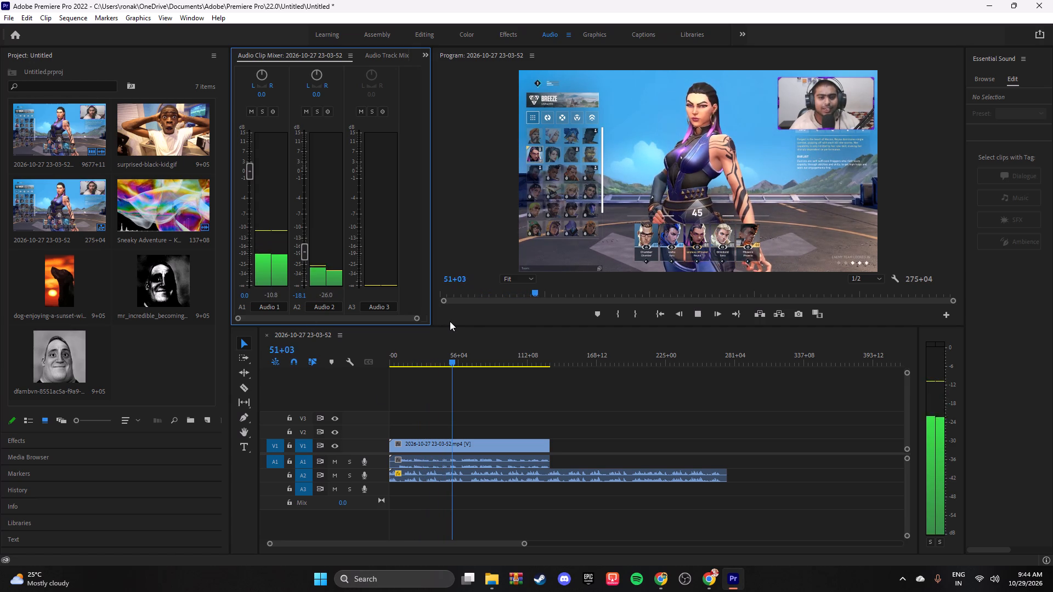
key("space")
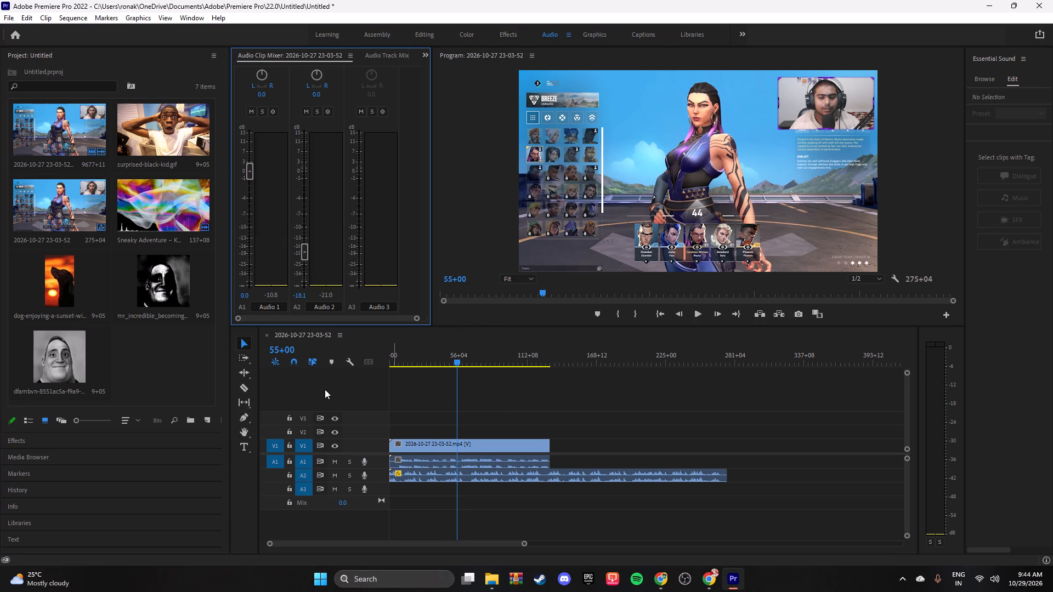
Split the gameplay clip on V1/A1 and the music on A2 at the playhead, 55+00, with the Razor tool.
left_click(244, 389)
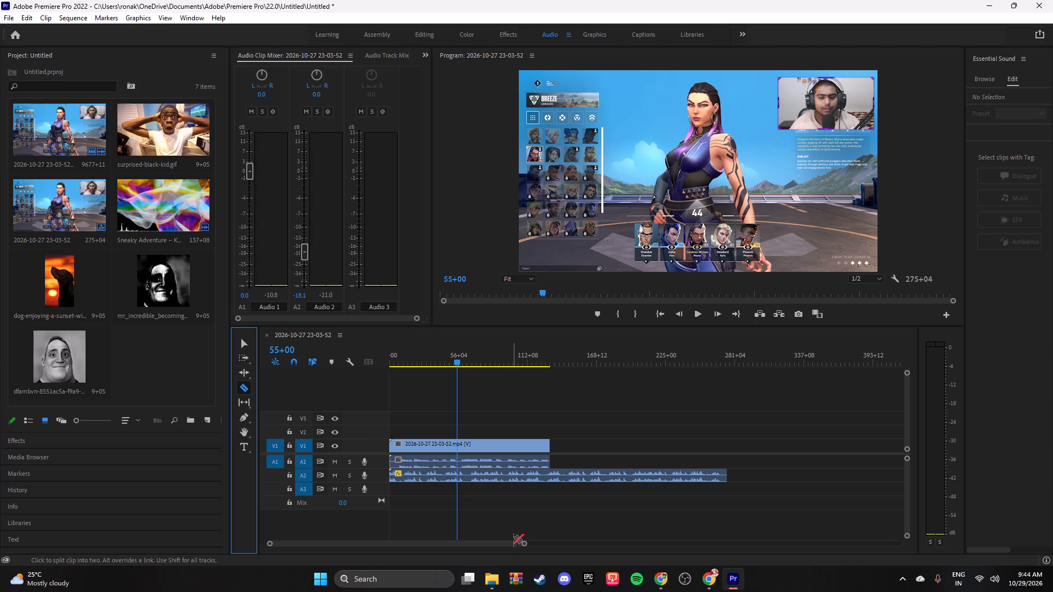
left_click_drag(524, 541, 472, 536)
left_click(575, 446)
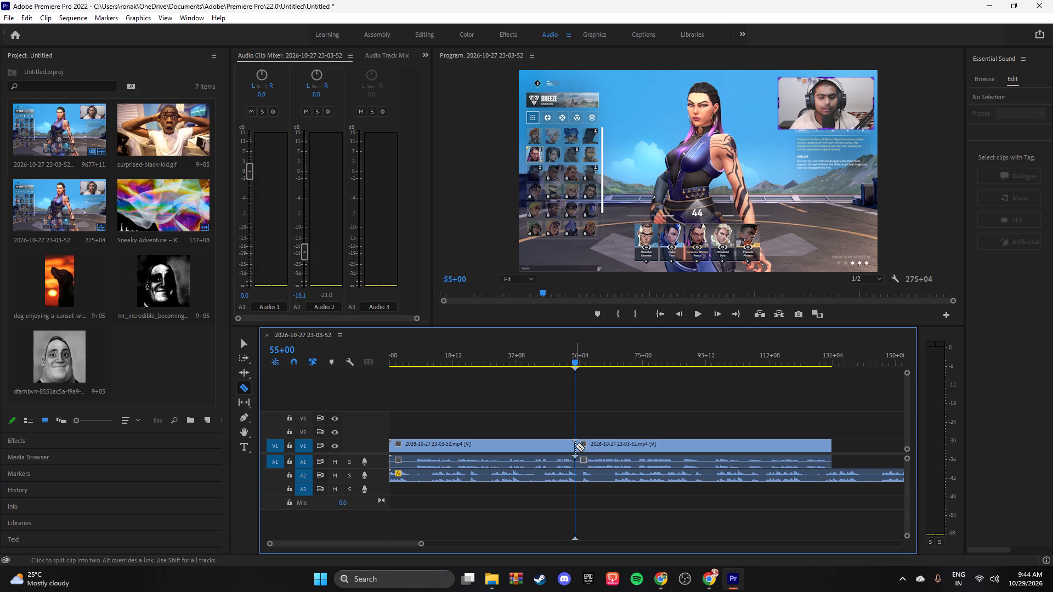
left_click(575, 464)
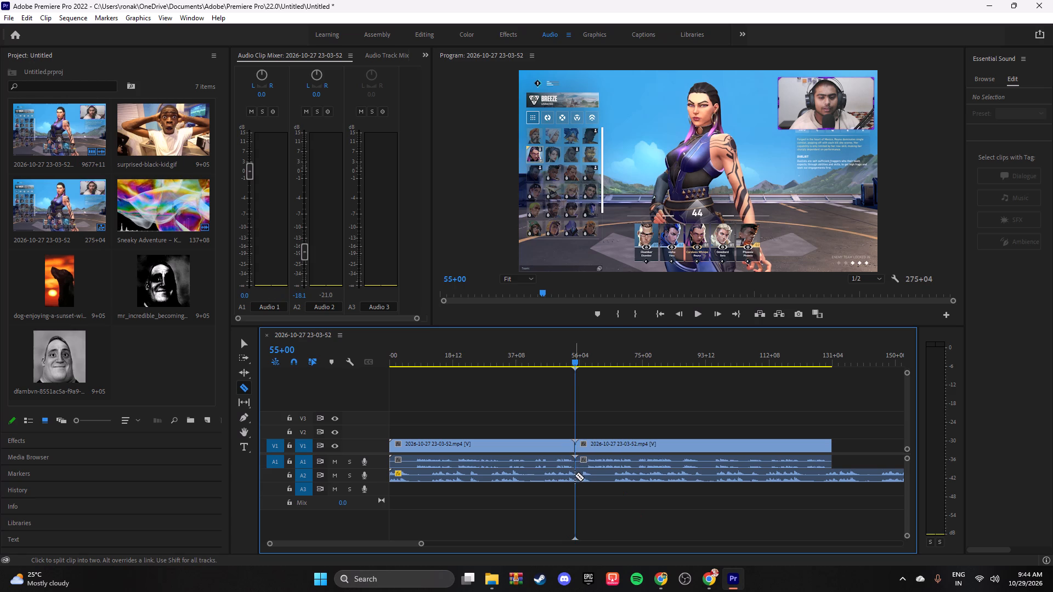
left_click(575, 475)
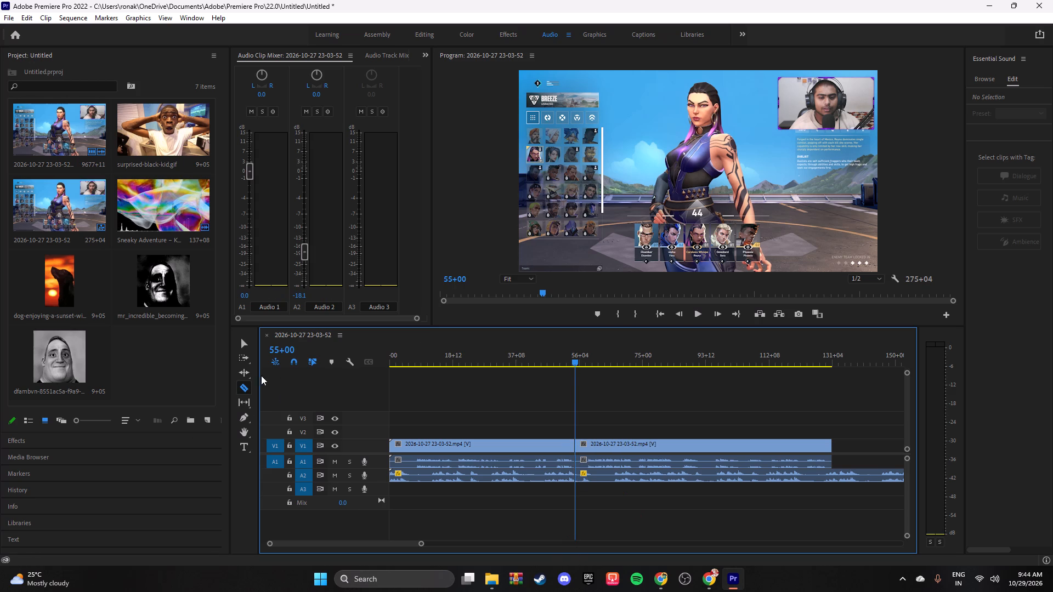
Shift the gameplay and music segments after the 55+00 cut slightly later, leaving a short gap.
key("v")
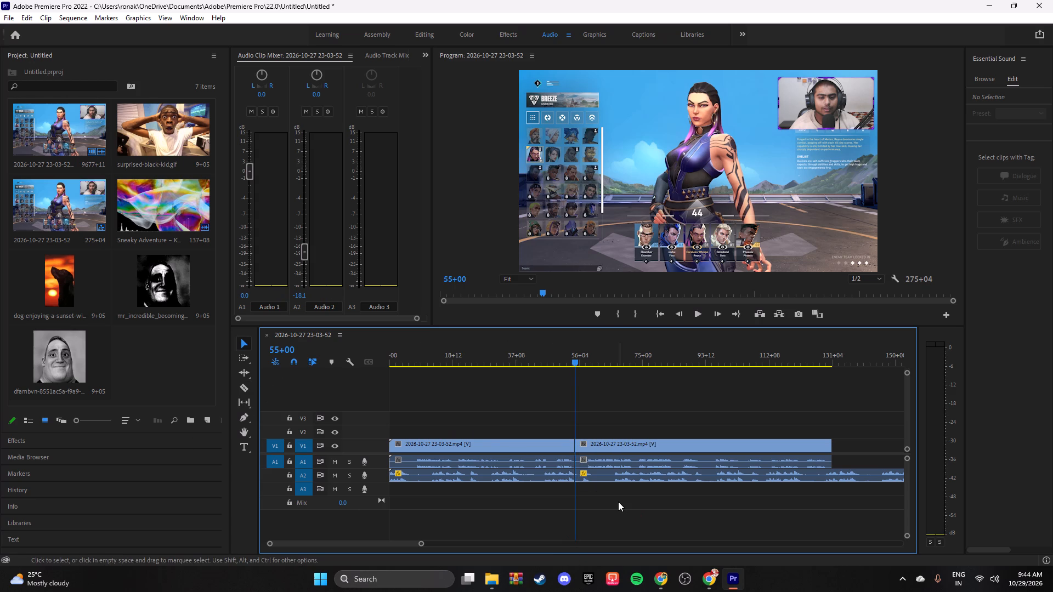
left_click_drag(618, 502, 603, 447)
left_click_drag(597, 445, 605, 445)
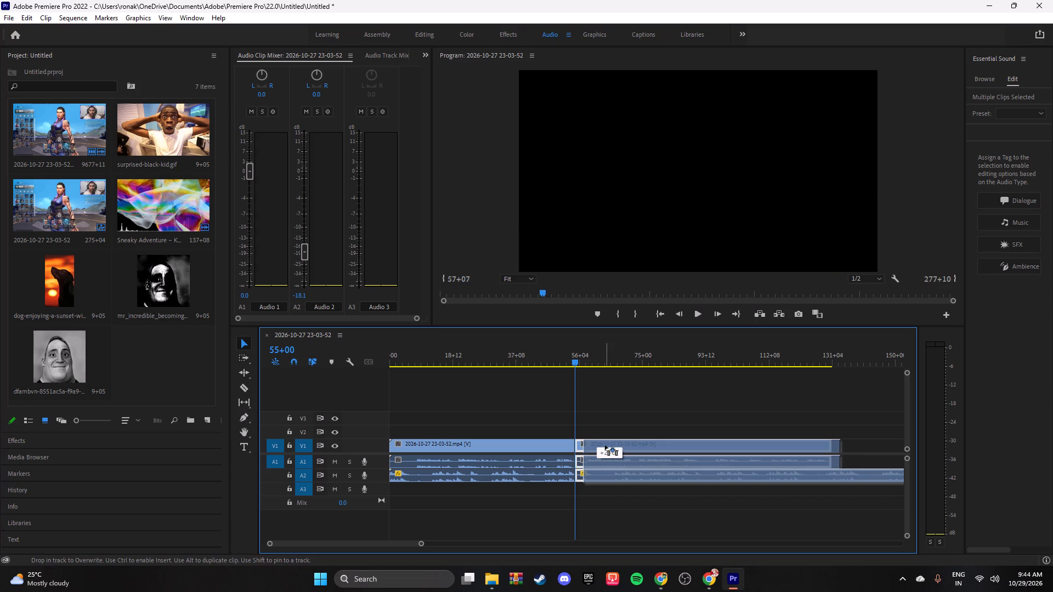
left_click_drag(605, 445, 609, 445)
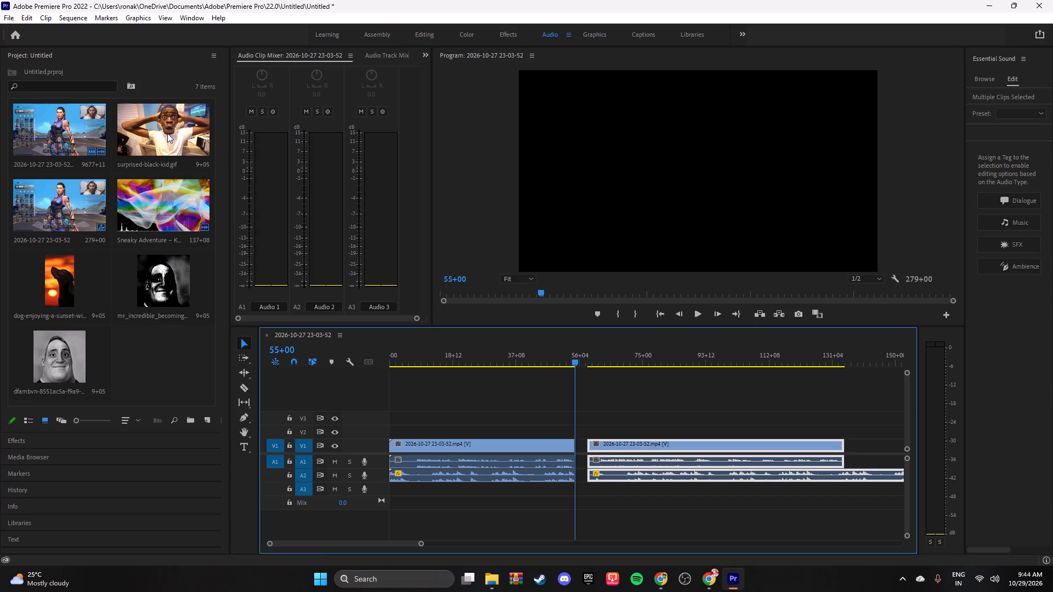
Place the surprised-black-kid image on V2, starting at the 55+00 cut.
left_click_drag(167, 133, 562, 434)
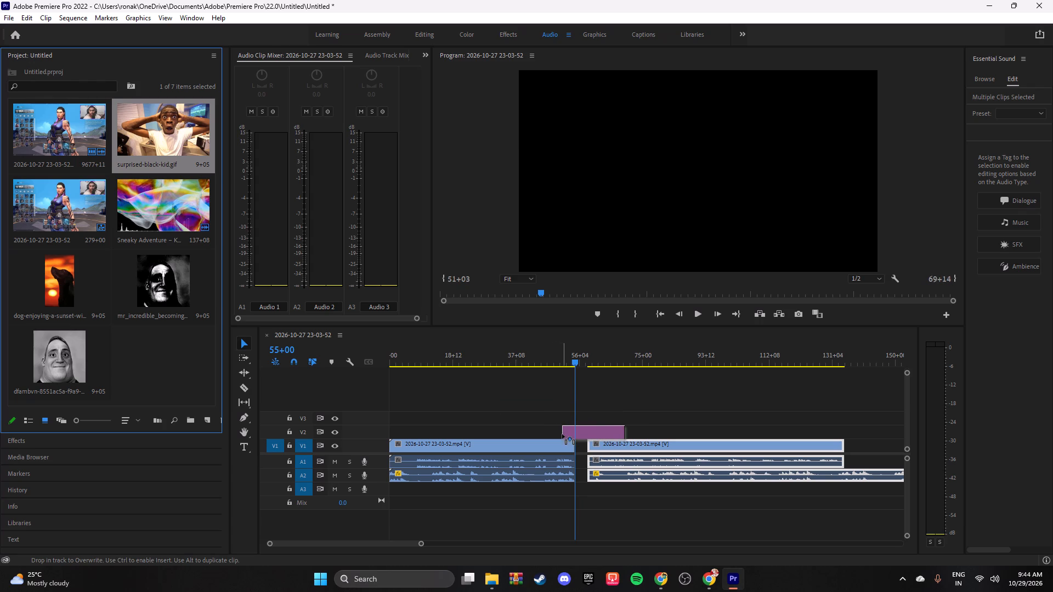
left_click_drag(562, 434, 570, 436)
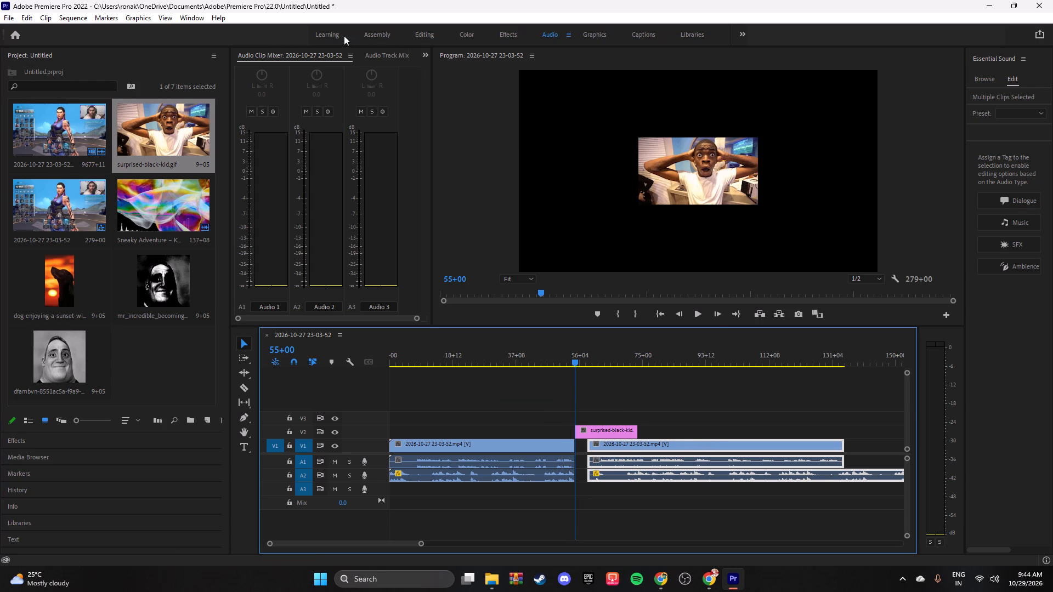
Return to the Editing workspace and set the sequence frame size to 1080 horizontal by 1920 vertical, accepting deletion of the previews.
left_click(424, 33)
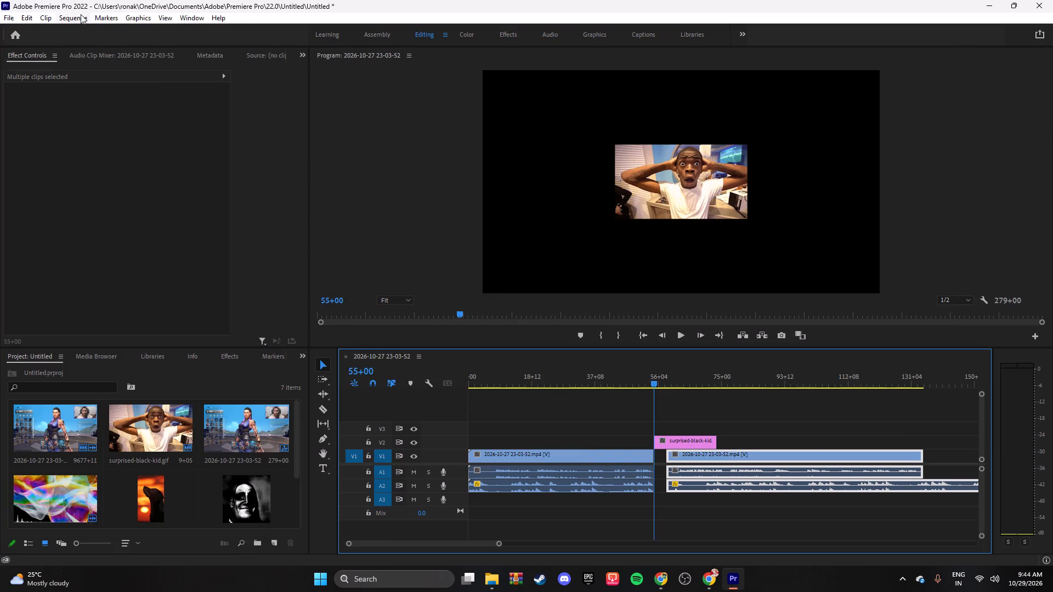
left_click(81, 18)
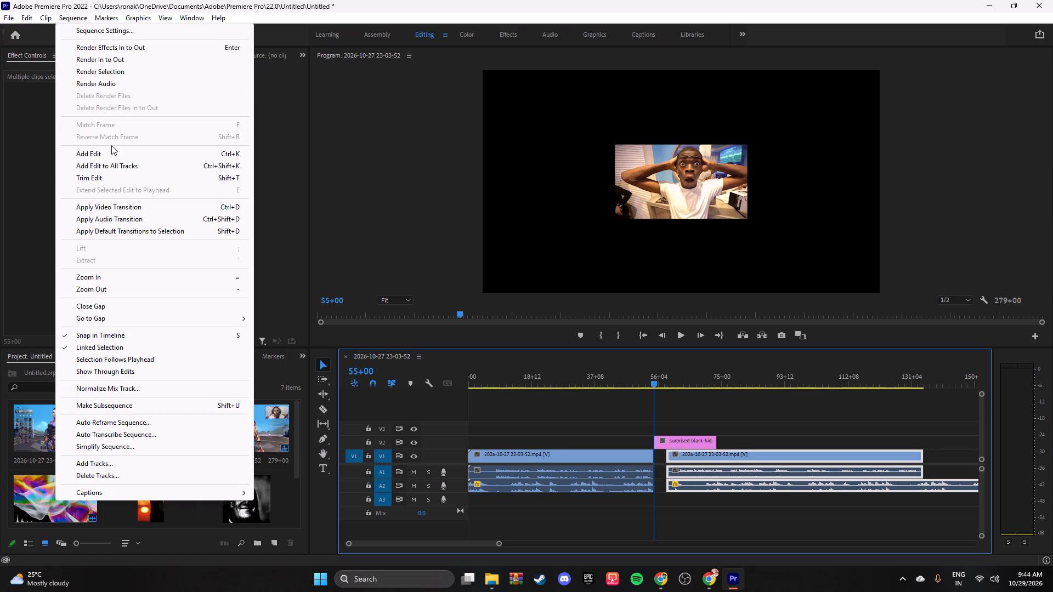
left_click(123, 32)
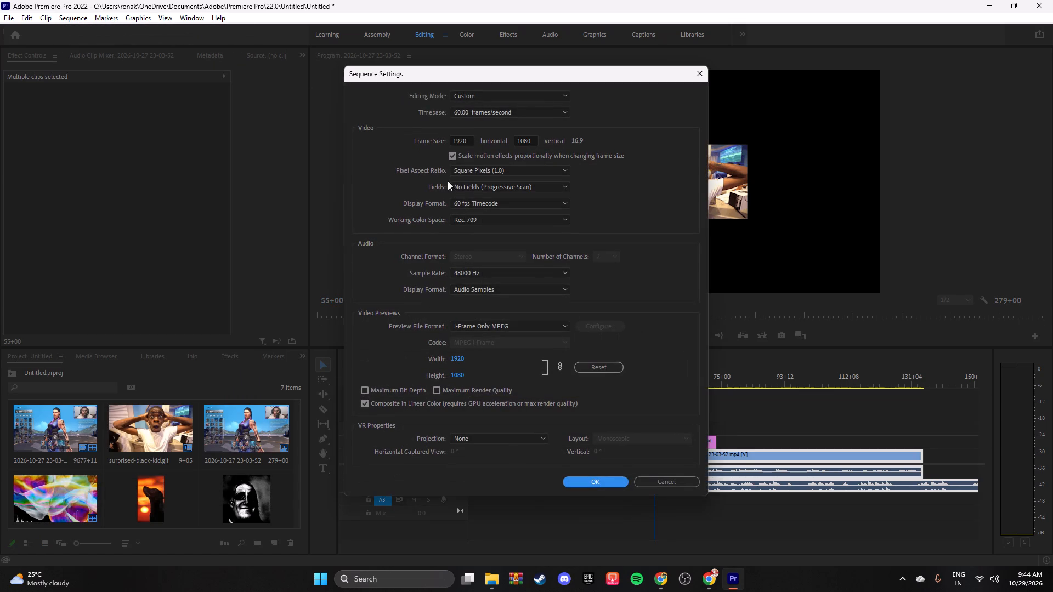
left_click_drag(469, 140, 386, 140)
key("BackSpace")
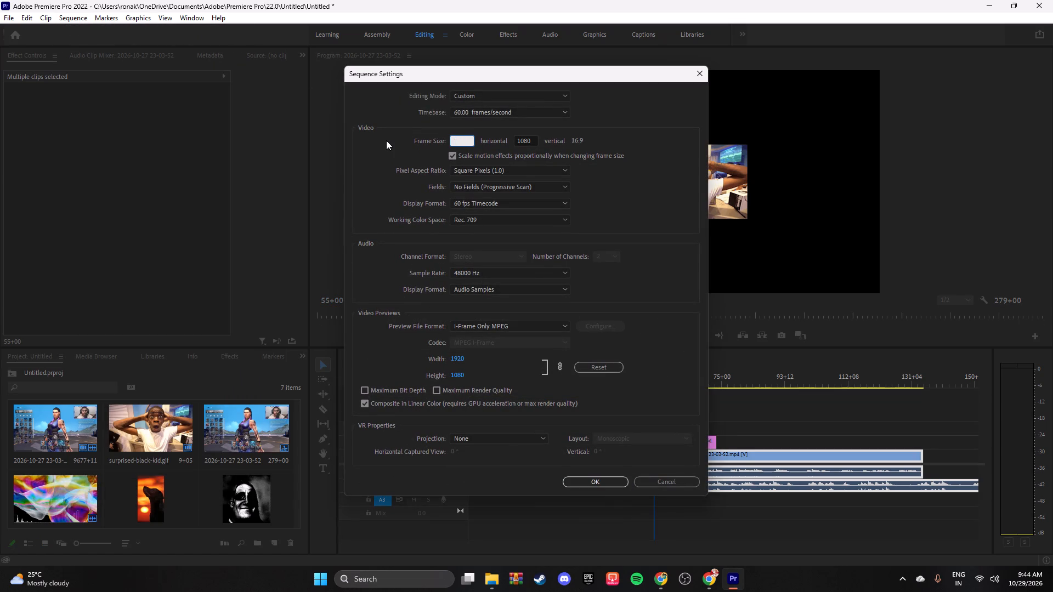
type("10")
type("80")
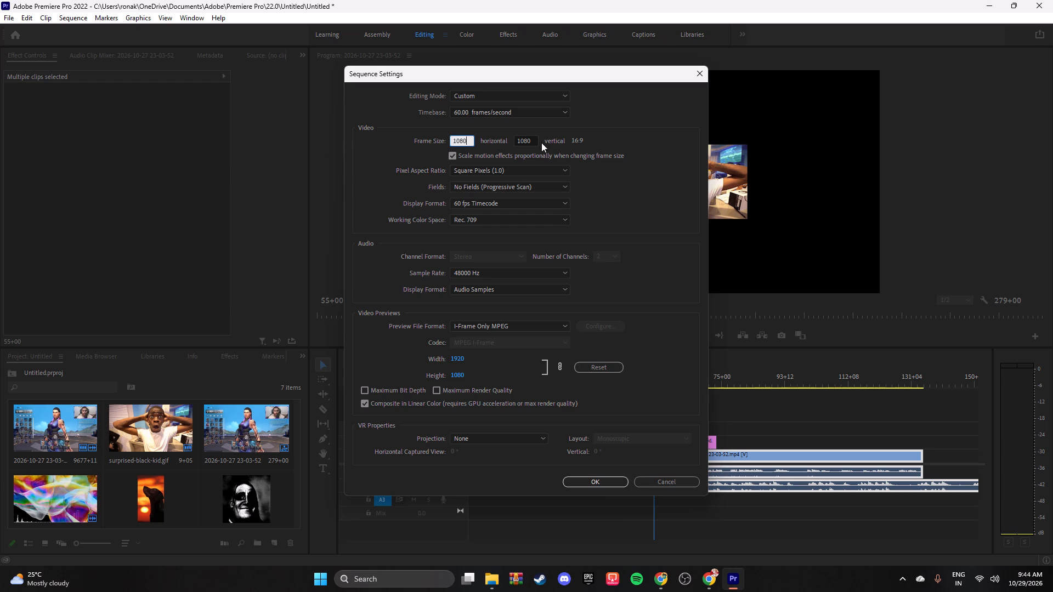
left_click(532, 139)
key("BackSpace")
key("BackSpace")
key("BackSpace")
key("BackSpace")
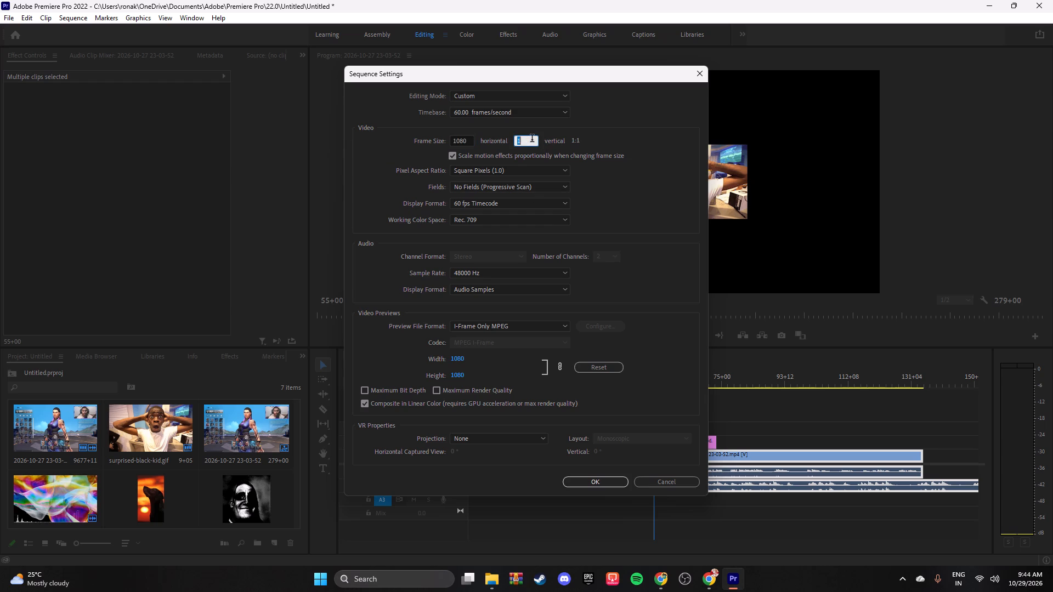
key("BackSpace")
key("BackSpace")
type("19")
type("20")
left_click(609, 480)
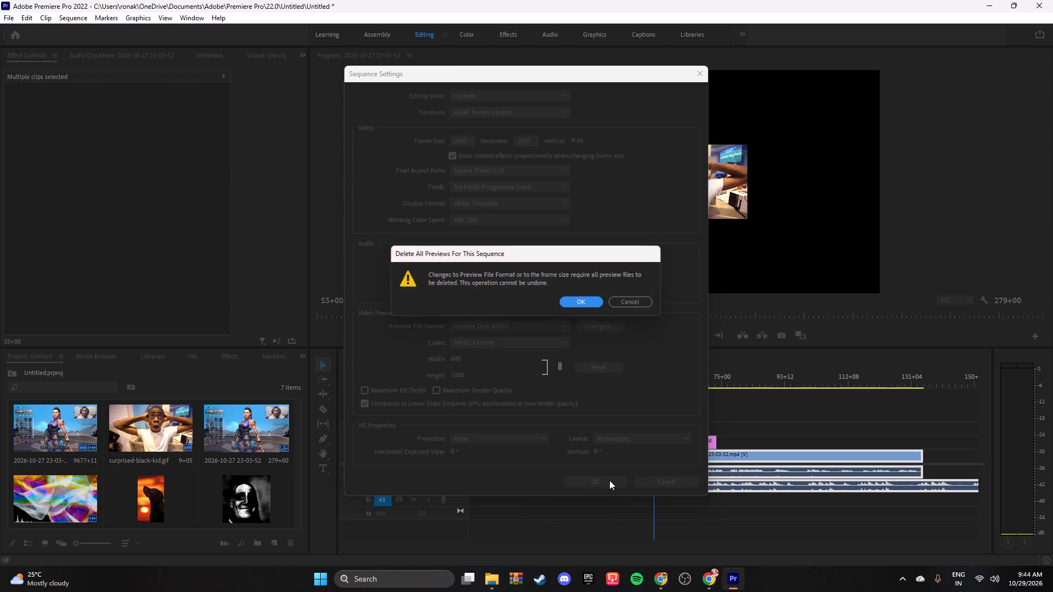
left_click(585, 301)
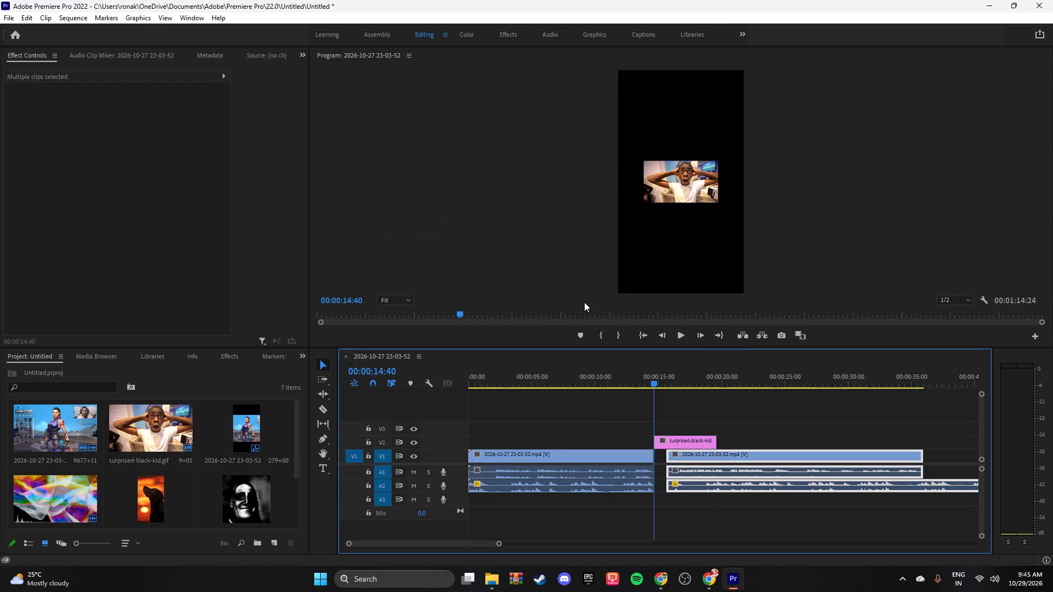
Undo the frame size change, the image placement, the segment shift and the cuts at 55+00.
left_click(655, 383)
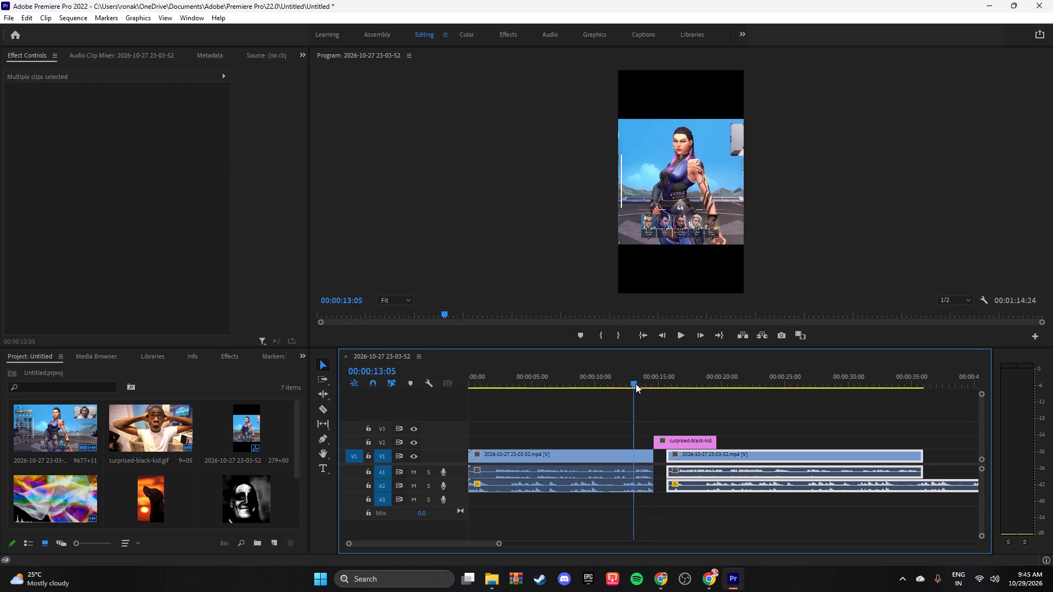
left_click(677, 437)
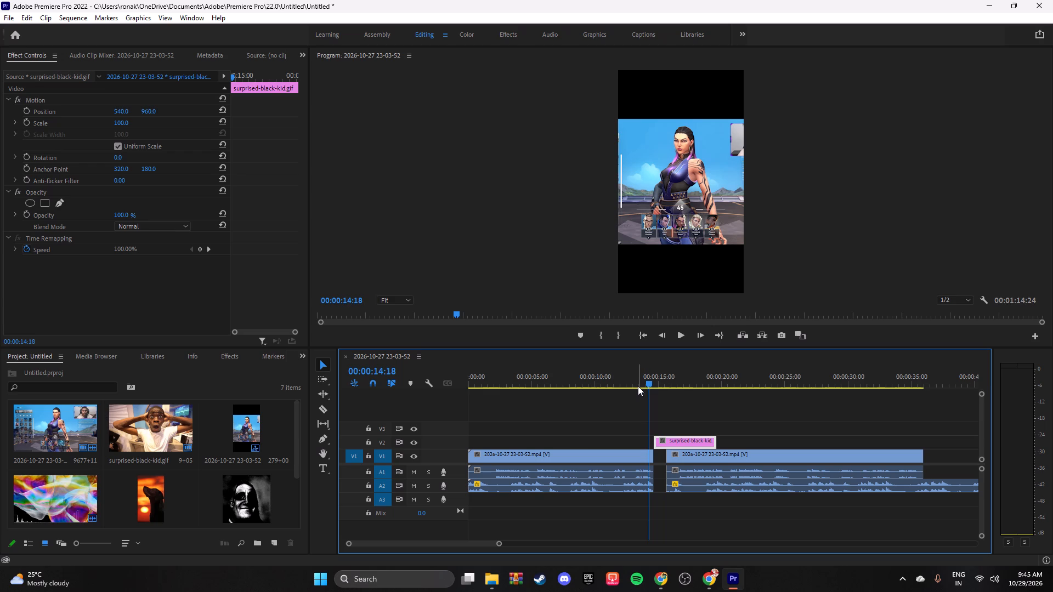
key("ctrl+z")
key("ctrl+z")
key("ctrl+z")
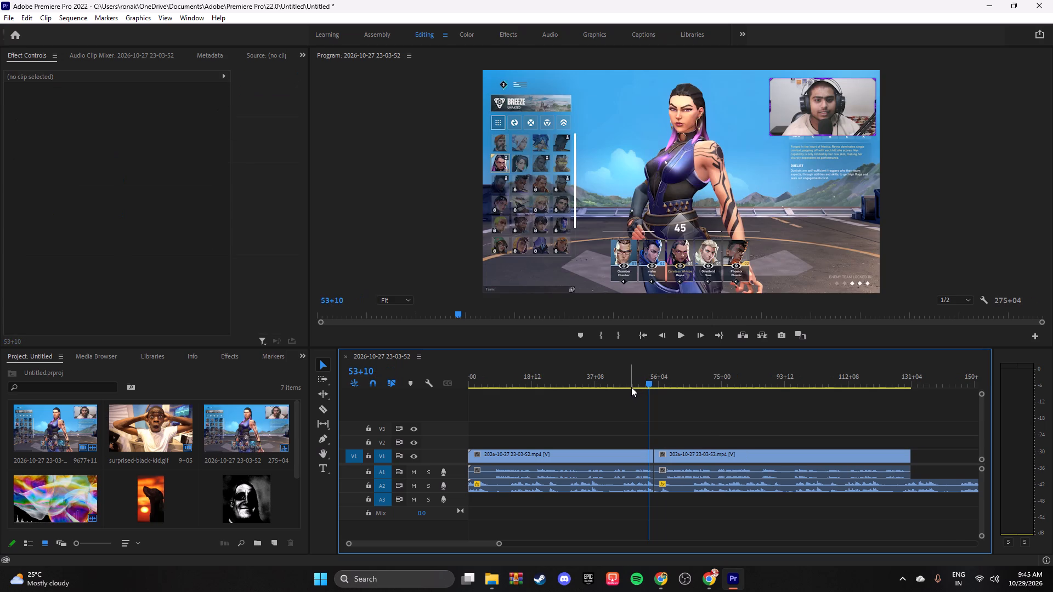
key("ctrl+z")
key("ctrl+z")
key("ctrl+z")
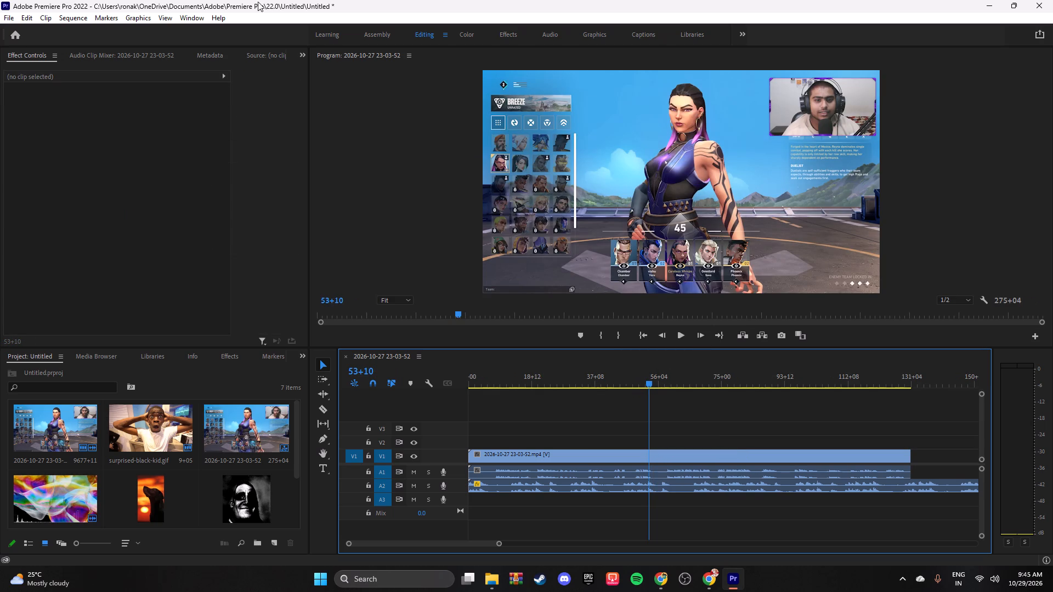
Set the sequence frame size to 1080 horizontal by 1920 vertical, accepting deletion of the preview files.
left_click(72, 18)
left_click(126, 32)
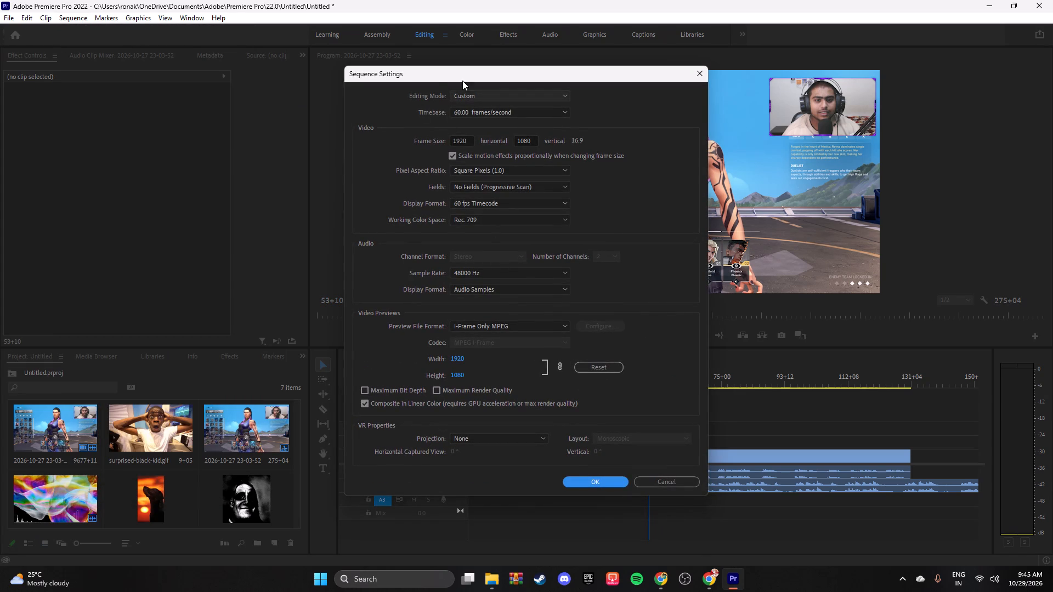
left_click_drag(467, 145, 432, 145)
left_click_drag(466, 144, 422, 144)
key("BackSpace")
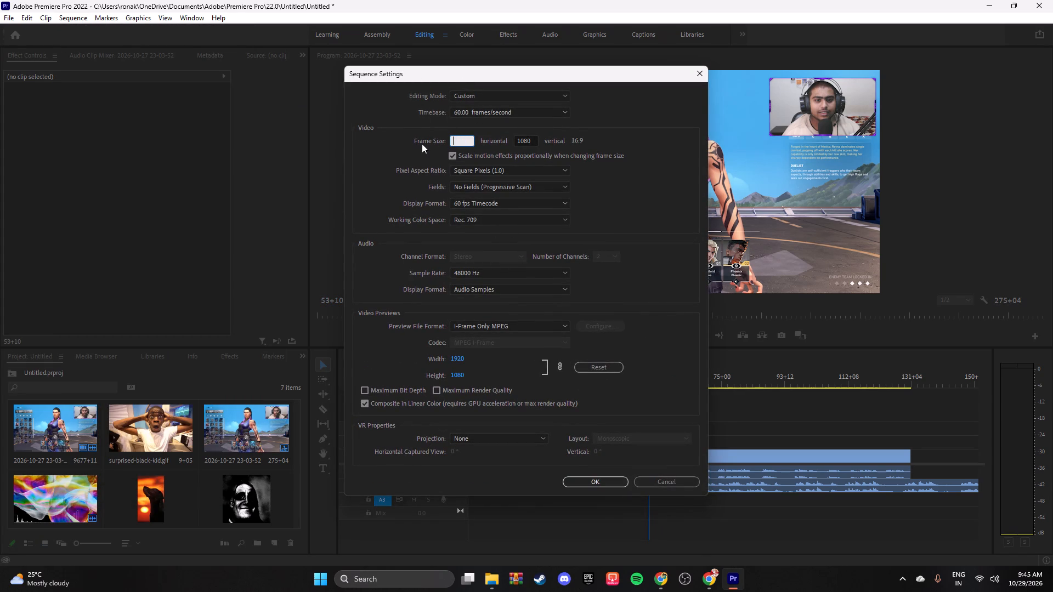
type("10")
type("80")
left_click_drag(534, 141, 522, 140)
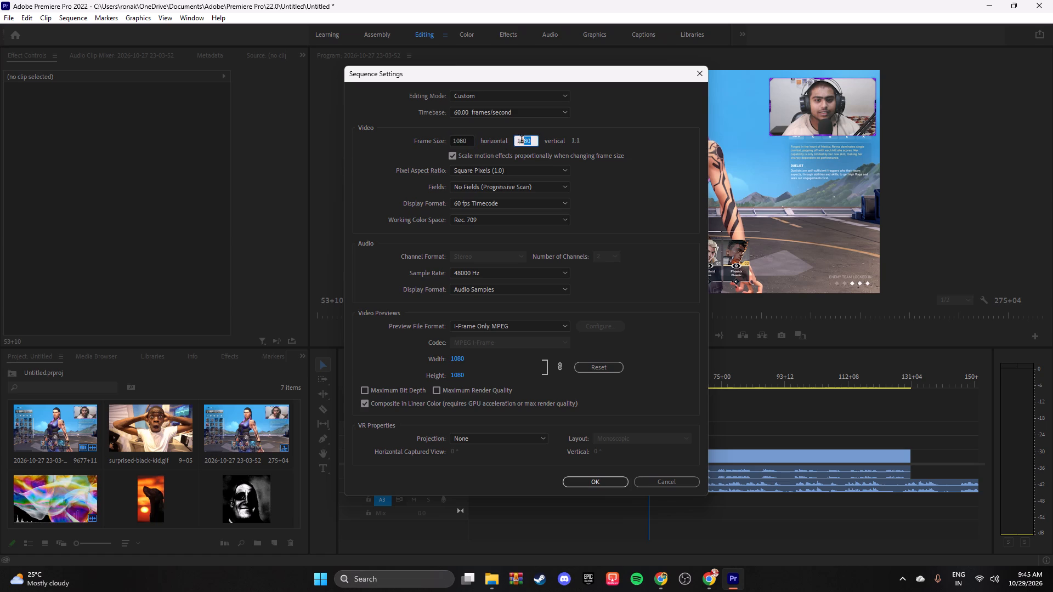
left_click_drag(522, 140, 502, 144)
type("1920")
left_click(604, 482)
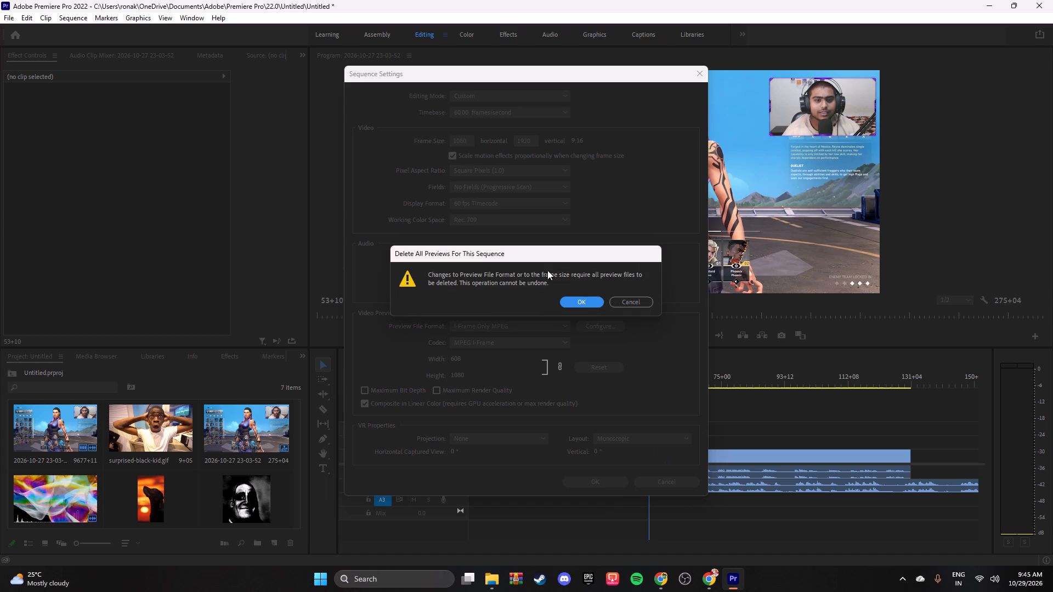
left_click(589, 302)
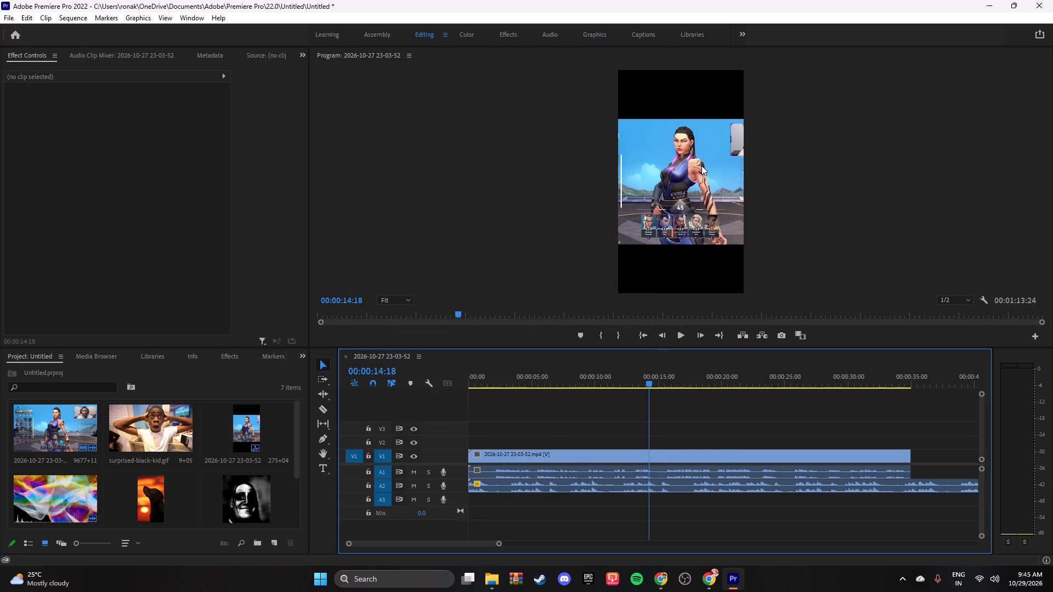
Unlink the gameplay clip's video on V1 from its audio on A1.
left_click(618, 458)
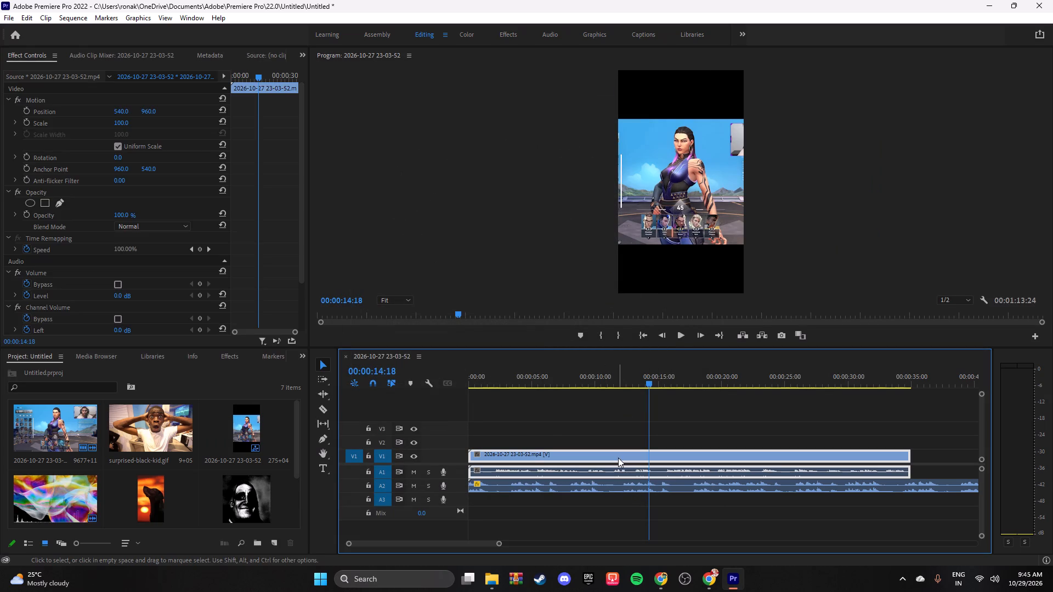
right_click(618, 457)
left_click(655, 183)
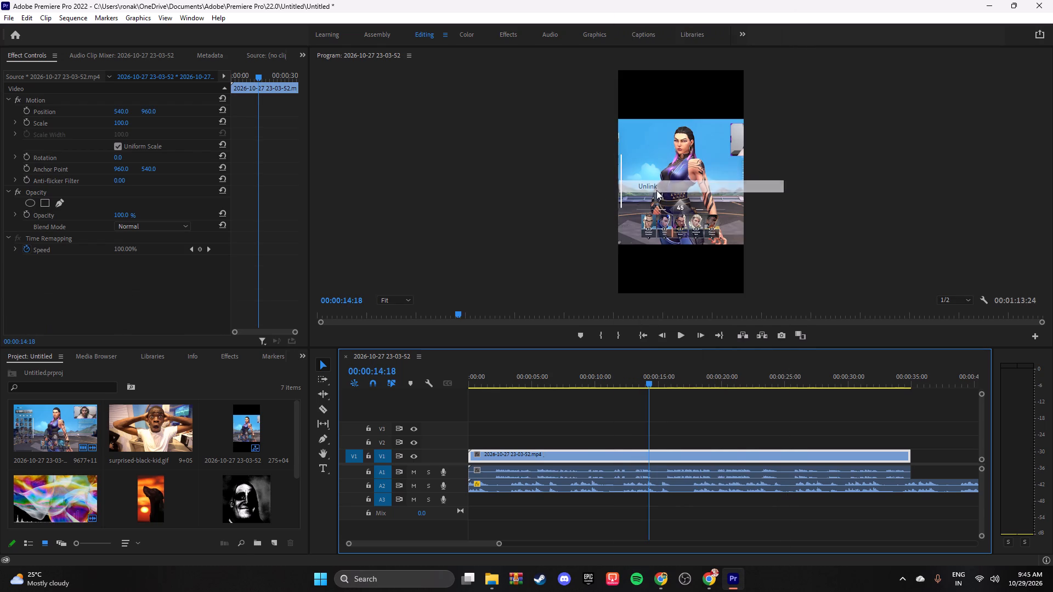
Copy the V1 gameplay video clip and paste it at 00:00:35:04, just past the end of the original.
right_click(608, 454)
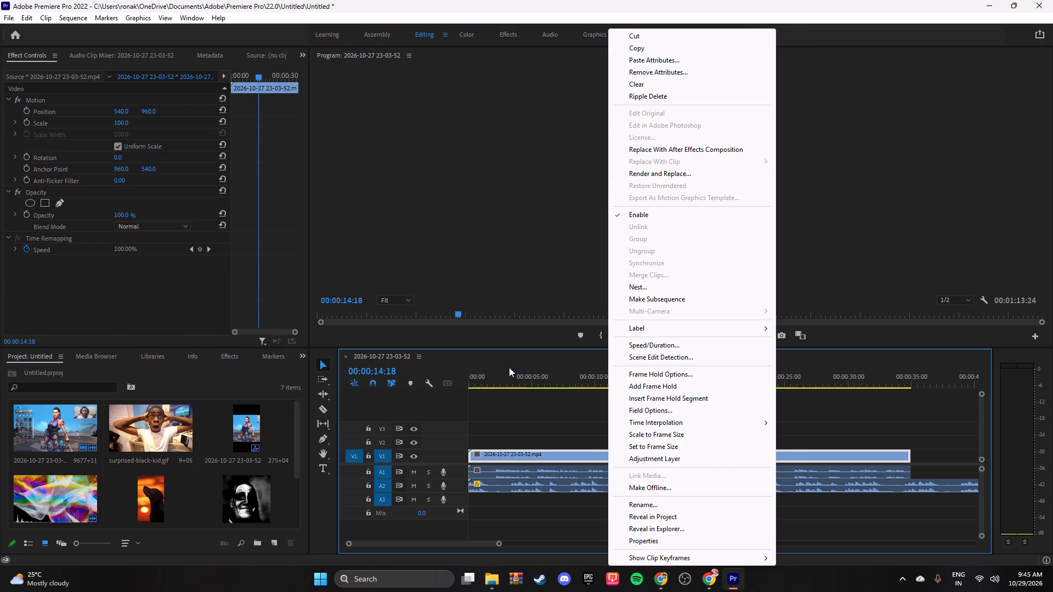
left_click(543, 354)
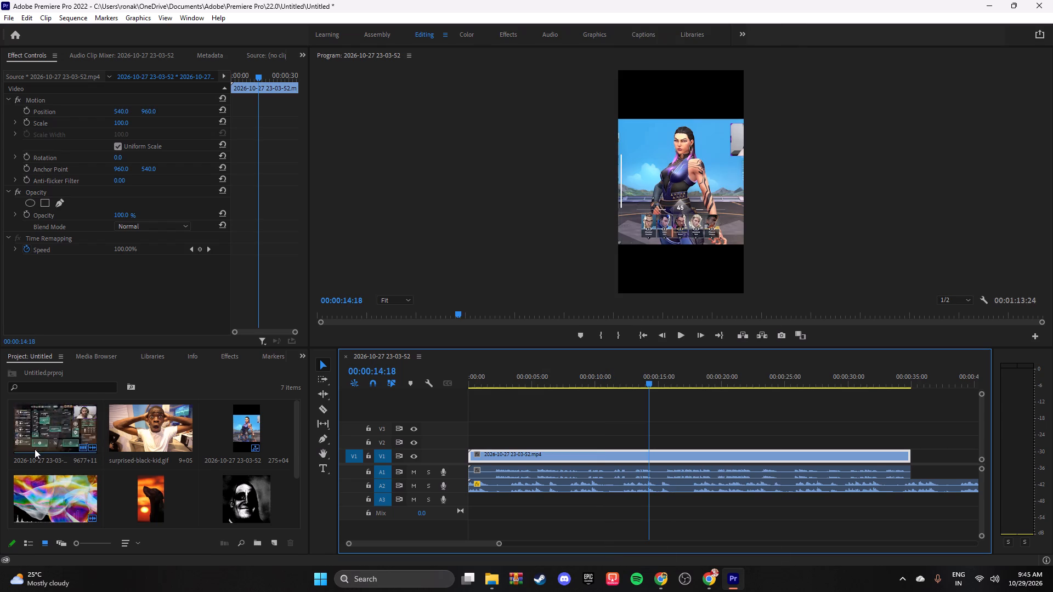
left_click(506, 457)
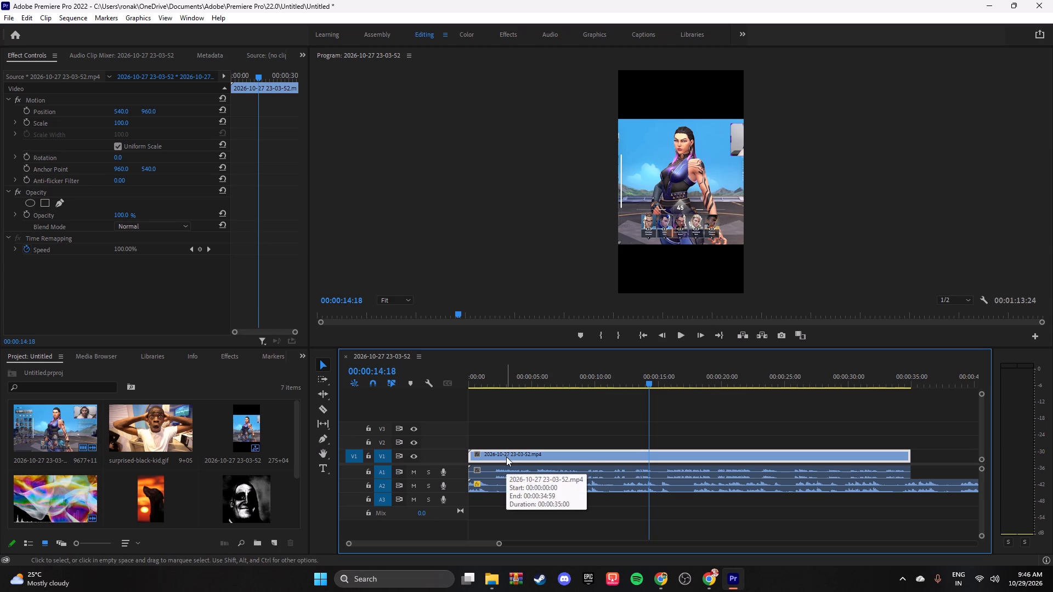
right_click(506, 457)
left_click(555, 53)
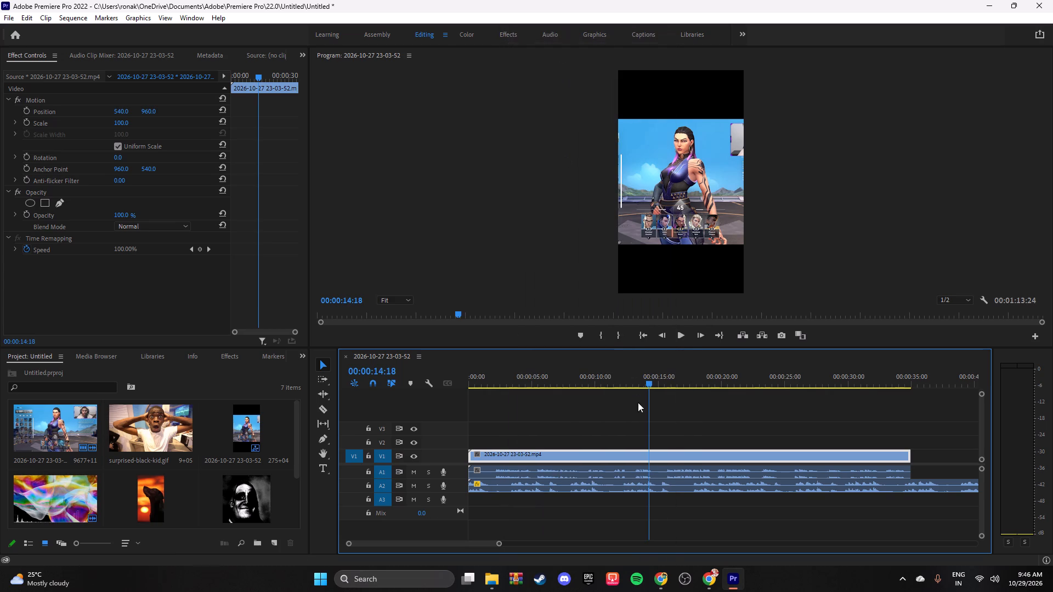
left_click_drag(651, 383, 914, 397)
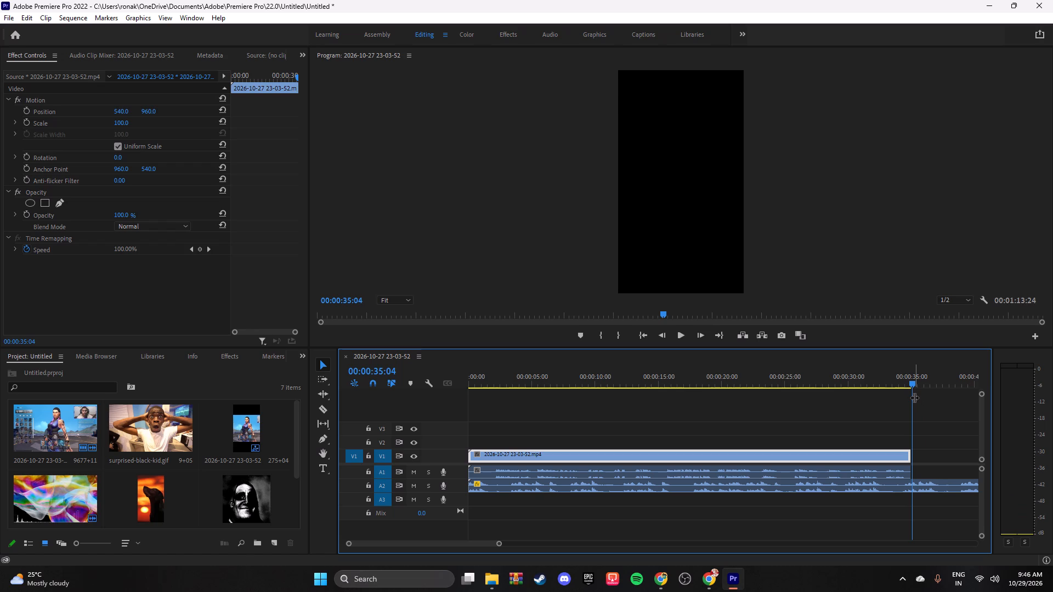
left_click(934, 452)
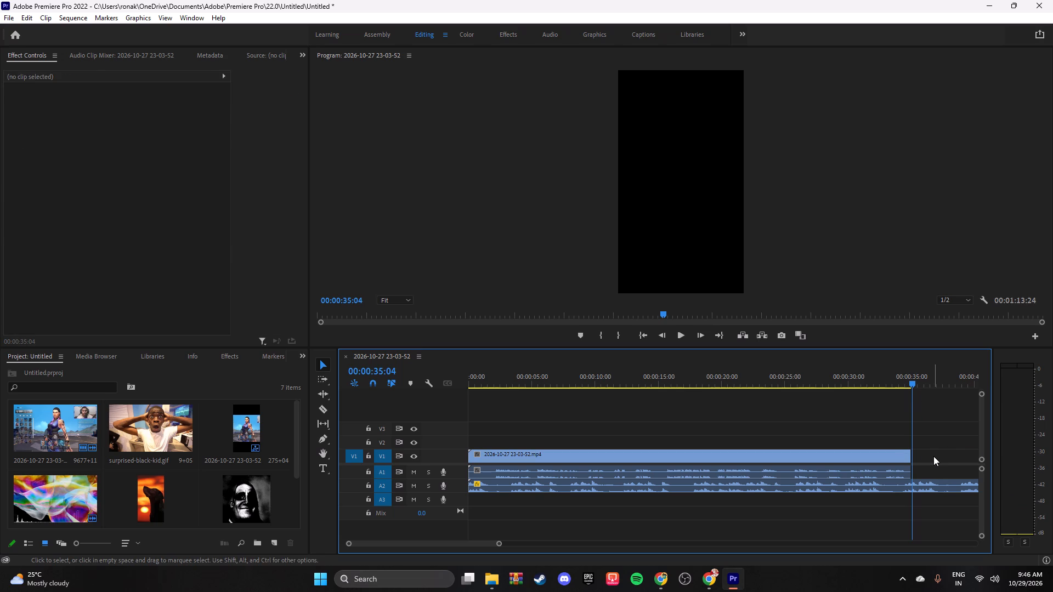
key("ctrl+v")
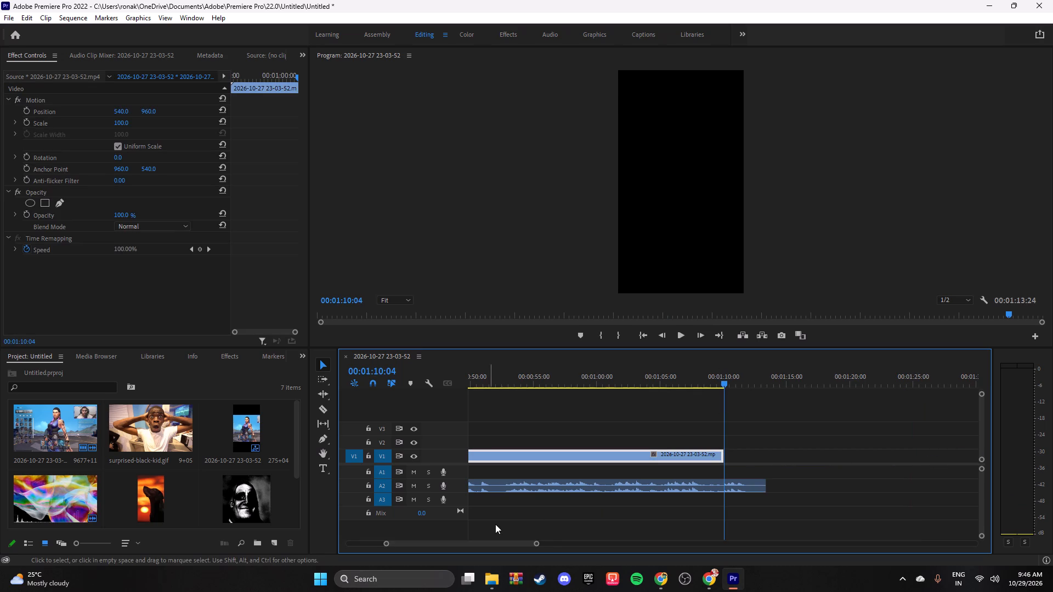
Move the pasted gameplay copy onto V2 at the sequence start, directly above the original on V1.
left_click_drag(536, 543, 614, 548)
left_click_drag(616, 457, 506, 447)
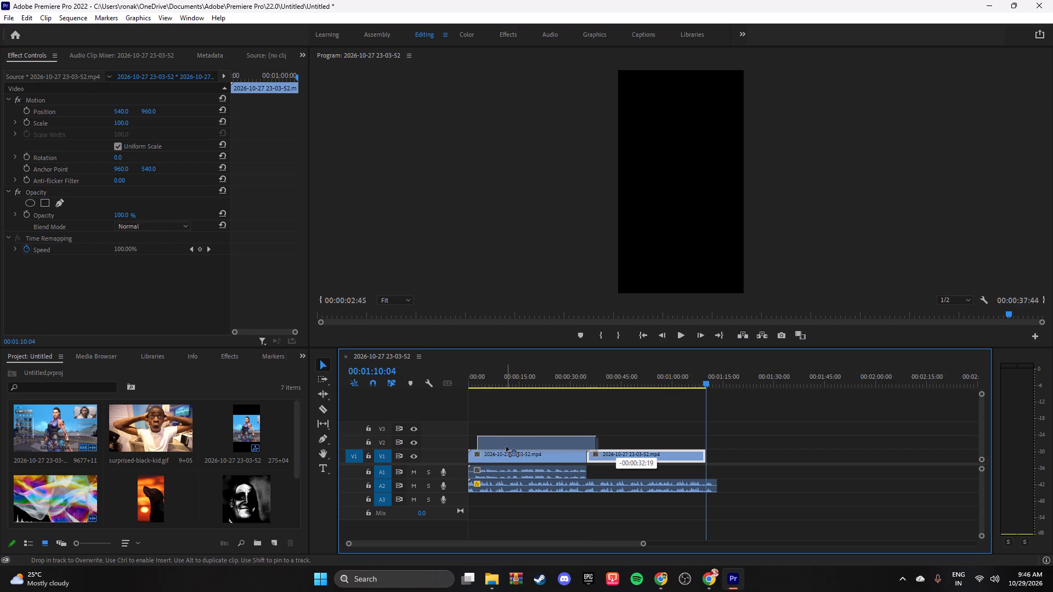
left_click_drag(506, 447, 497, 448)
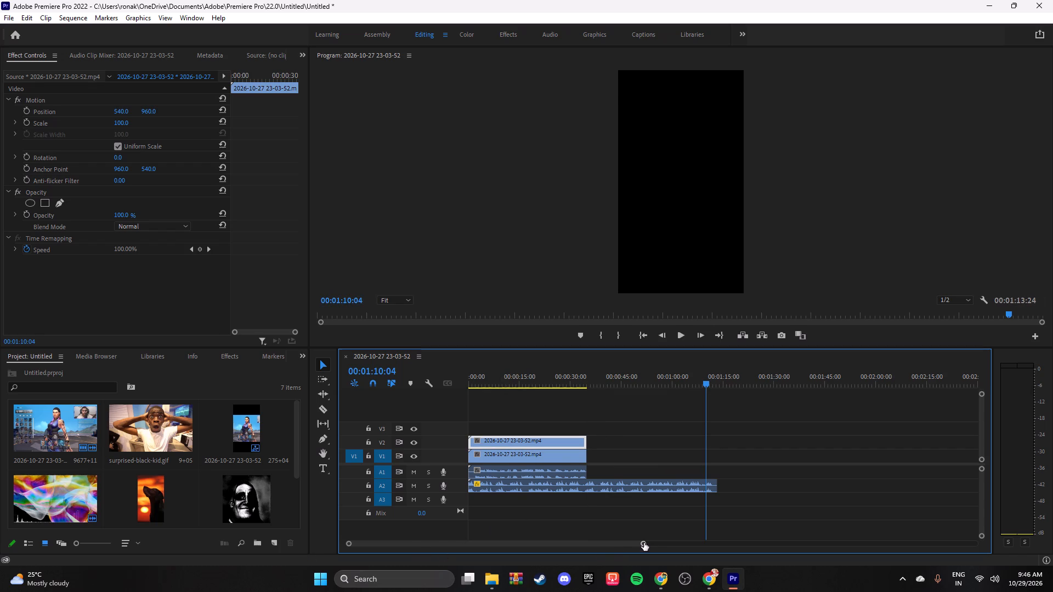
Bring the playhead back to 00:00:18:27 and briefly play the stacked gameplay clips in the vertical frame.
left_click_drag(644, 543, 604, 543)
left_click_drag(561, 544, 522, 541)
left_click_drag(906, 383, 582, 389)
left_click_drag(565, 545, 547, 544)
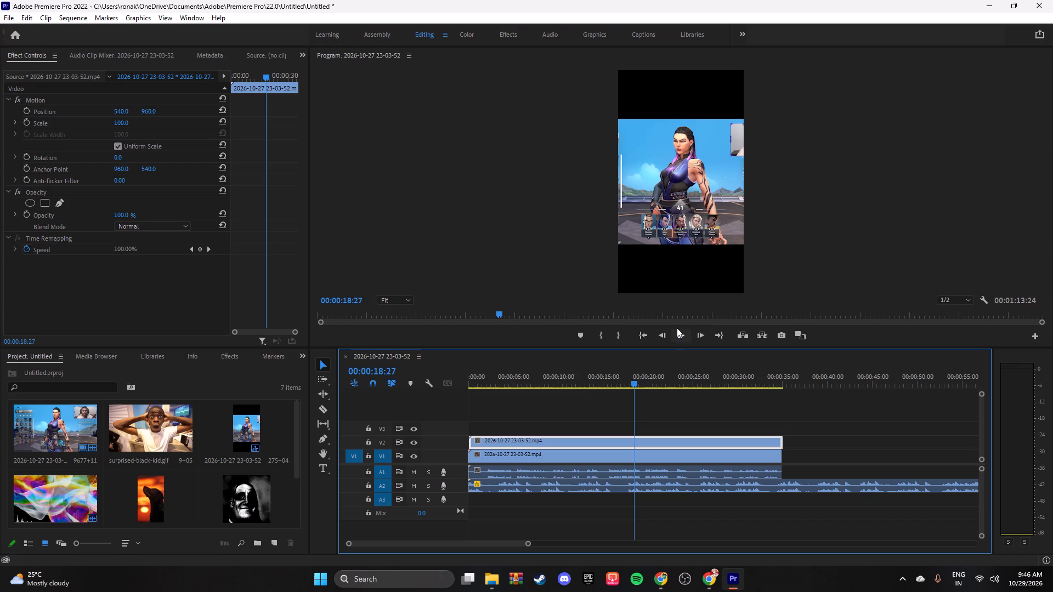
left_click(681, 350)
left_click_drag(681, 348, 681, 350)
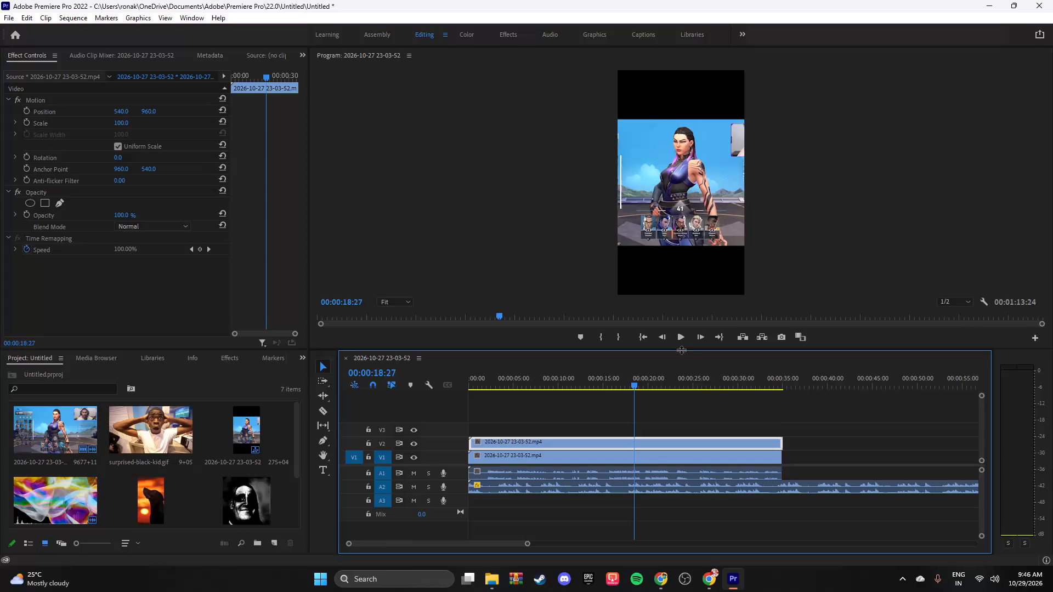
left_click_drag(681, 350, 681, 339)
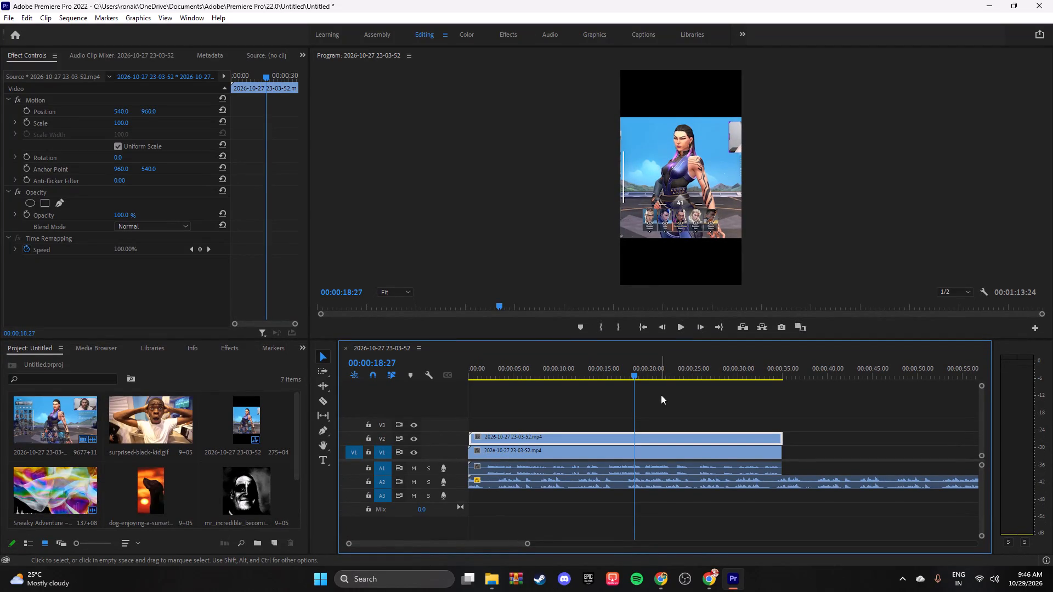
key("space")
key("space")
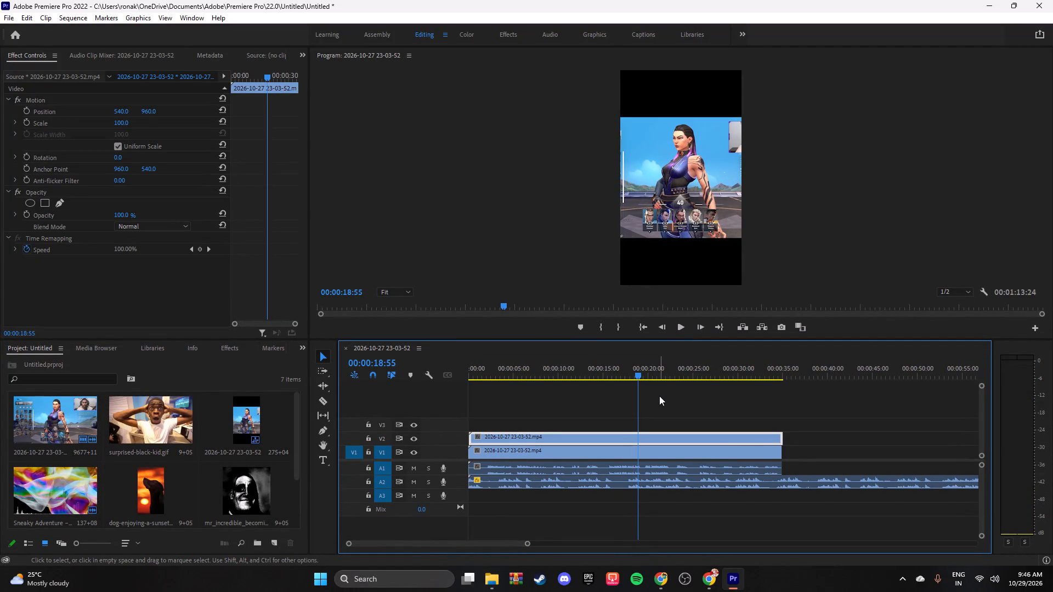
Enlarge the V2 gameplay copy to a scale of about 121.8 and place it lower in the frame, at about 559.5, 1312.7.
left_click(627, 453)
double_click(669, 210)
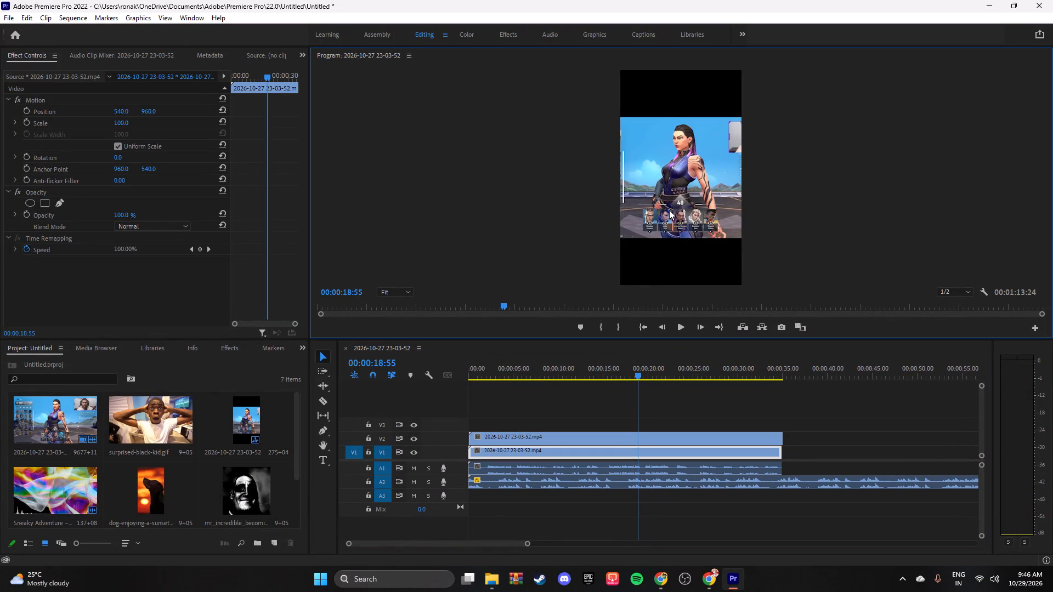
left_click_drag(670, 207, 675, 238)
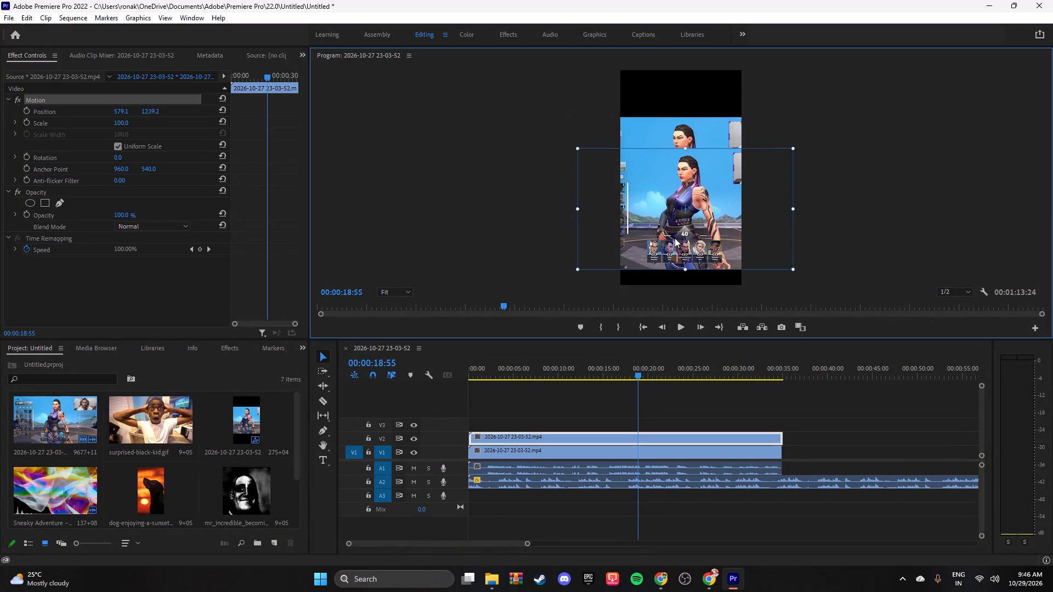
left_click_drag(675, 238, 672, 250)
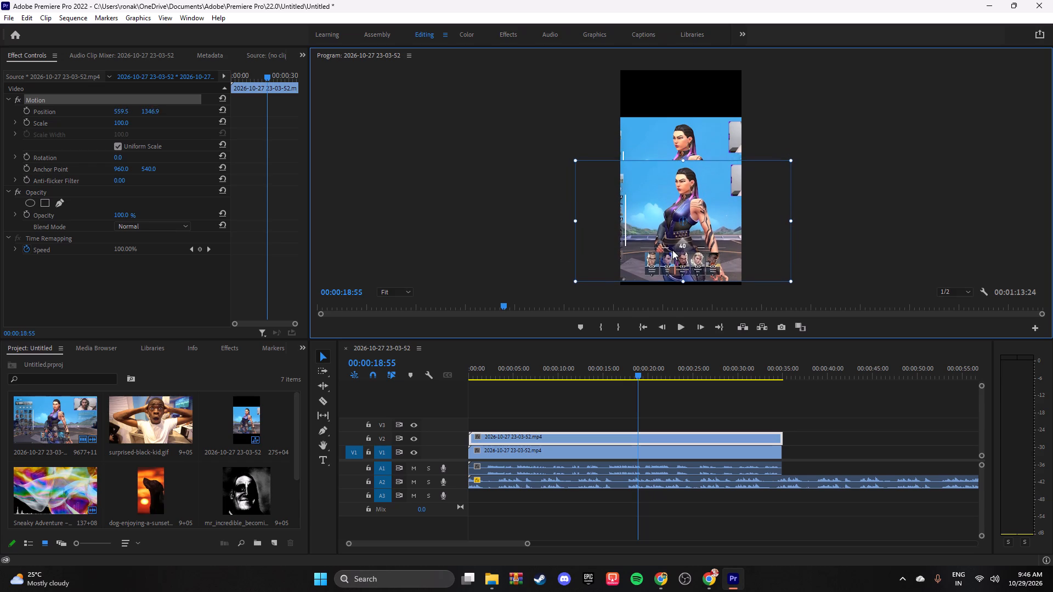
left_click_drag(672, 250, 672, 252)
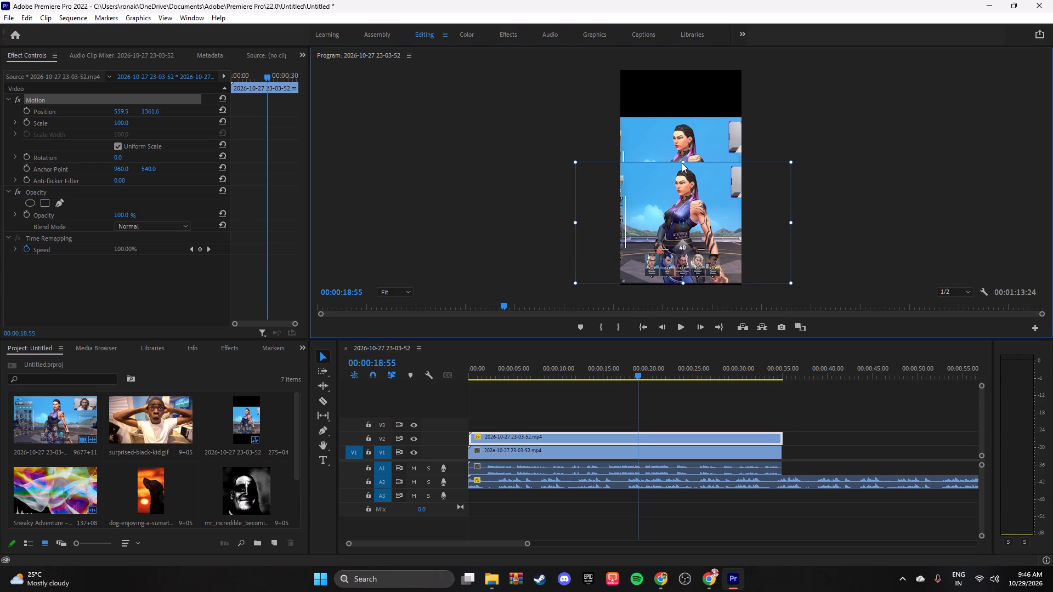
left_click_drag(683, 162, 683, 149)
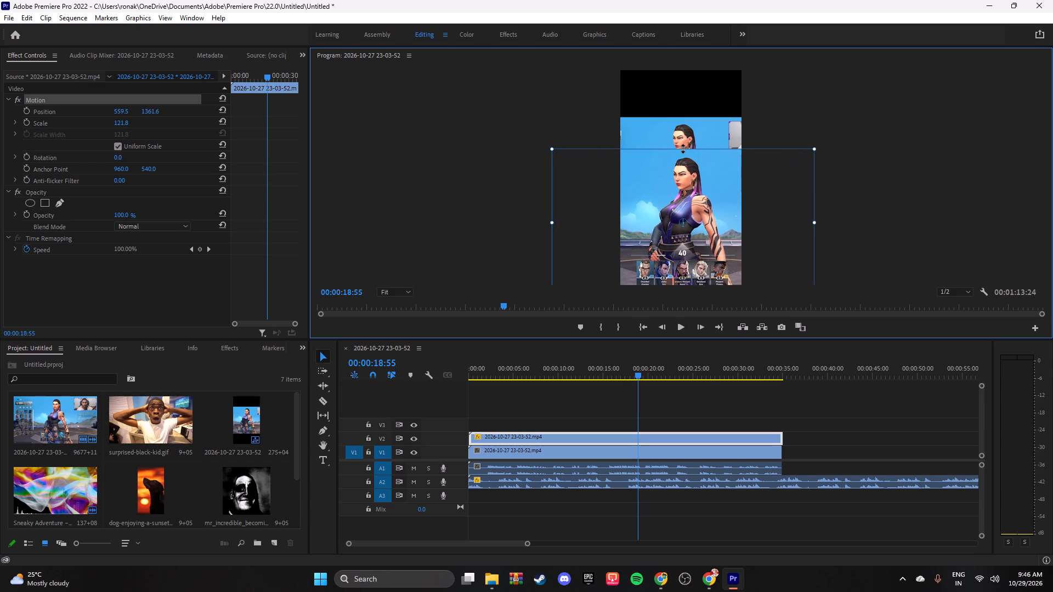
left_click_drag(683, 173, 683, 167)
left_click(683, 167)
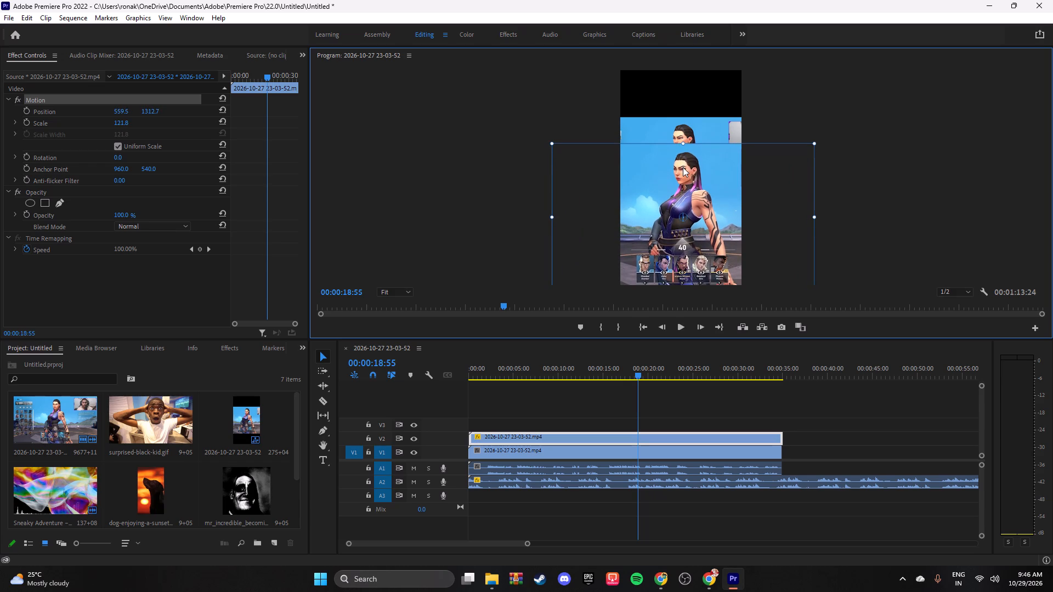
left_click(860, 145)
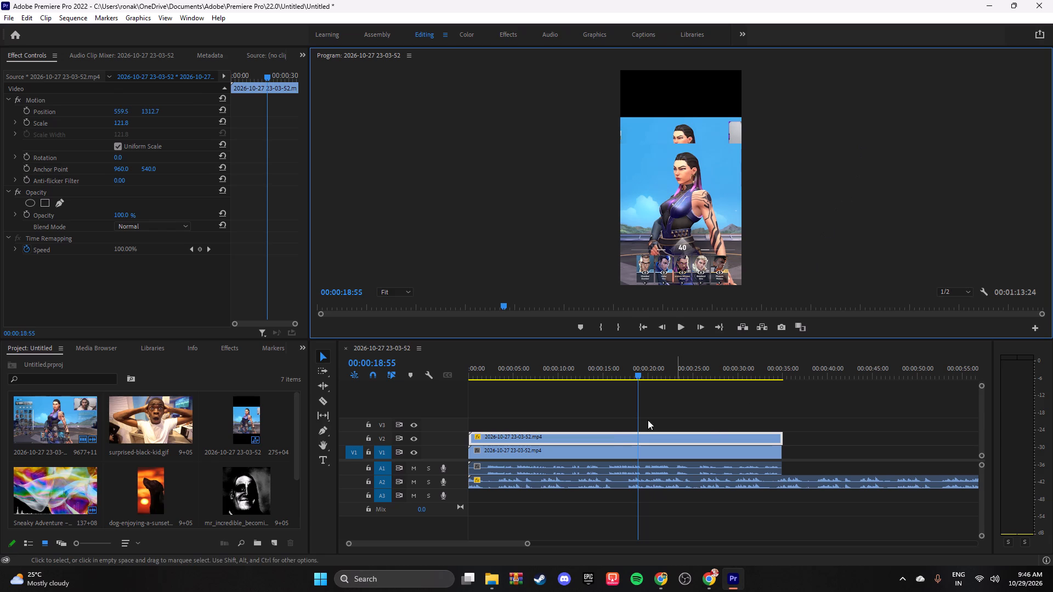
Swap the two gameplay clips' tracks, putting the enlarged, lowered copy on V1 and the unscaled clip on V2.
left_click(607, 449)
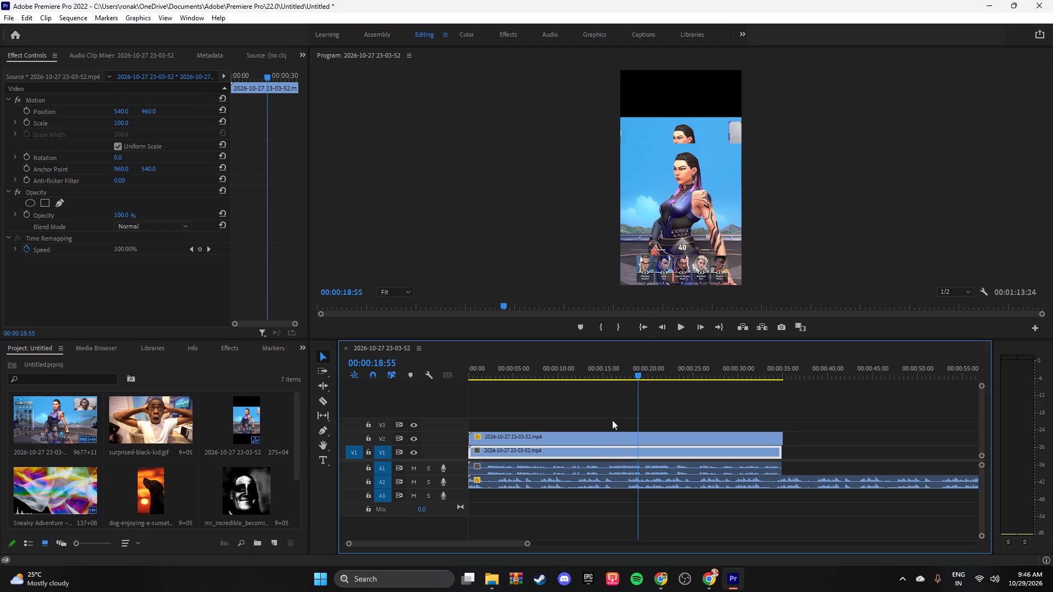
left_click(604, 435)
left_click(601, 451)
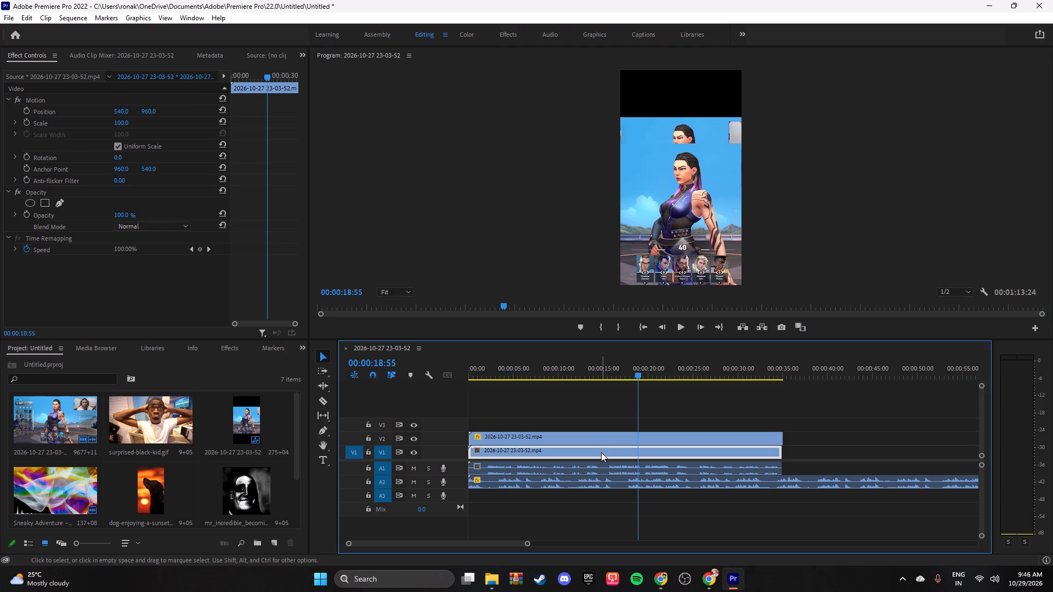
left_click_drag(601, 452, 598, 428)
left_click_drag(597, 443, 596, 451)
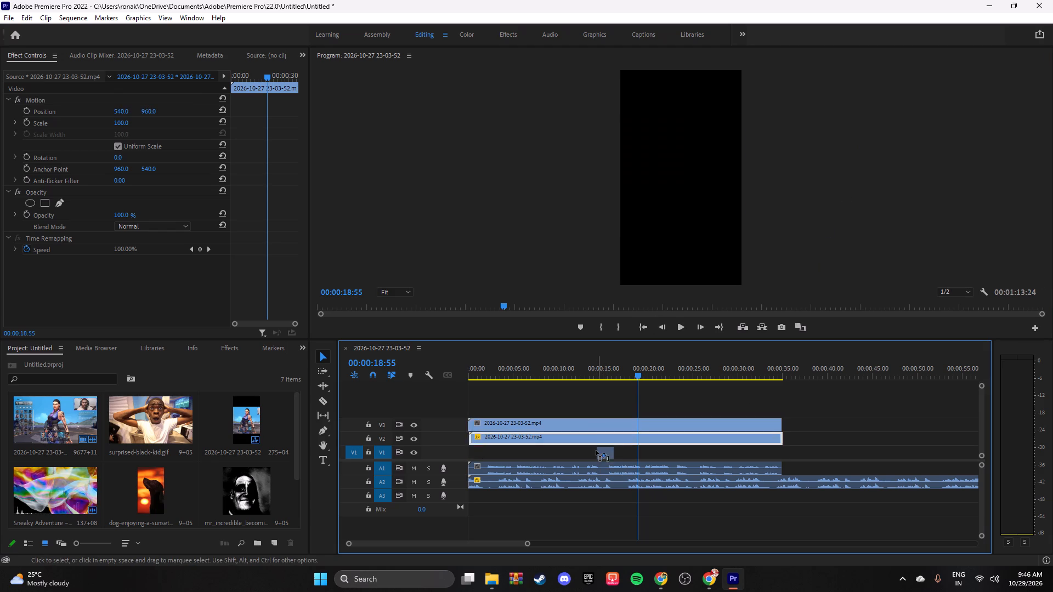
left_click_drag(596, 451, 596, 455)
left_click_drag(597, 427, 596, 439)
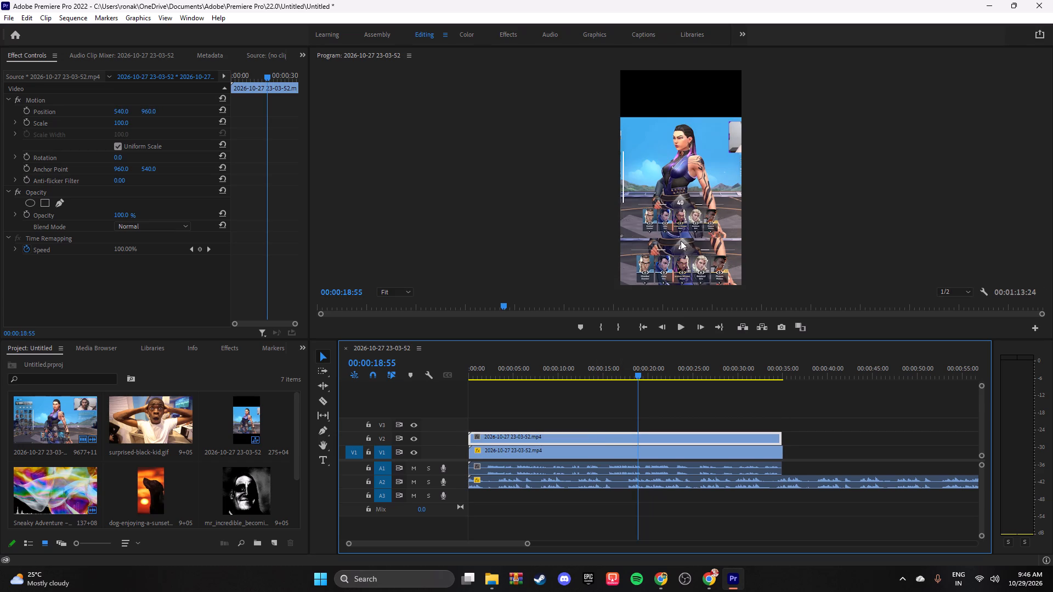
Shift the V2 gameplay clip sideways to about -78.2, 960 so its webcam area sits inside the vertical frame.
double_click(680, 193)
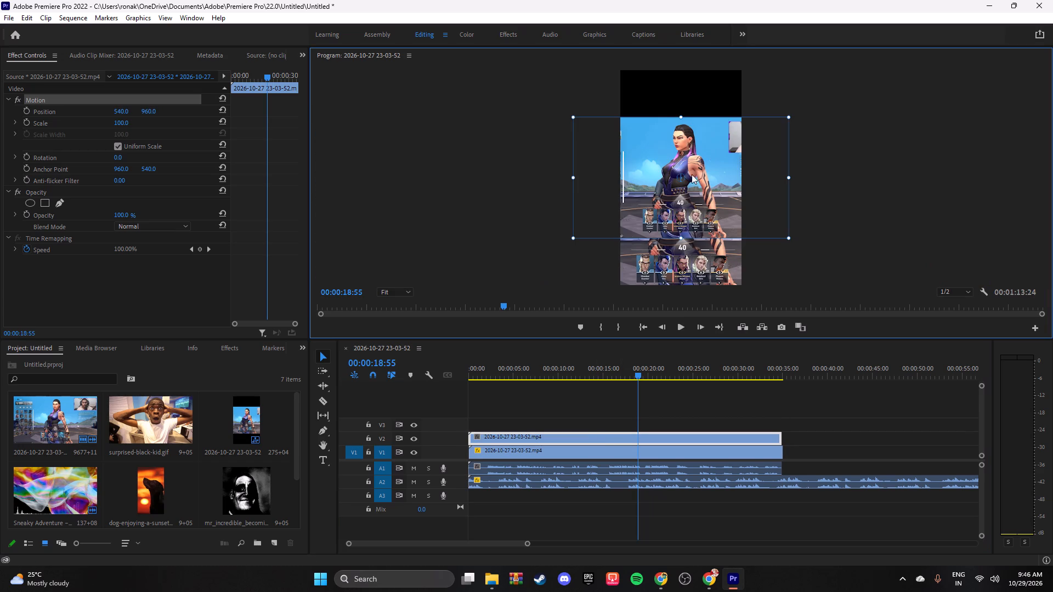
left_click_drag(686, 180, 612, 178)
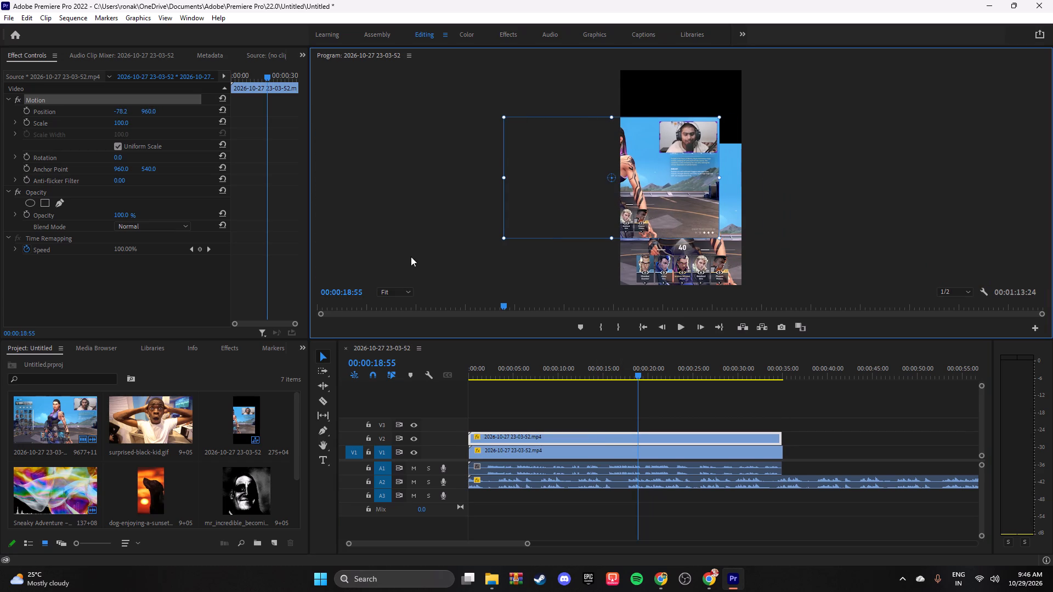
Find the Crop video effect and apply it to the gameplay clip on V2.
left_click(235, 350)
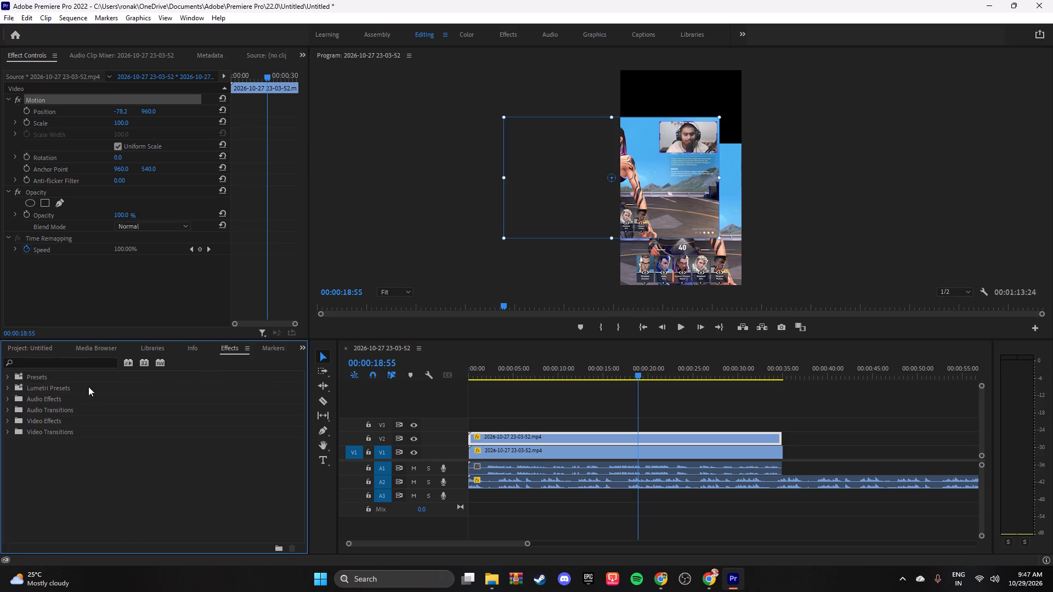
left_click(72, 360)
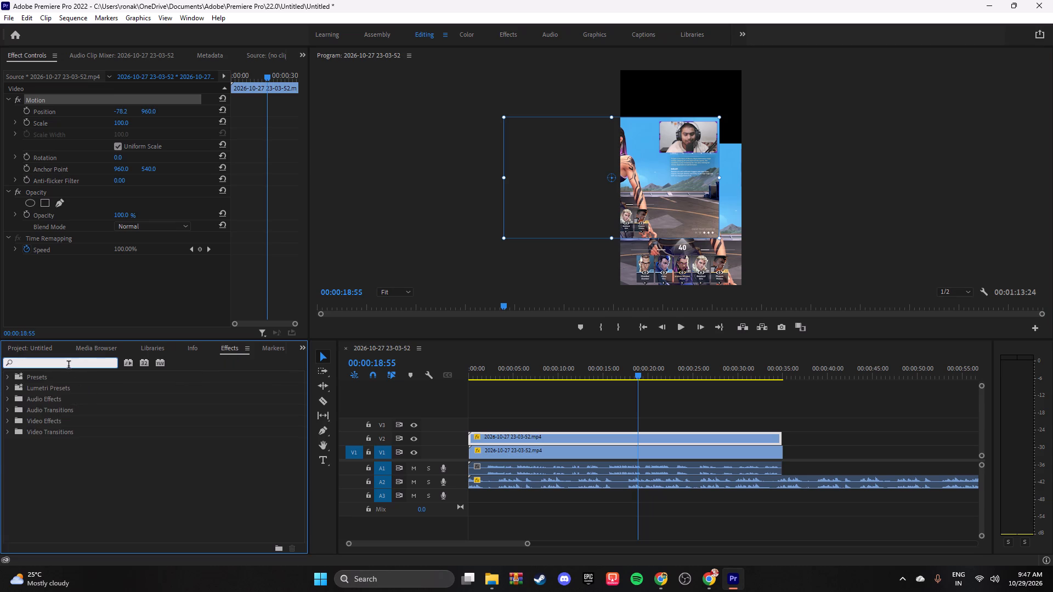
type("crop")
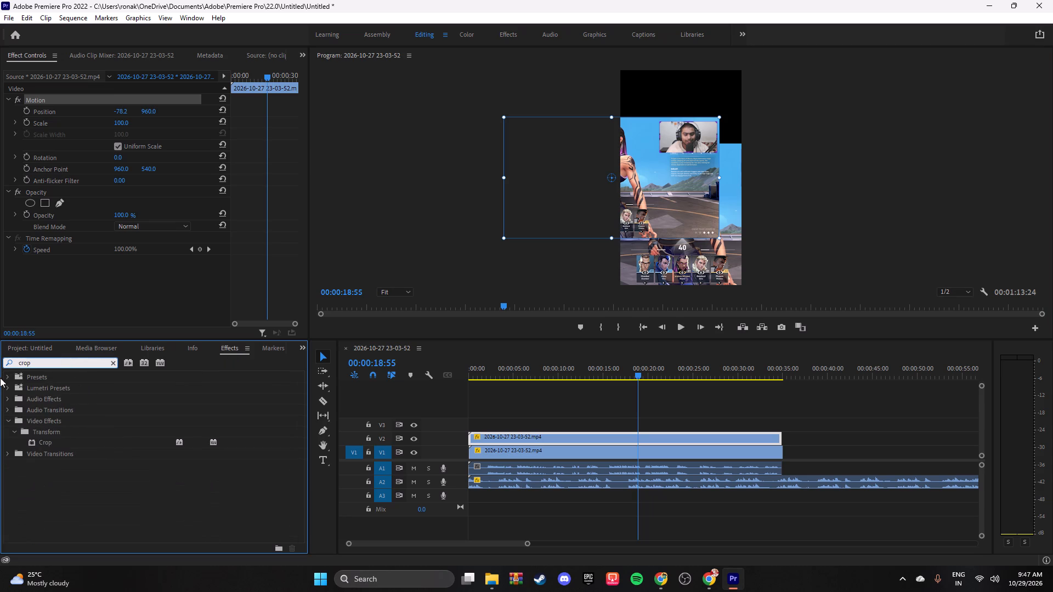
left_click_drag(30, 441, 472, 436)
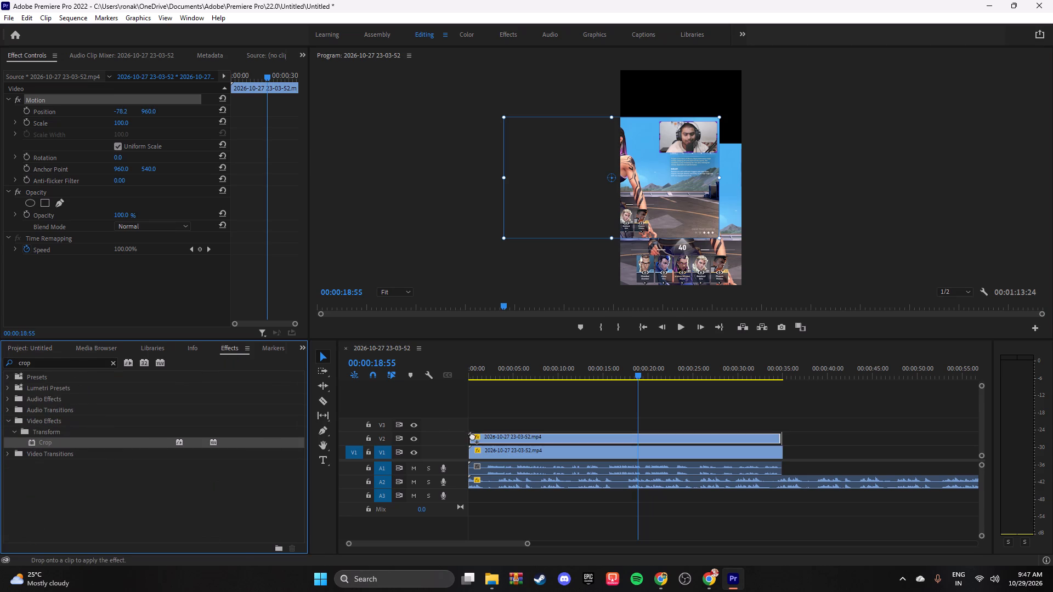
left_click_drag(472, 436, 475, 437)
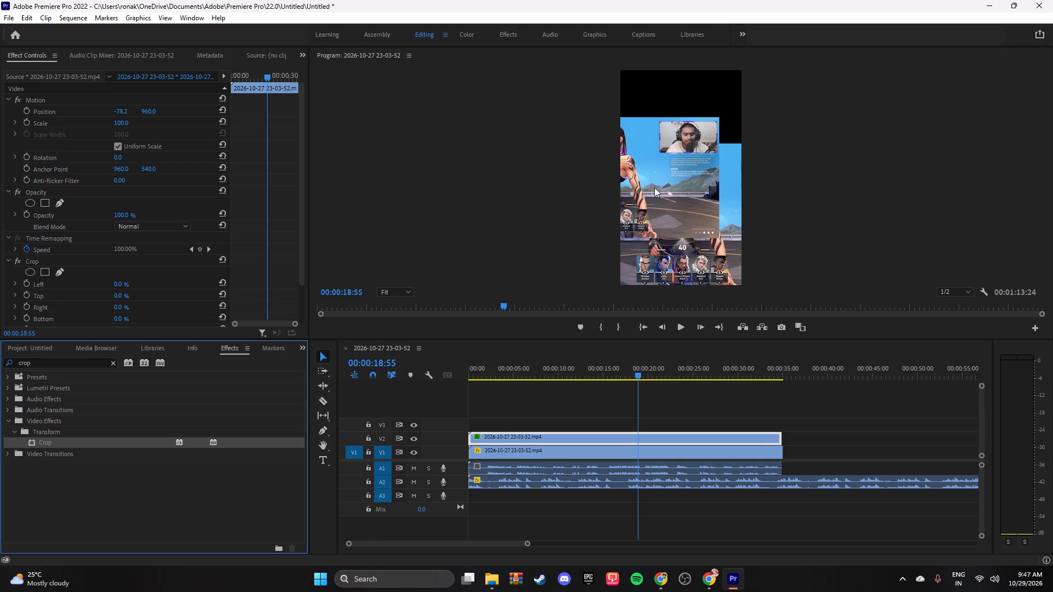
Crop 71% off the V2 clip's left side and reduce its scale slightly to about 99.
double_click(669, 175)
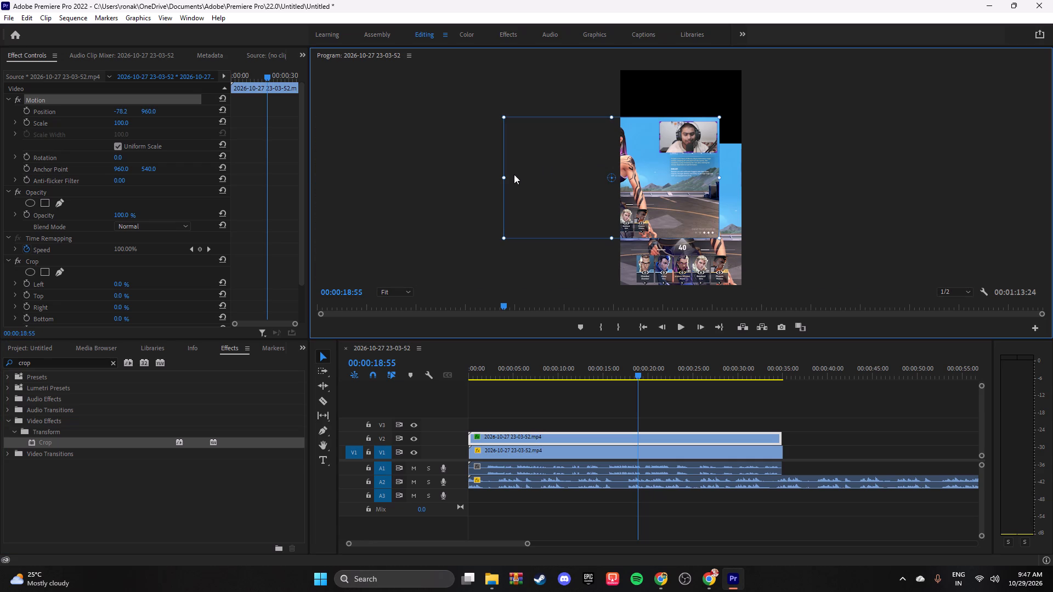
left_click_drag(119, 285, 128, 284)
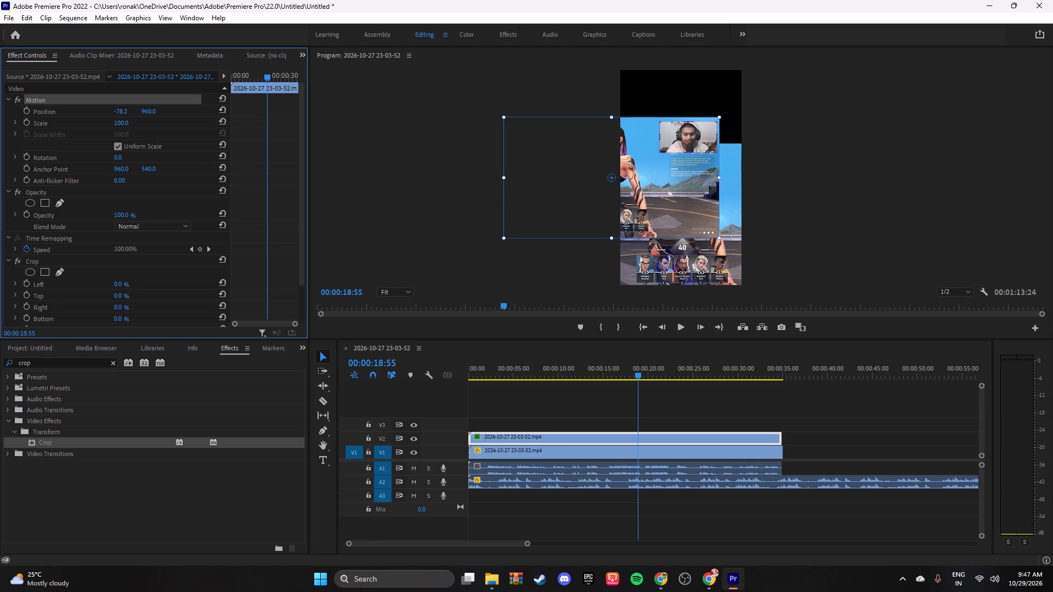
left_click_drag(128, 284, 132, 284)
key("BackSpace")
type("71")
key("Return")
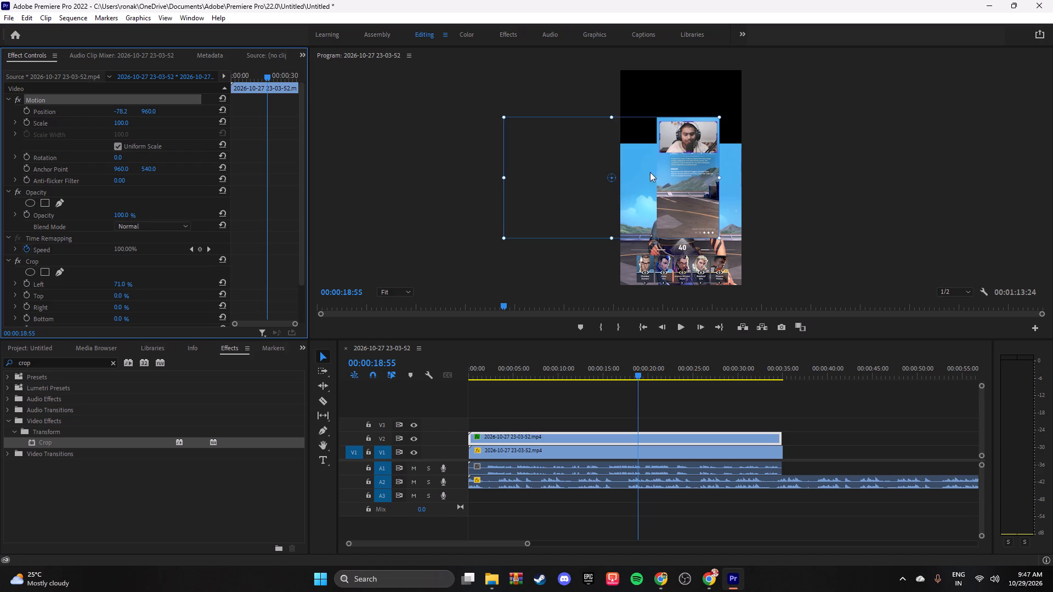
left_click(719, 177)
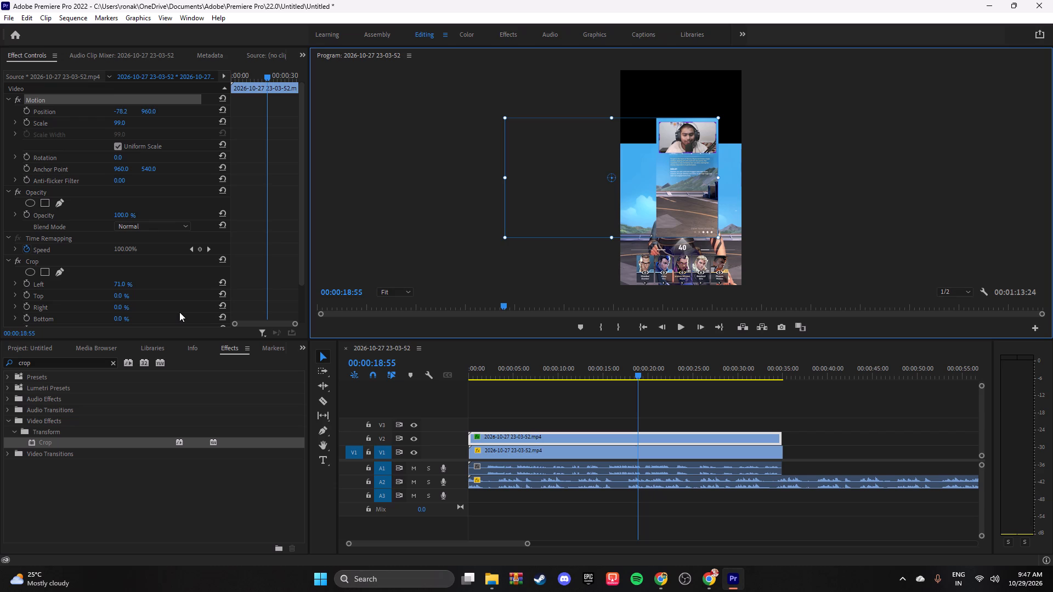
Isolate the webcam on the V2 clip by setting its crop to 3% top, 1% right and 70% bottom.
left_click(120, 296)
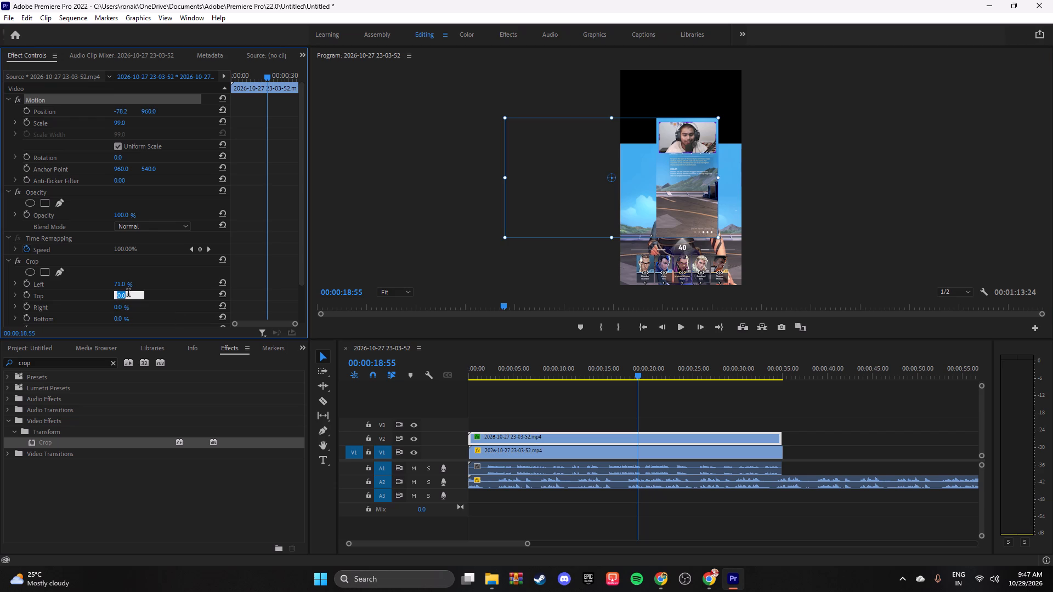
key("3")
key("Return")
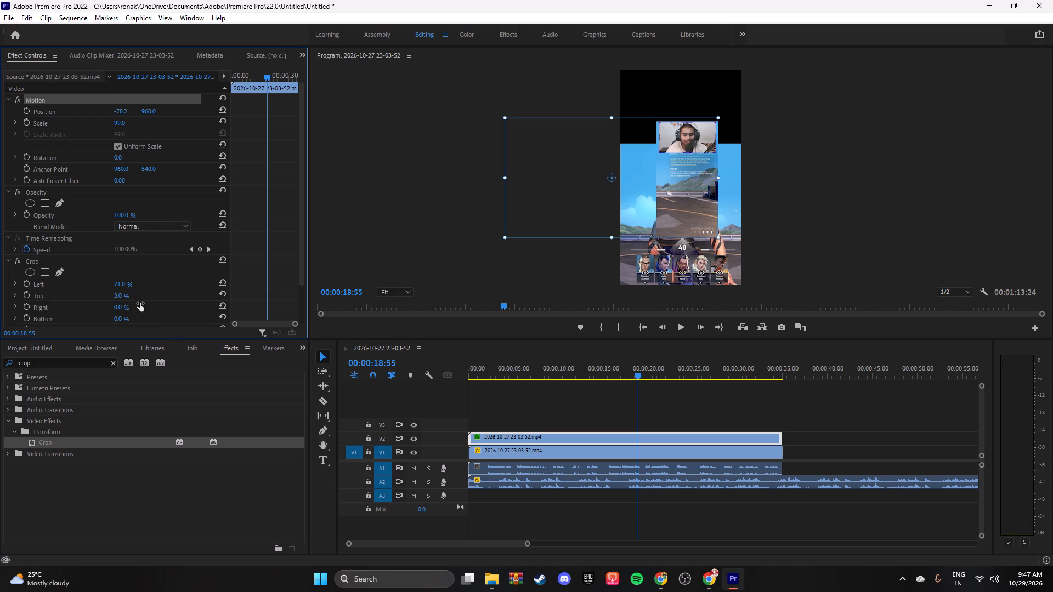
left_click(122, 306)
key("1")
key("Return")
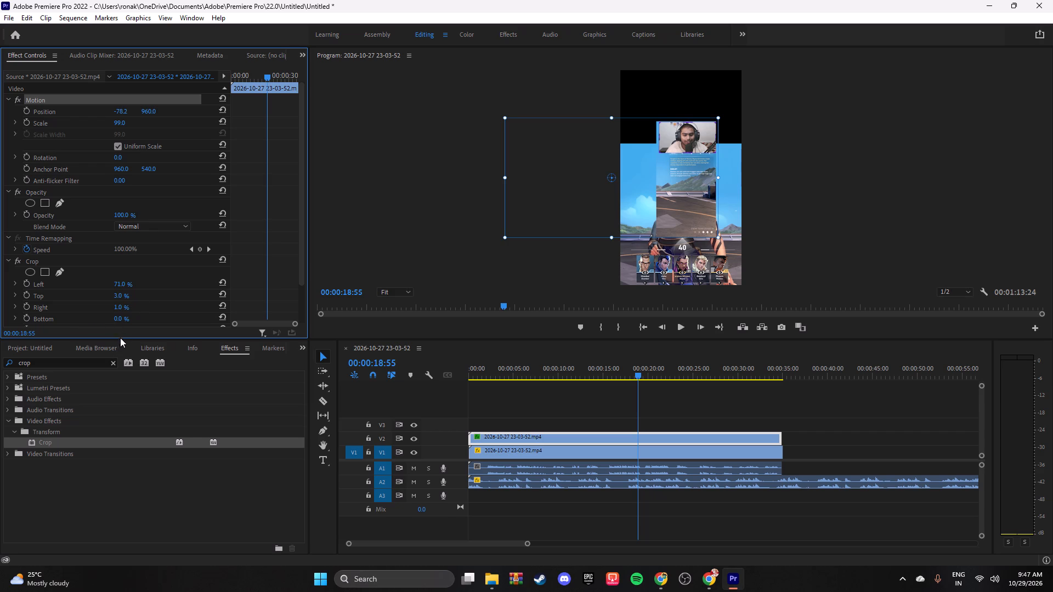
left_click(118, 317)
key("7")
key("0")
key("Return")
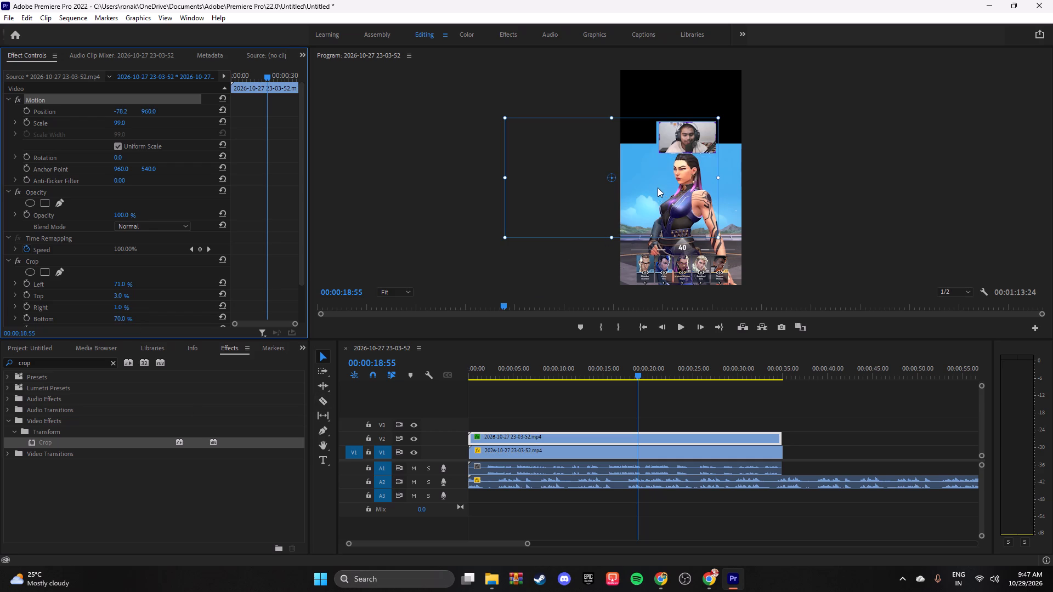
Move the cropped webcam up into the black area above the gameplay, at about -303, 754.3.
left_click_drag(663, 145, 637, 122)
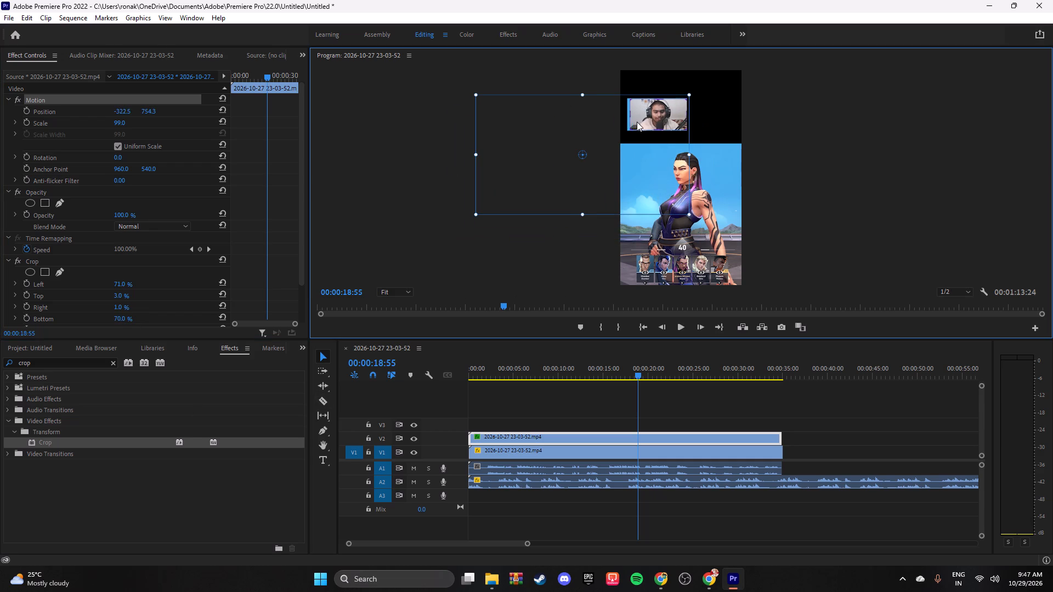
left_click_drag(637, 122, 638, 122)
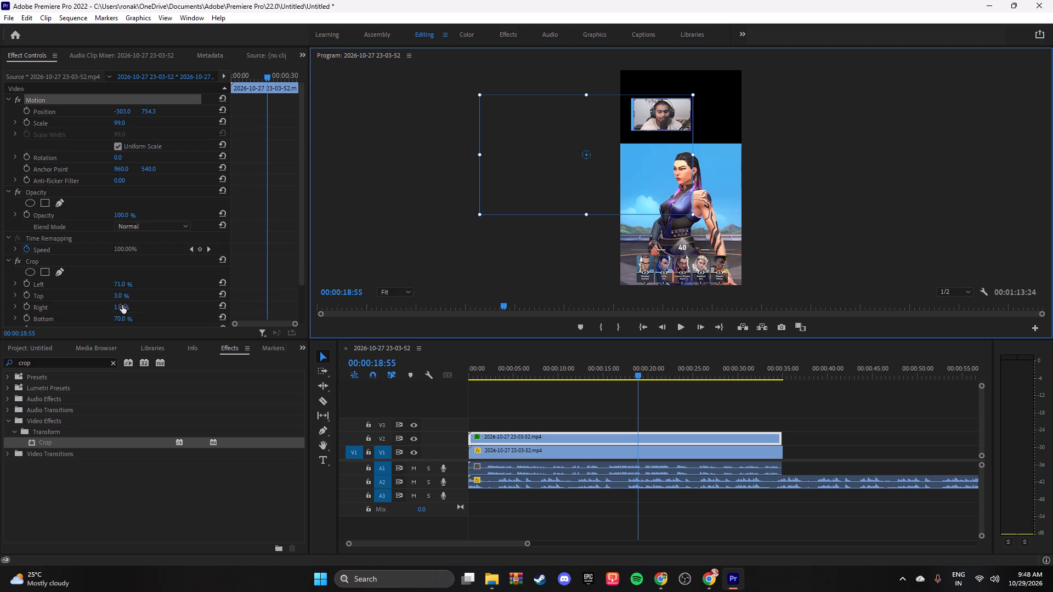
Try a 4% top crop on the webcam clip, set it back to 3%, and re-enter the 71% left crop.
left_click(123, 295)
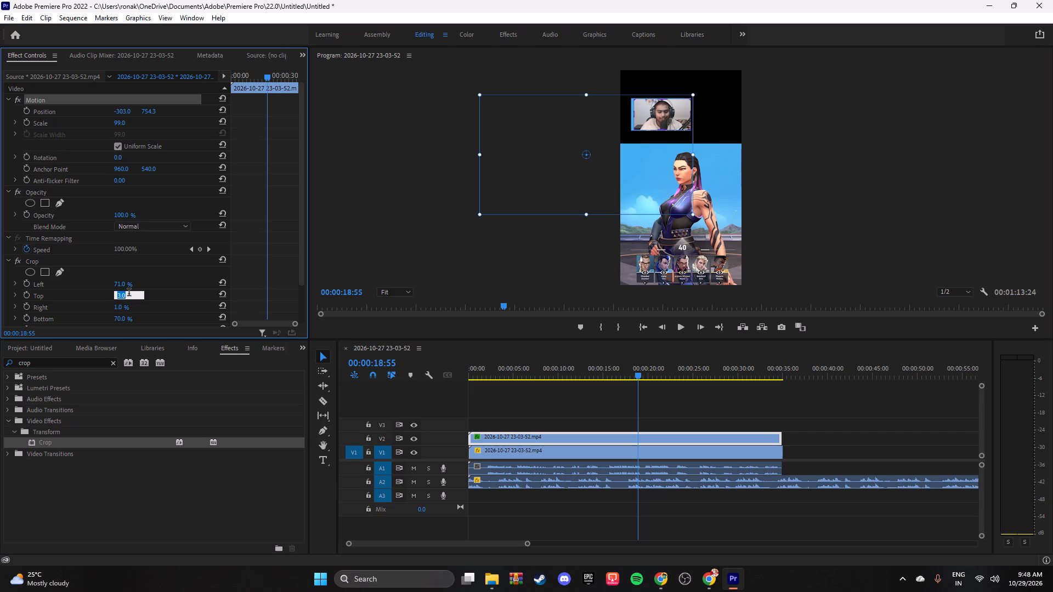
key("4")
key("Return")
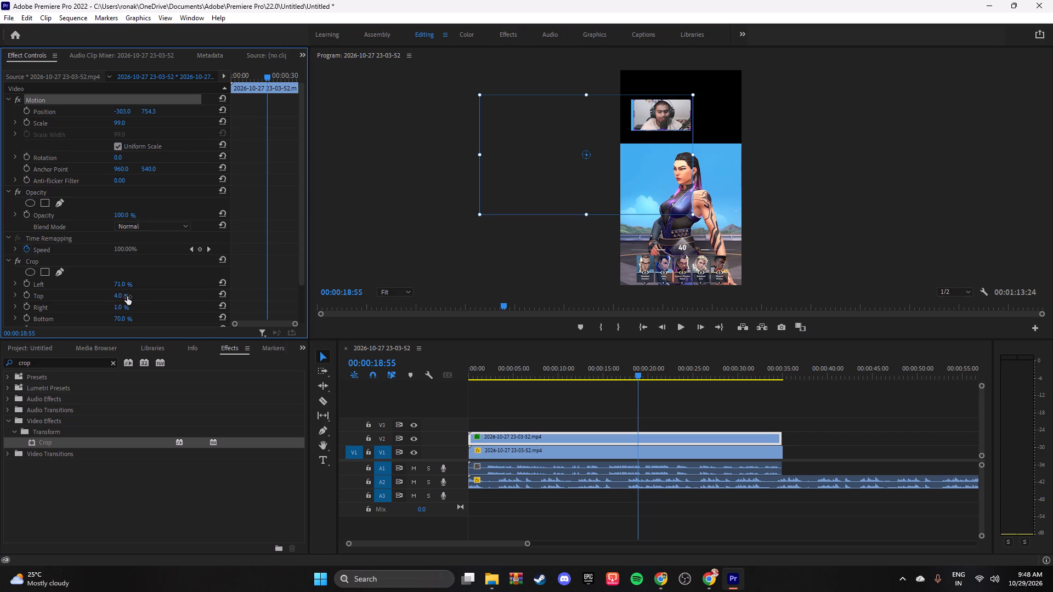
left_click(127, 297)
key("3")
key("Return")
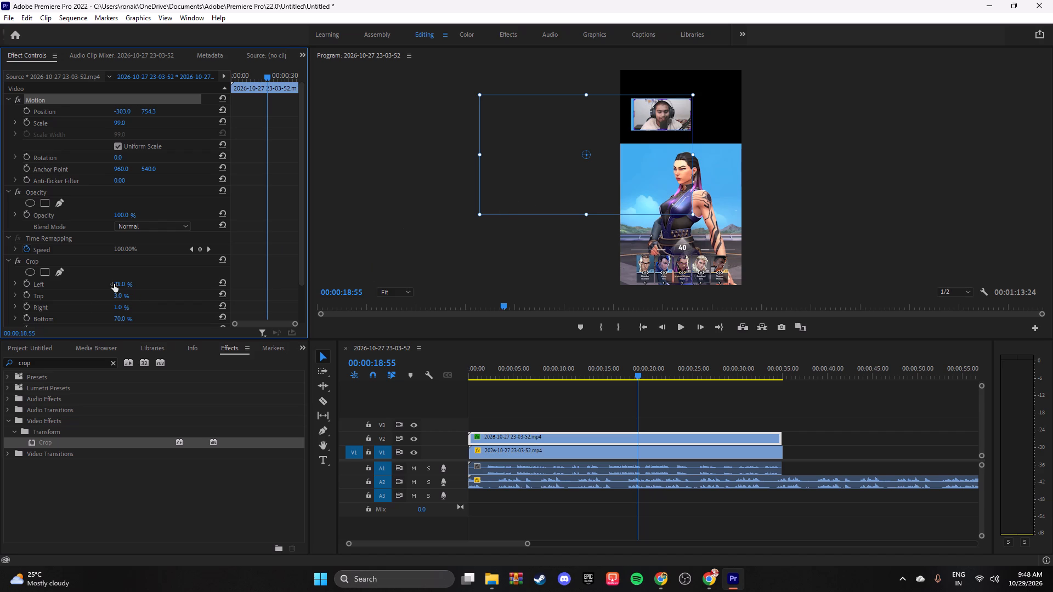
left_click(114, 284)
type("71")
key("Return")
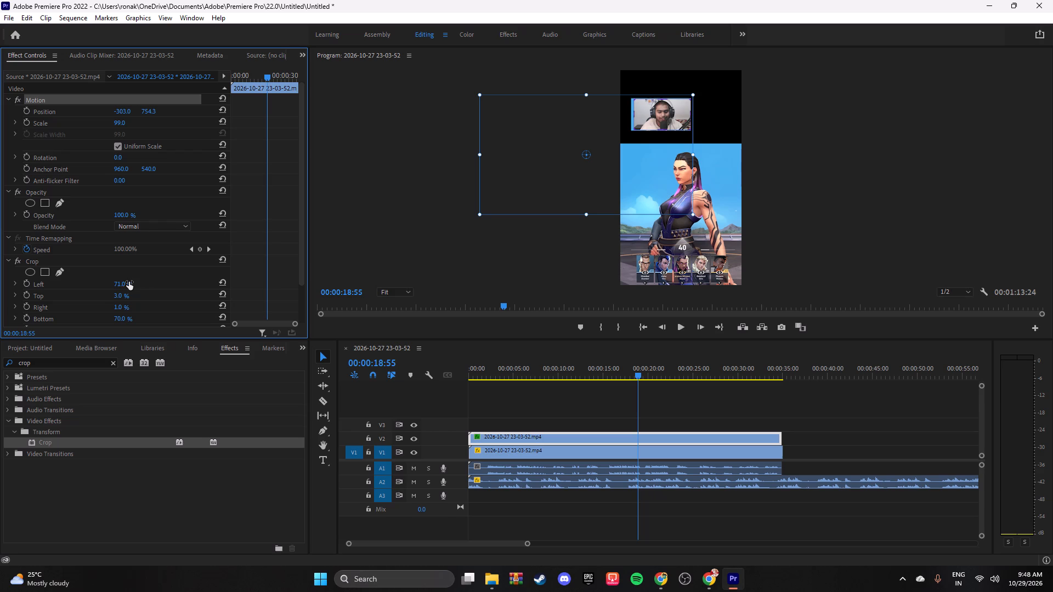
Set the webcam clip's left crop to 72% to trim the strip beside the webcam border.
left_click(129, 282)
key("7")
key("2")
key("Return")
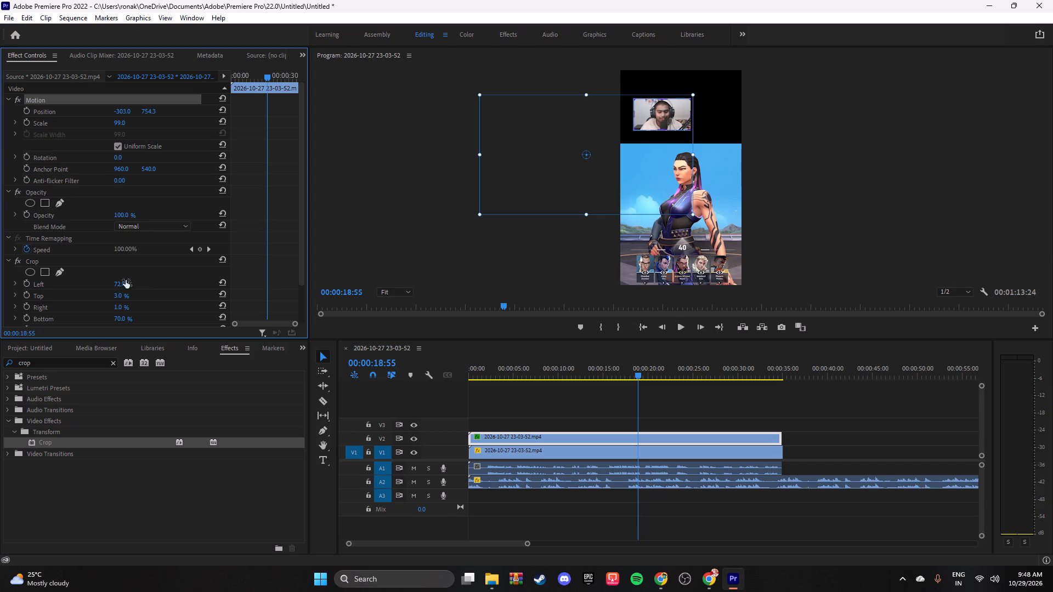
left_click(817, 207)
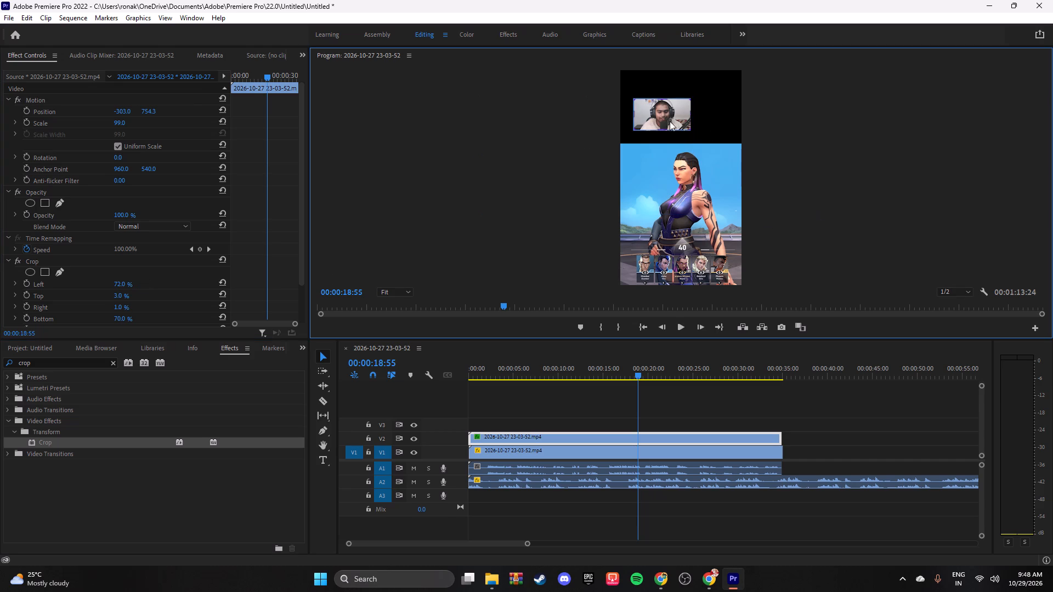
Enlarge the webcam clip to about 219.6% scale and position it at about -962.7, 1106.9 to fill the width above the gameplay.
double_click(665, 119)
left_click_drag(693, 156, 717, 156)
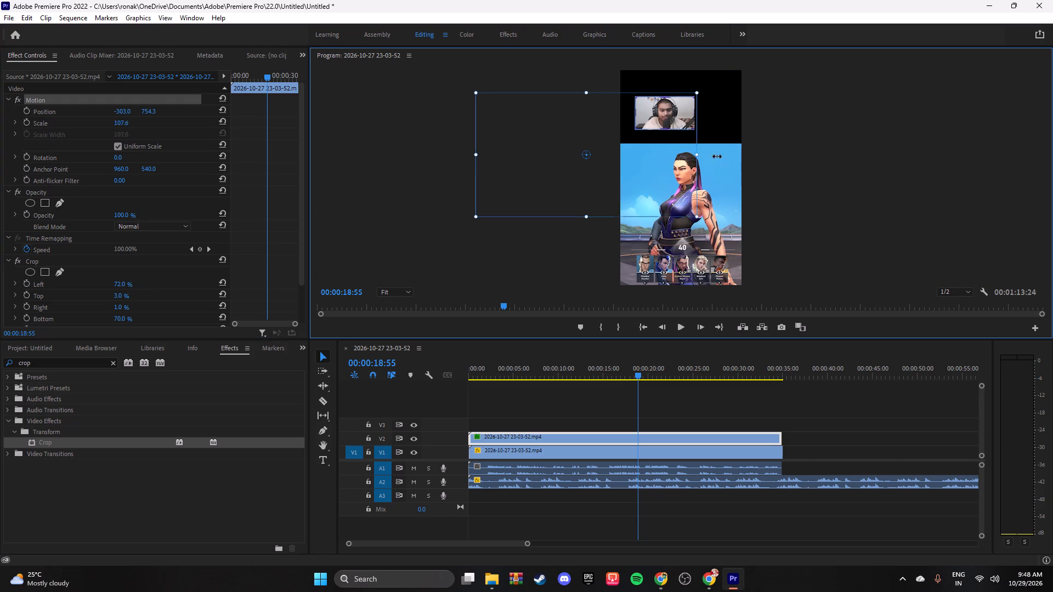
left_click_drag(717, 156, 804, 156)
left_click_drag(709, 93, 652, 129)
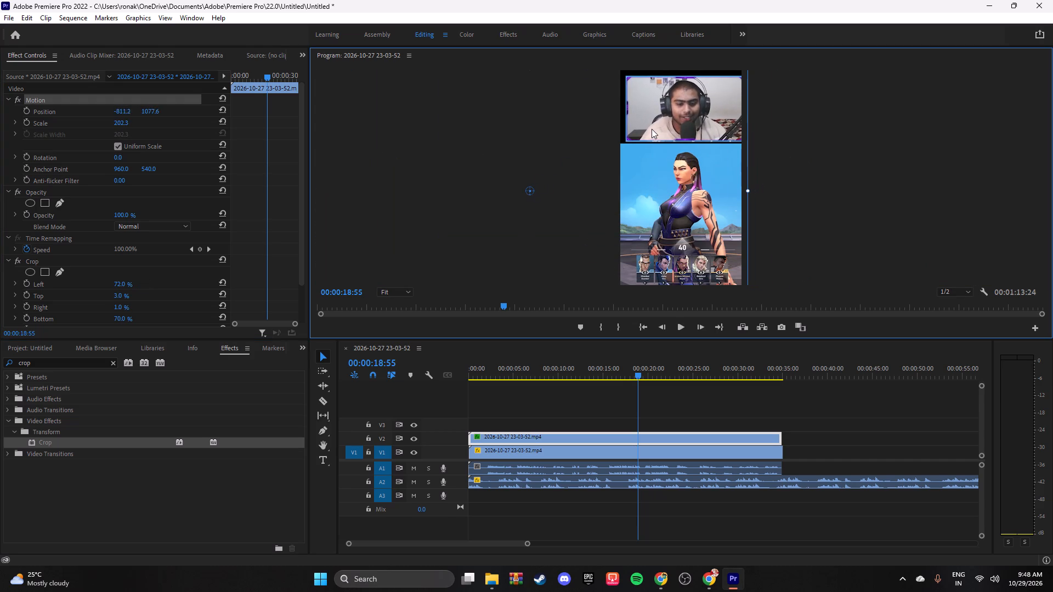
left_click_drag(652, 129, 649, 127)
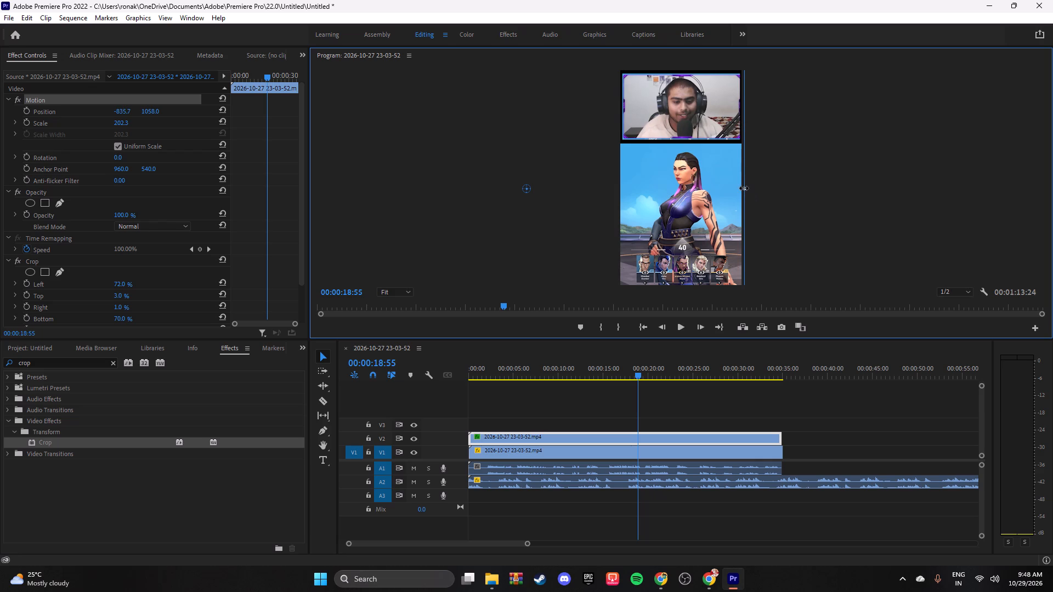
left_click_drag(744, 188, 762, 189)
left_click_drag(704, 123, 694, 124)
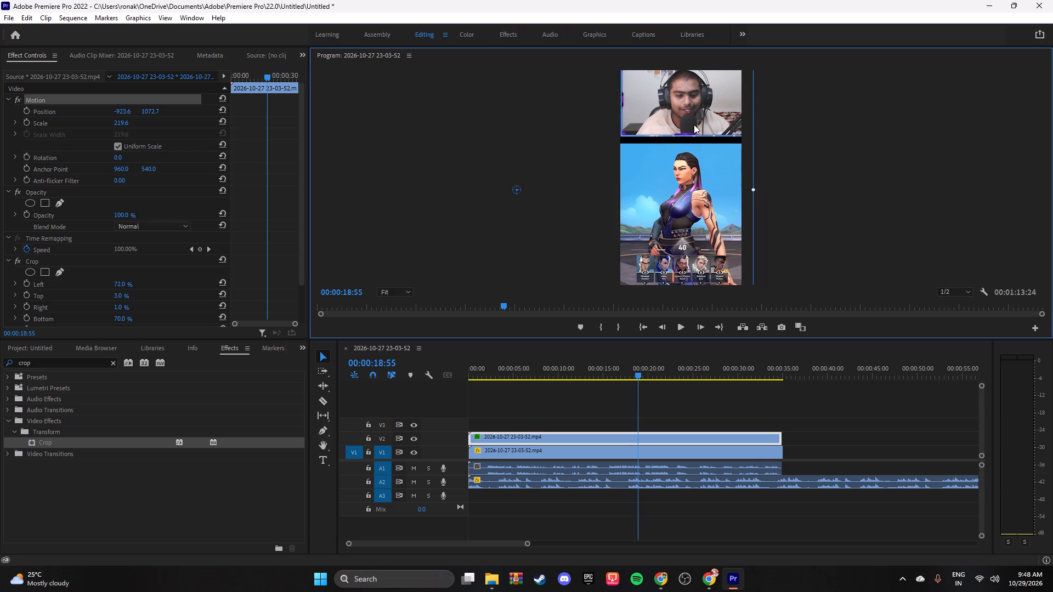
left_click_drag(694, 124, 690, 128)
left_click(848, 161)
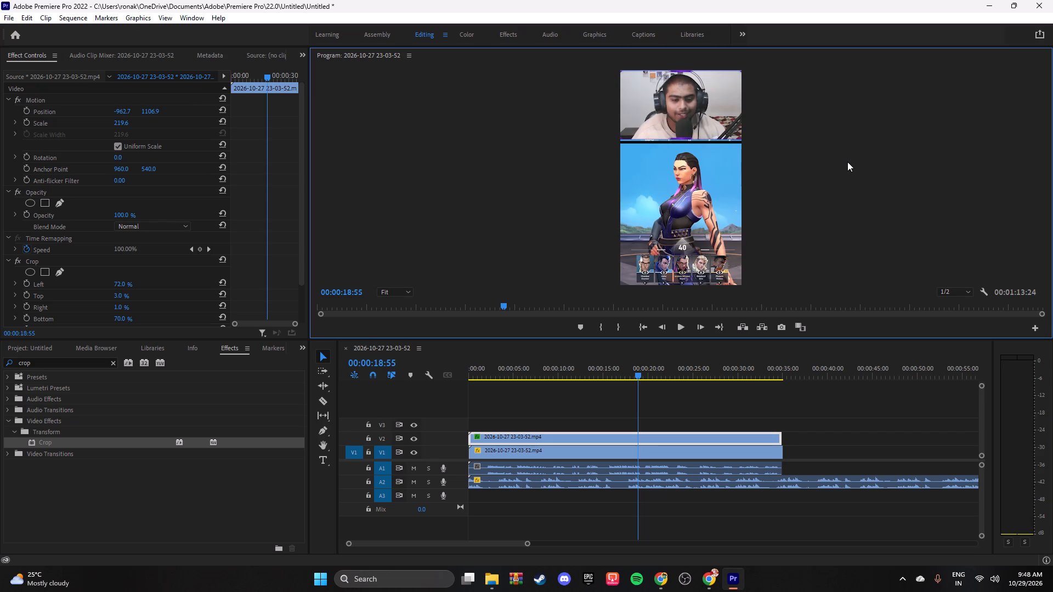
left_click(843, 166)
Lock track V2 and move the V1 gameplay clip up against the webcam, at about 559.5, 1273.5.
double_click(703, 208)
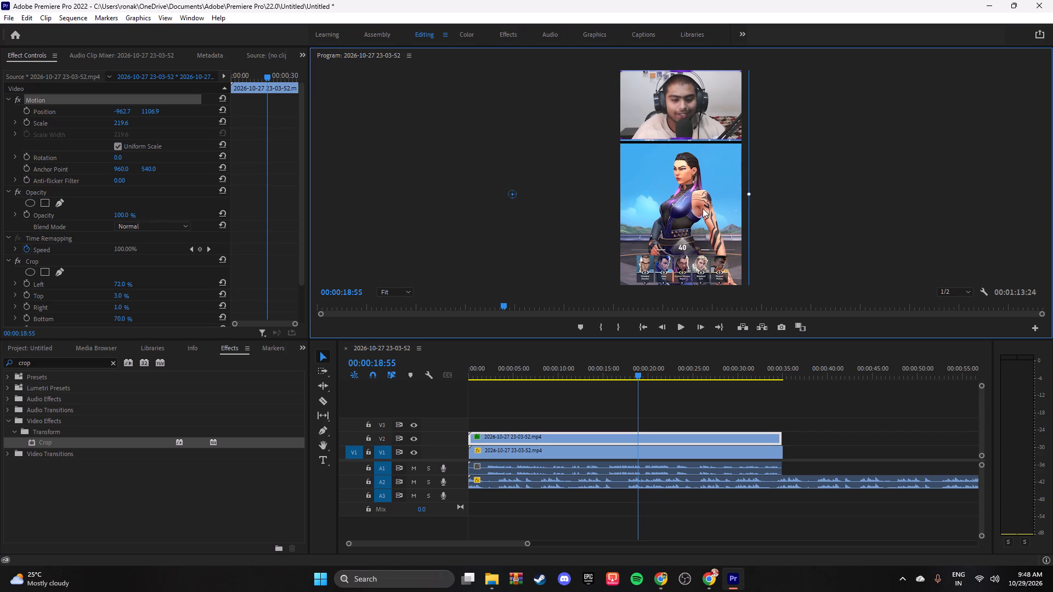
left_click(367, 437)
double_click(676, 221)
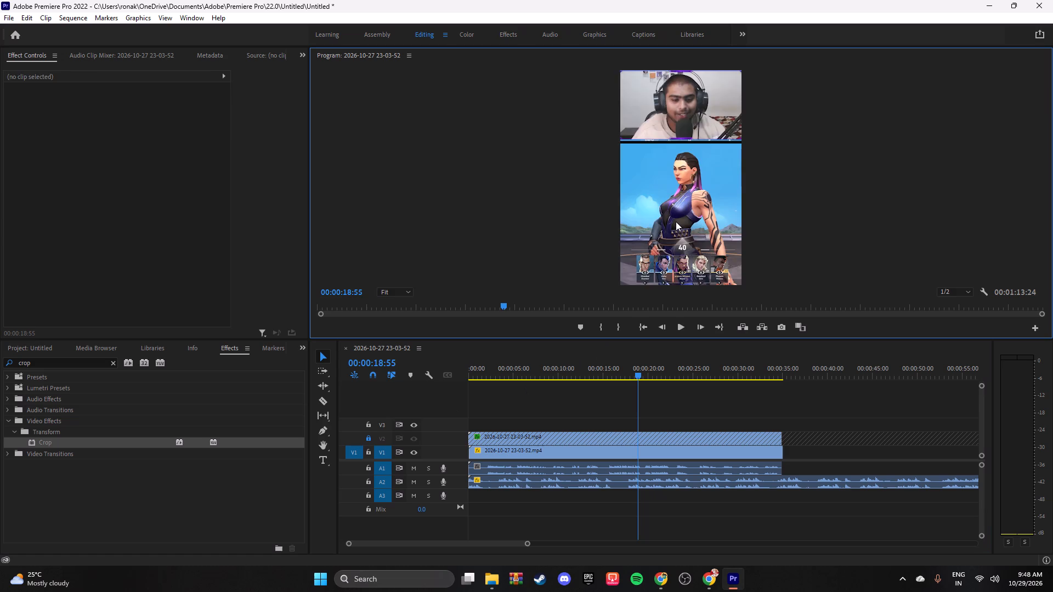
left_click(676, 221)
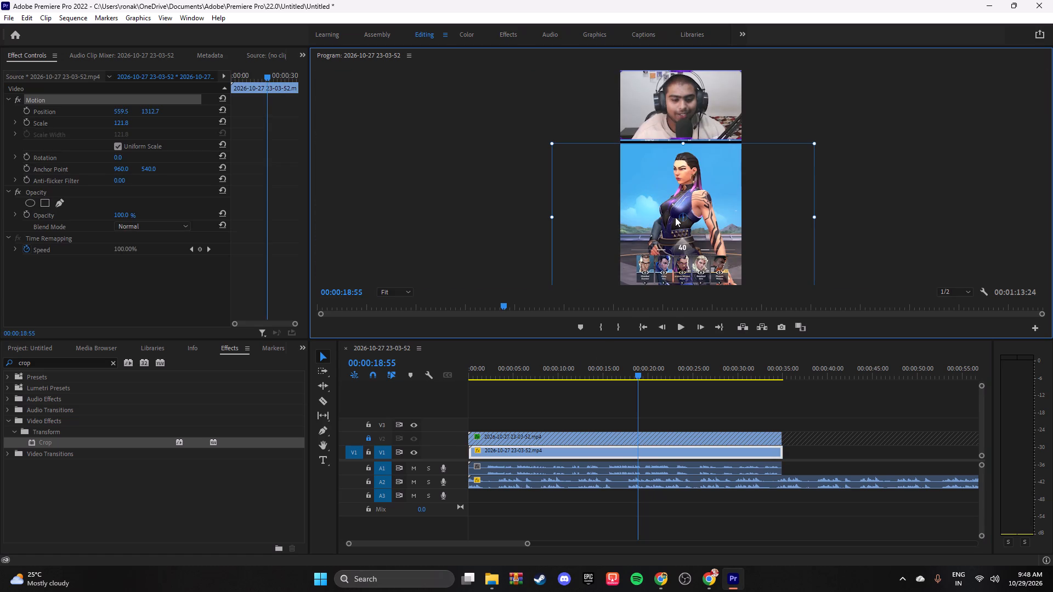
left_click(675, 217)
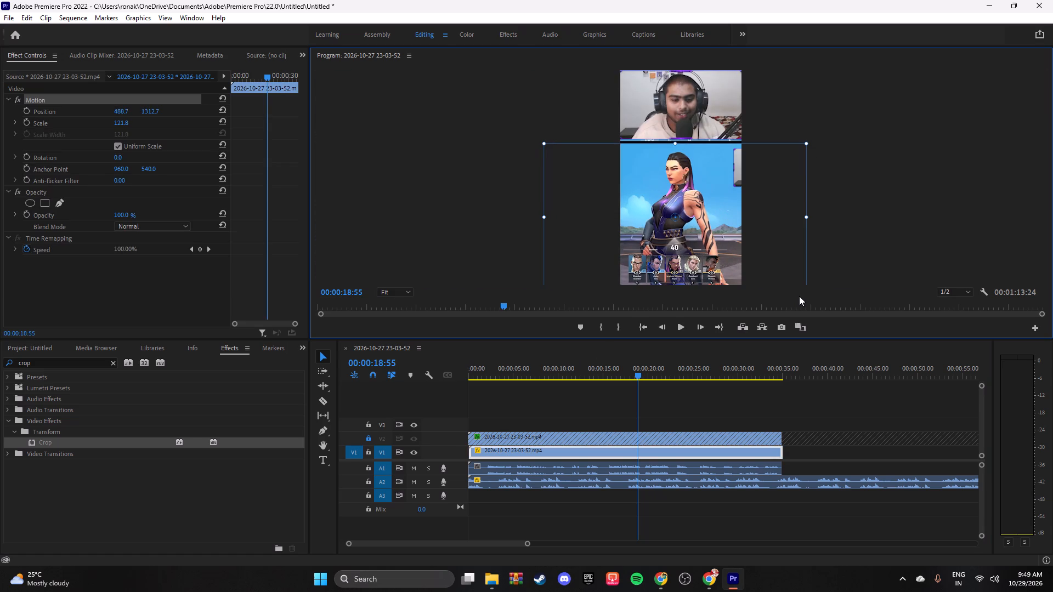
key("ctrl+z")
left_click(722, 186)
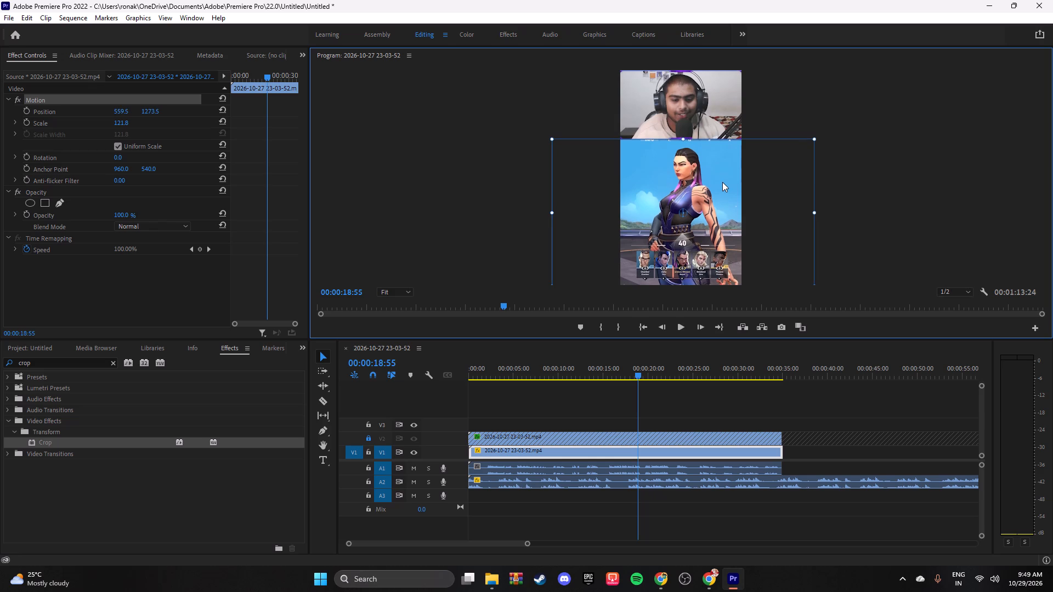
left_click(931, 178)
Play the sequence from the beginning to check the stacked layout and the audio balance.
left_click_drag(637, 372, 513, 392)
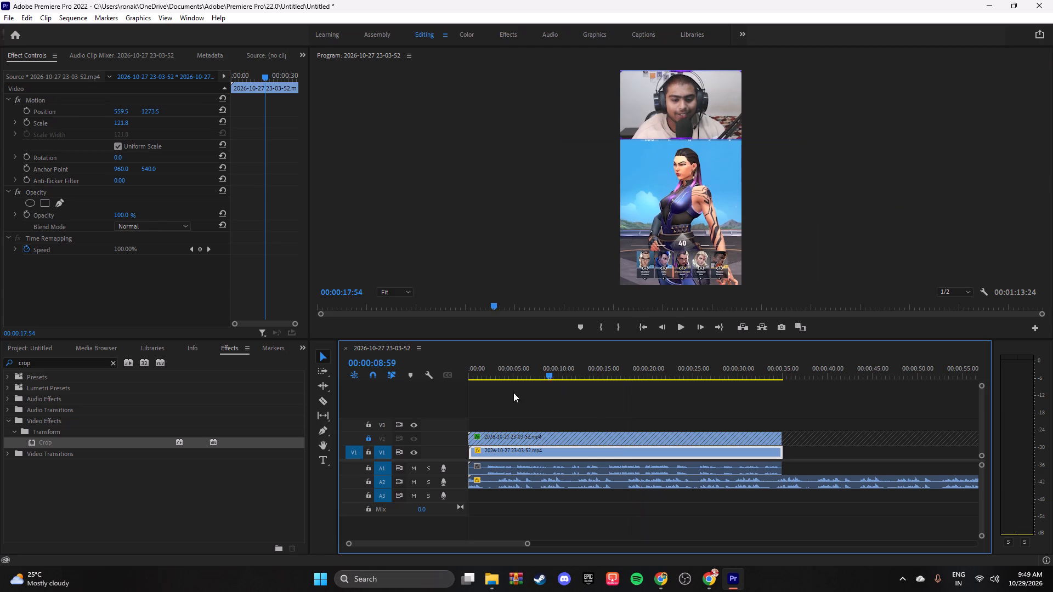
left_click_drag(513, 392, 417, 397)
left_click(681, 328)
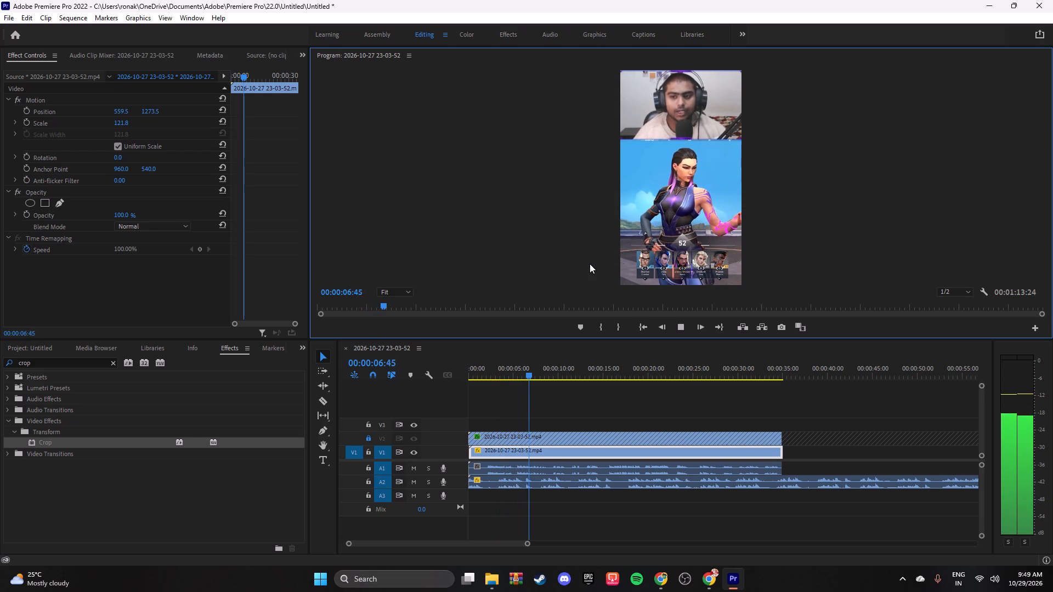
Lower the background music clip on Audio 2 to about -24.4 dB, checking the level during playback.
left_click(508, 33)
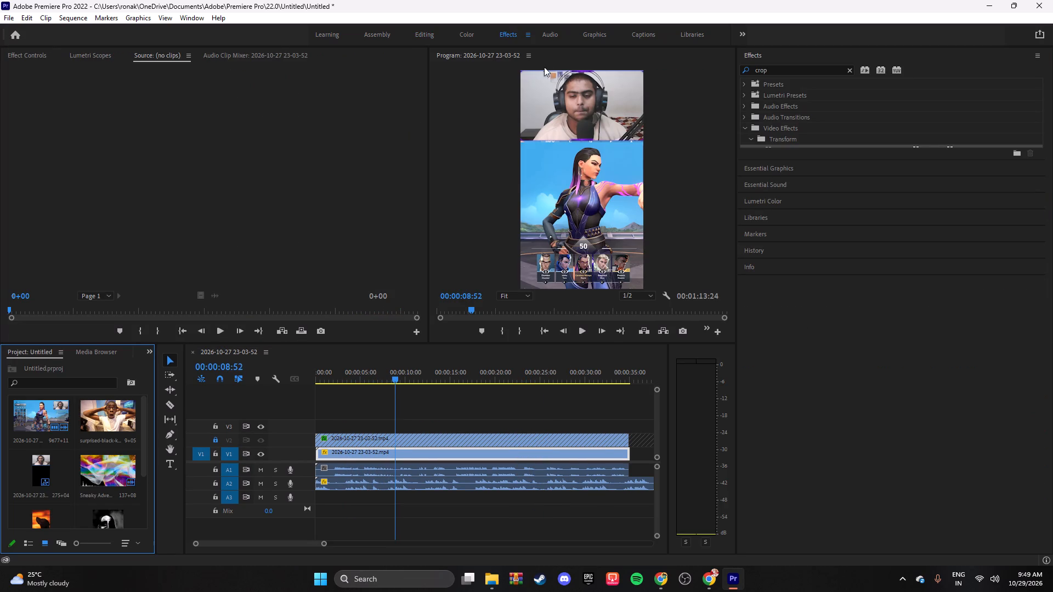
left_click(553, 36)
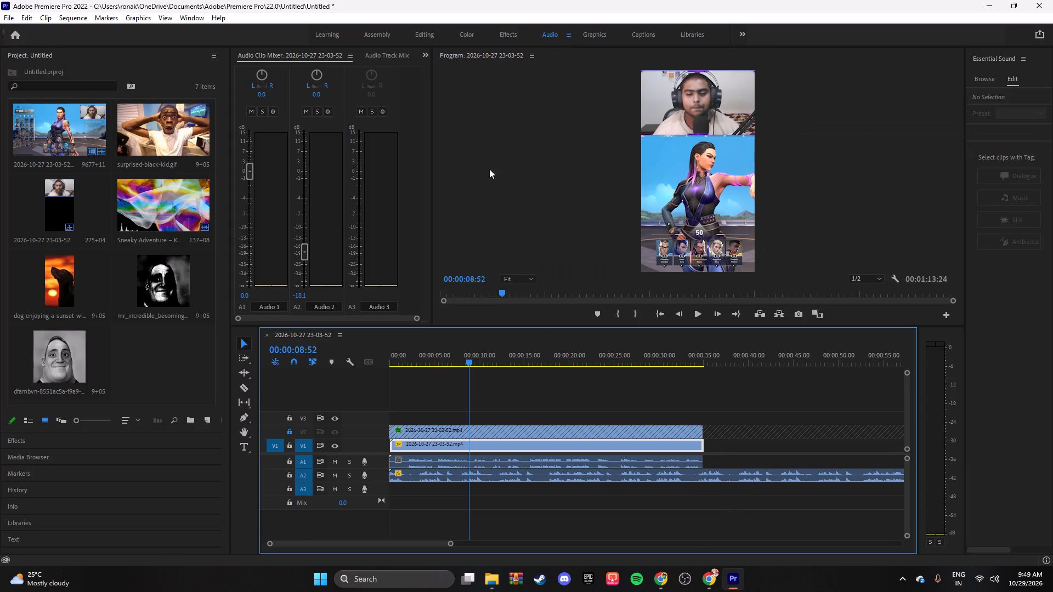
left_click_drag(304, 249, 304, 253)
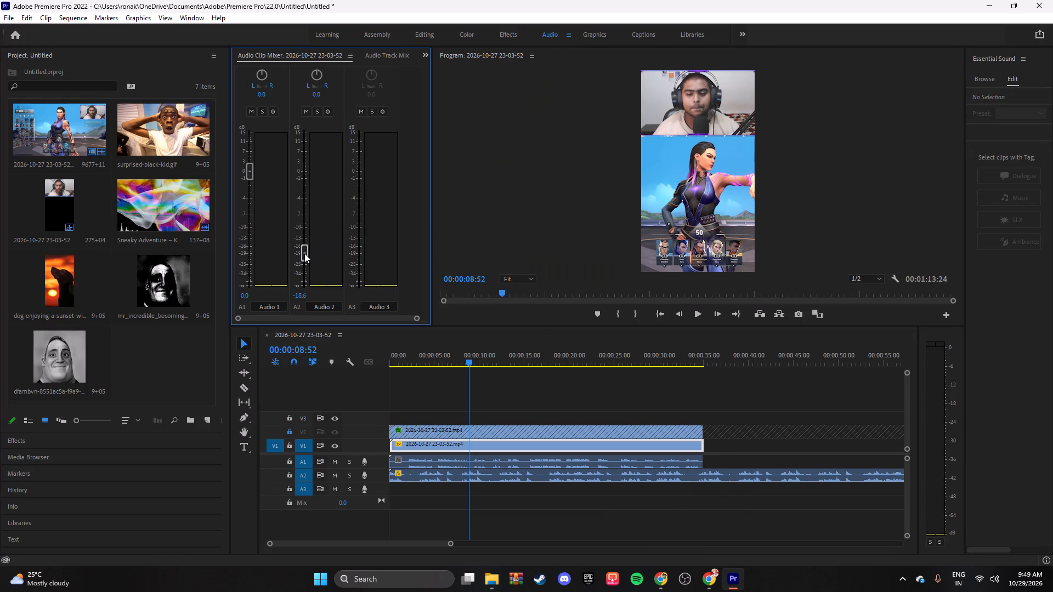
left_click_drag(304, 253, 304, 255)
key("space")
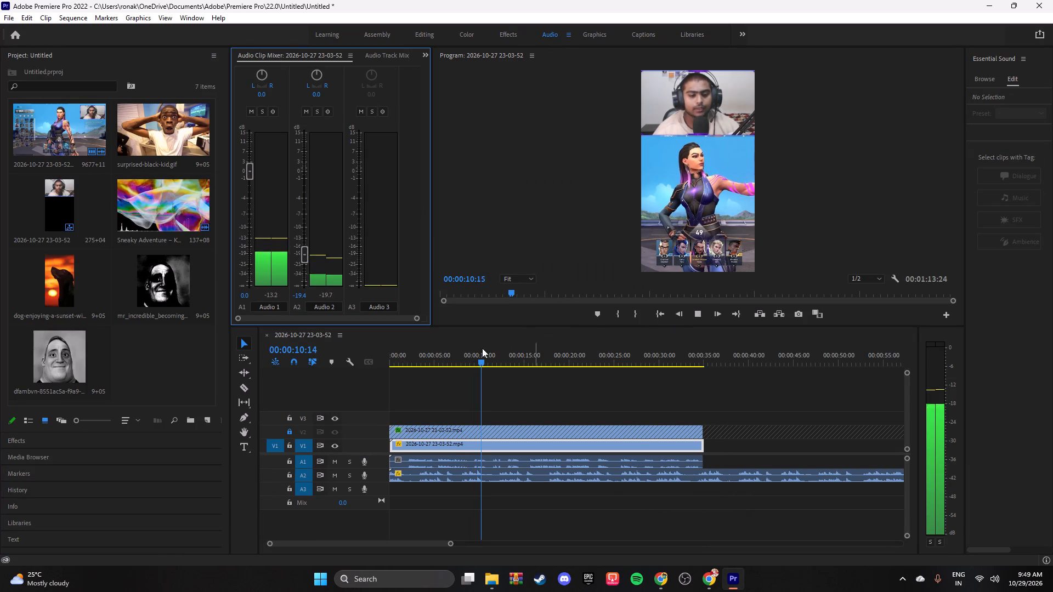
left_click_drag(305, 255, 305, 264)
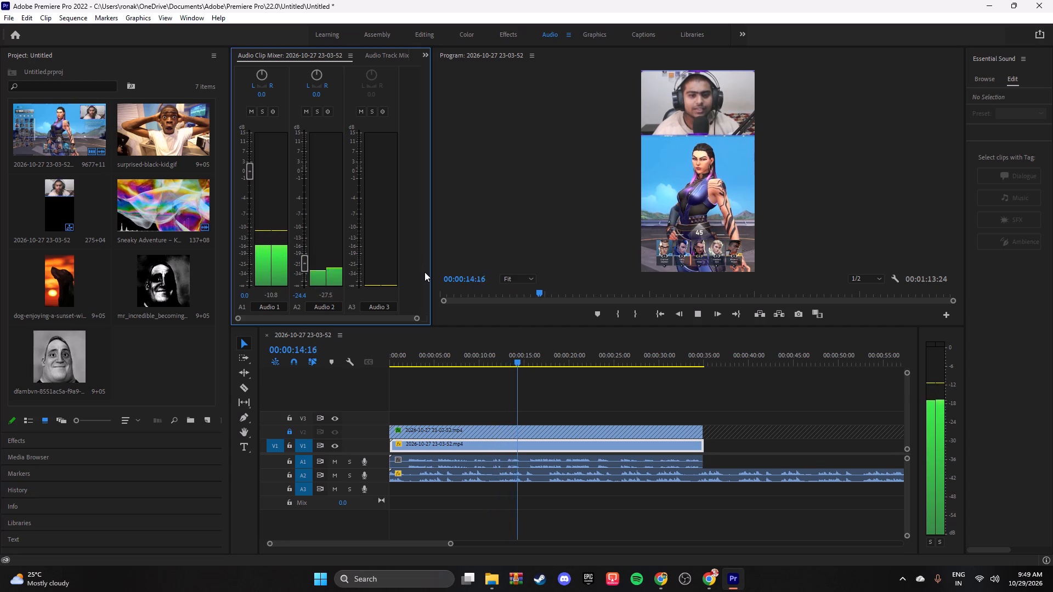
key("space")
Unlock track V2 and split the clips on V2, V1, A1 and A2 at 00:00:14:36 with the Razor tool.
left_click(521, 360)
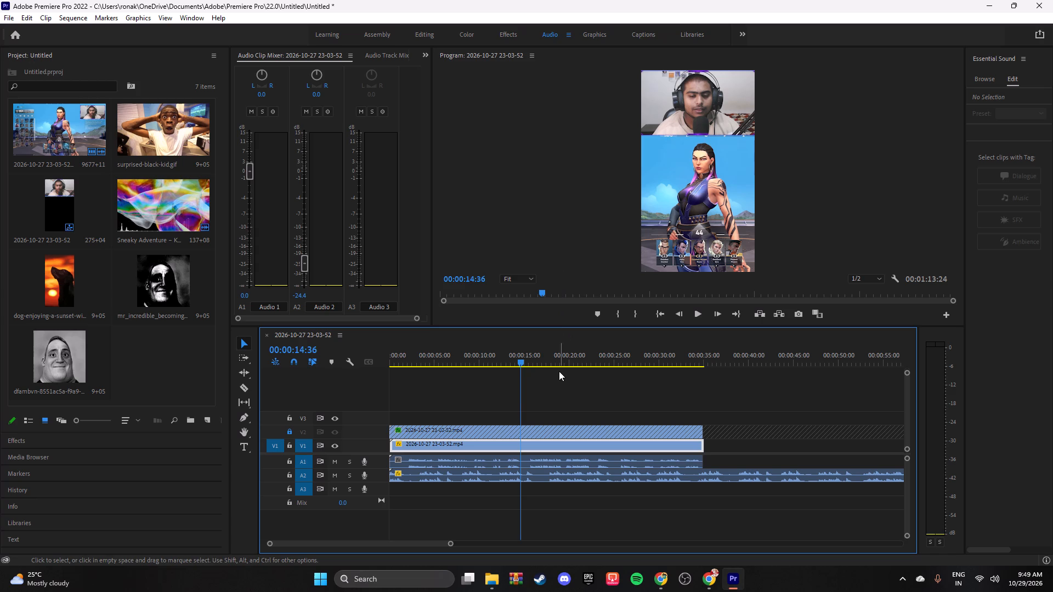
left_click(290, 434)
left_click(246, 388)
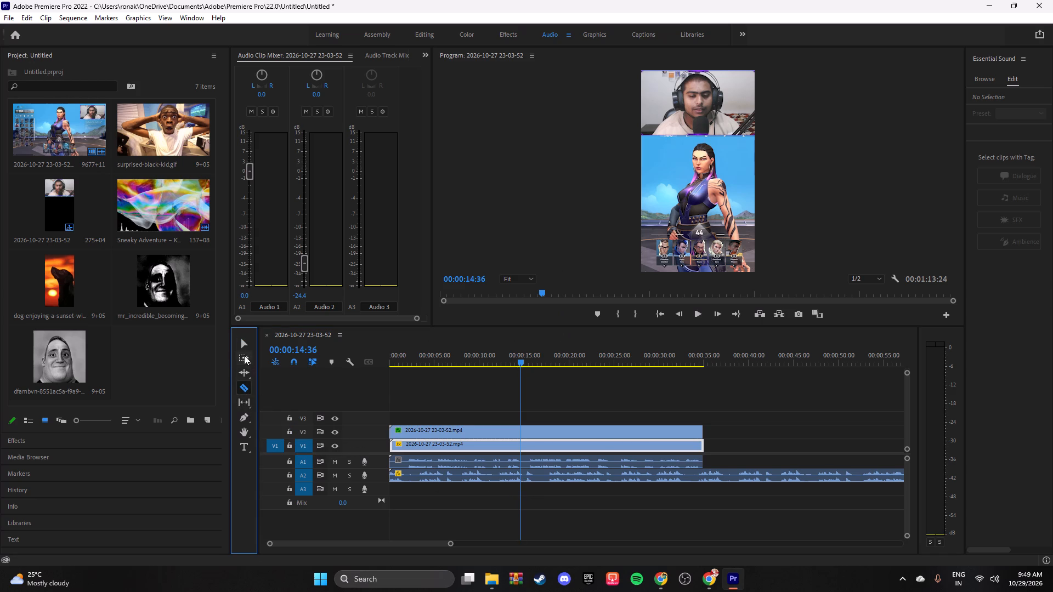
key("b")
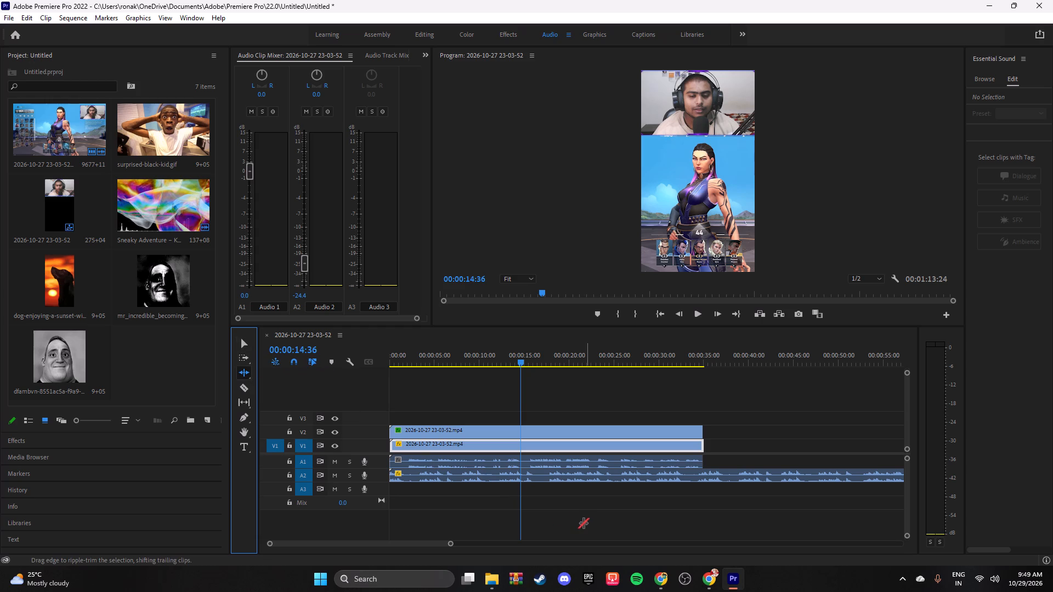
key("v")
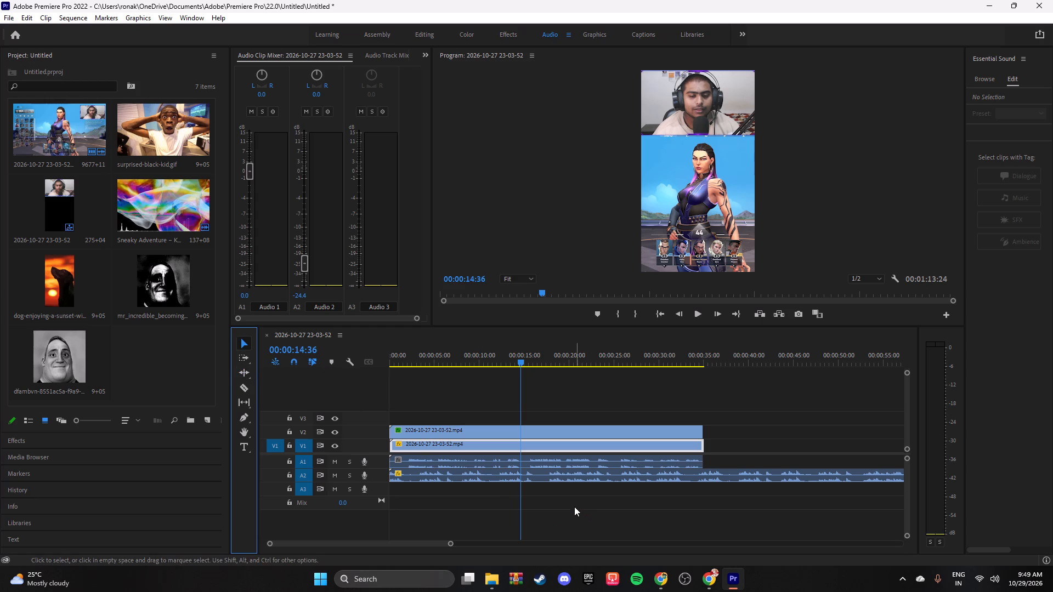
left_click_drag(574, 506, 538, 414)
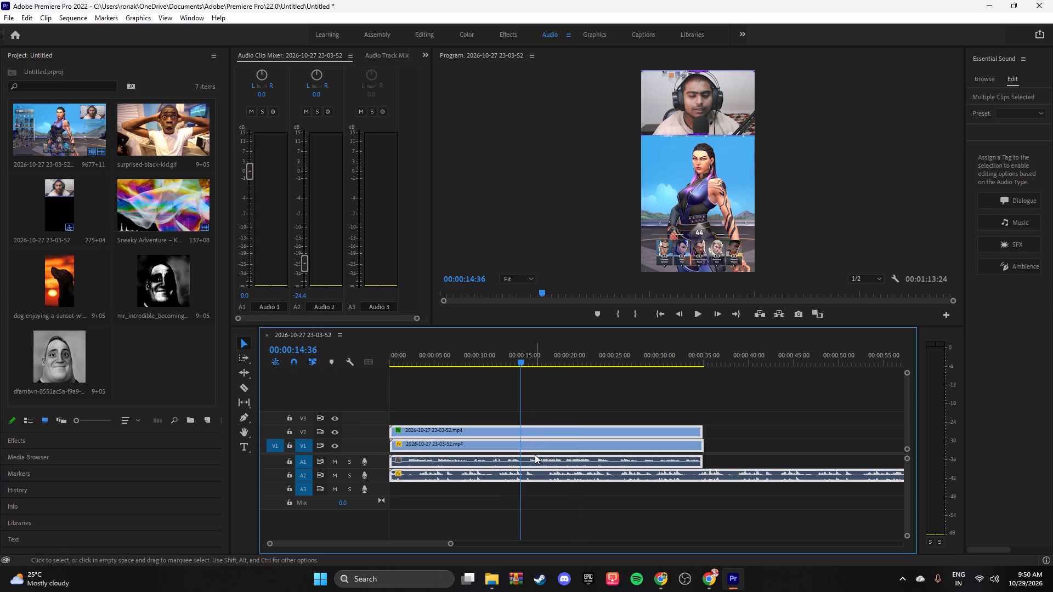
key("c")
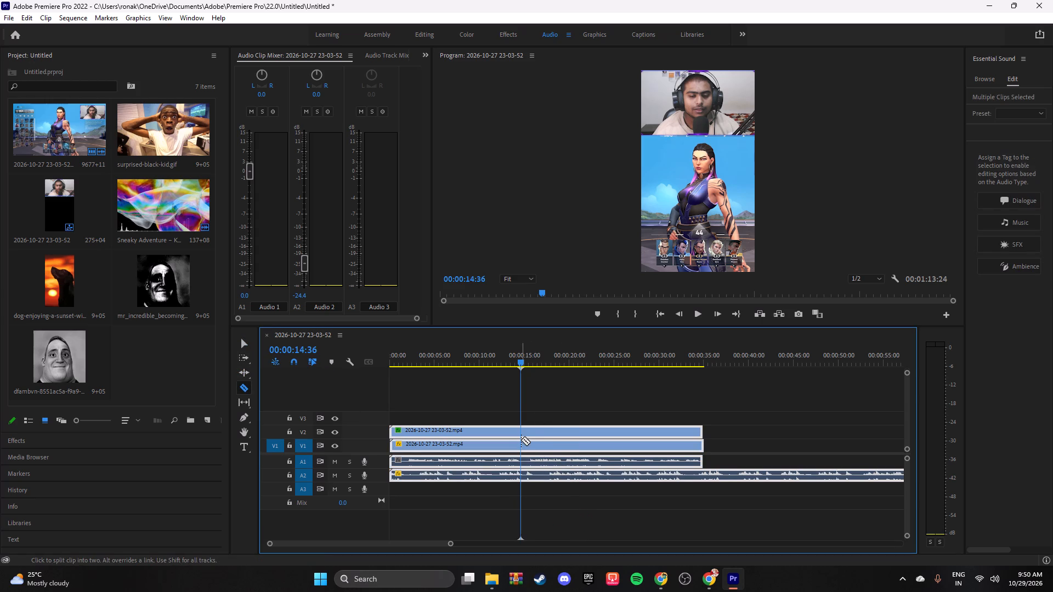
left_click(521, 442)
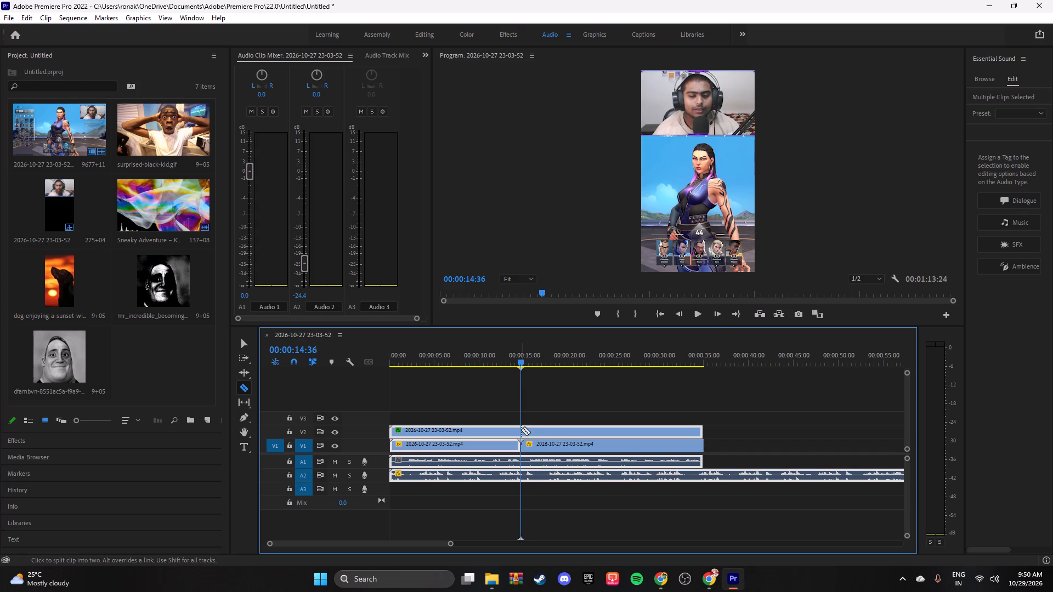
left_click(521, 430)
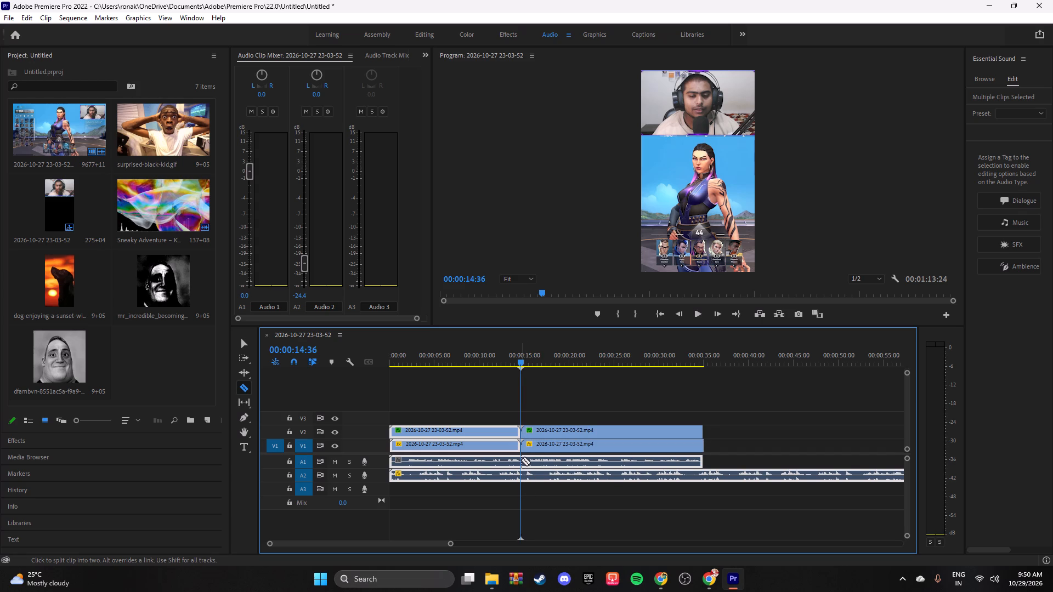
left_click(521, 460)
left_click(521, 473)
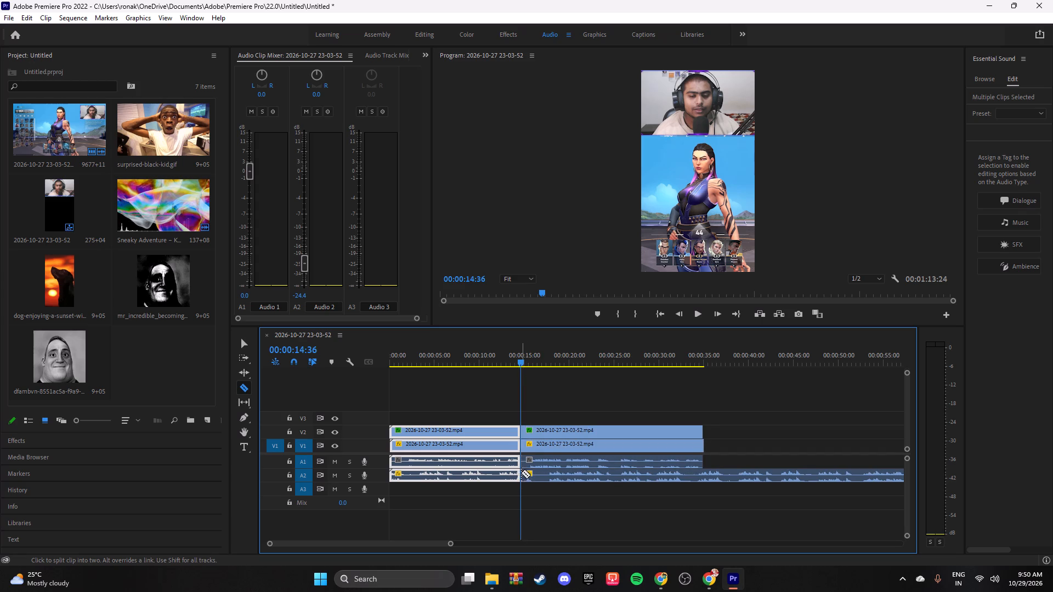
key("v")
left_click(449, 390)
Move all video and audio segments after the cut about 6 seconds forward in time to open a gap.
left_click(565, 514)
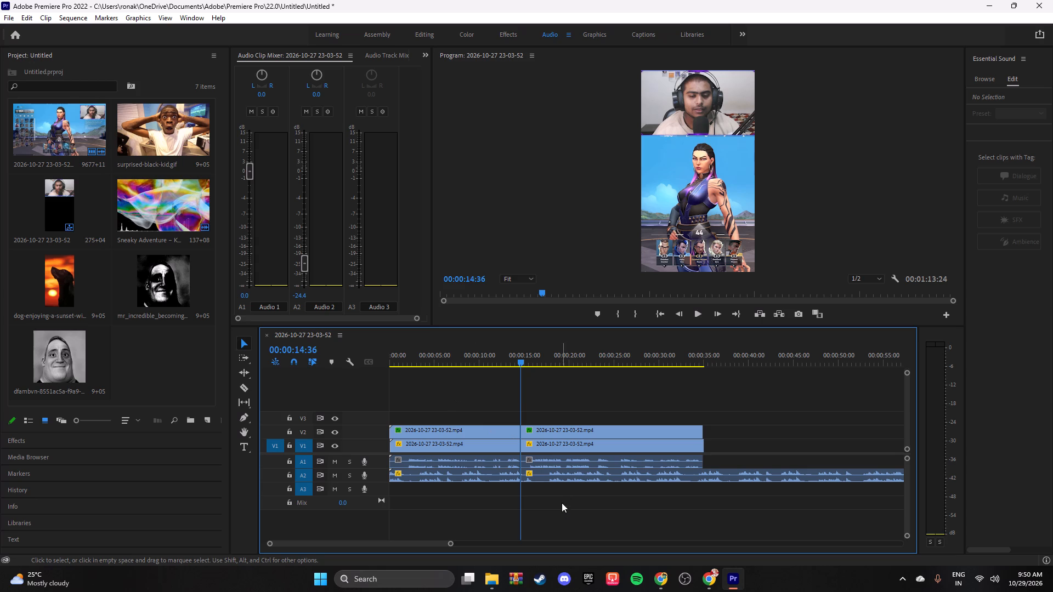
left_click_drag(562, 503, 542, 431)
left_click_drag(539, 431, 545, 431)
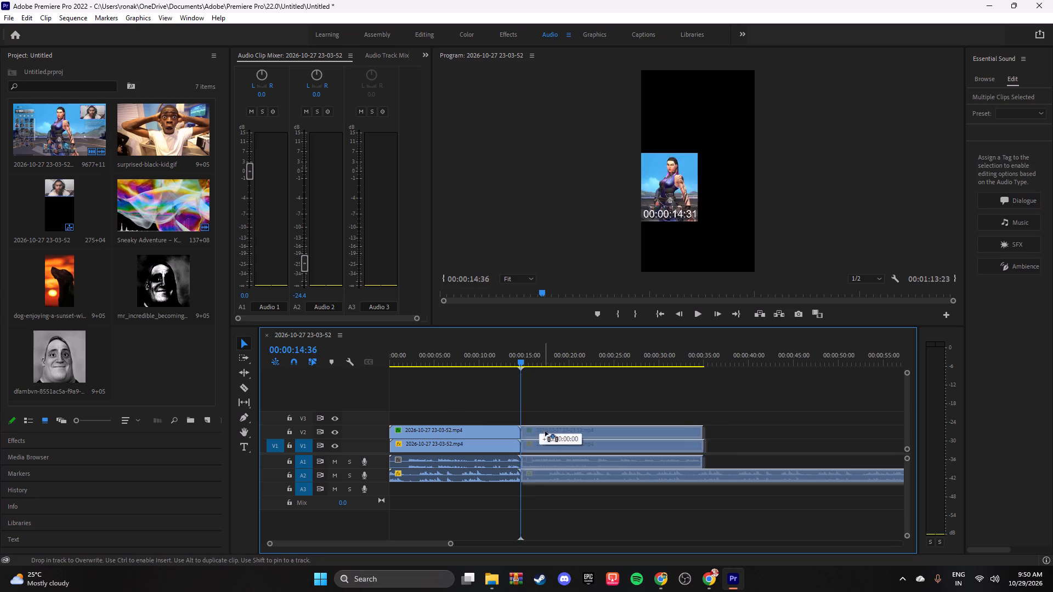
left_click_drag(545, 431, 594, 433)
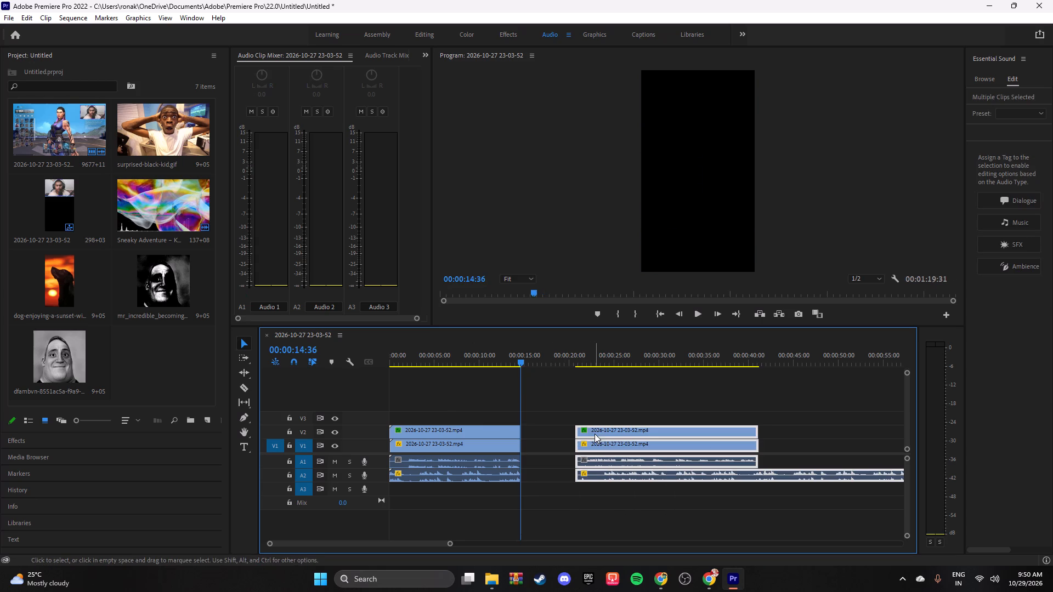
Place surprised-black-kid.gif from the project media on track V2 at 00:00:14:36, inside the gap after the cut.
left_click(431, 33)
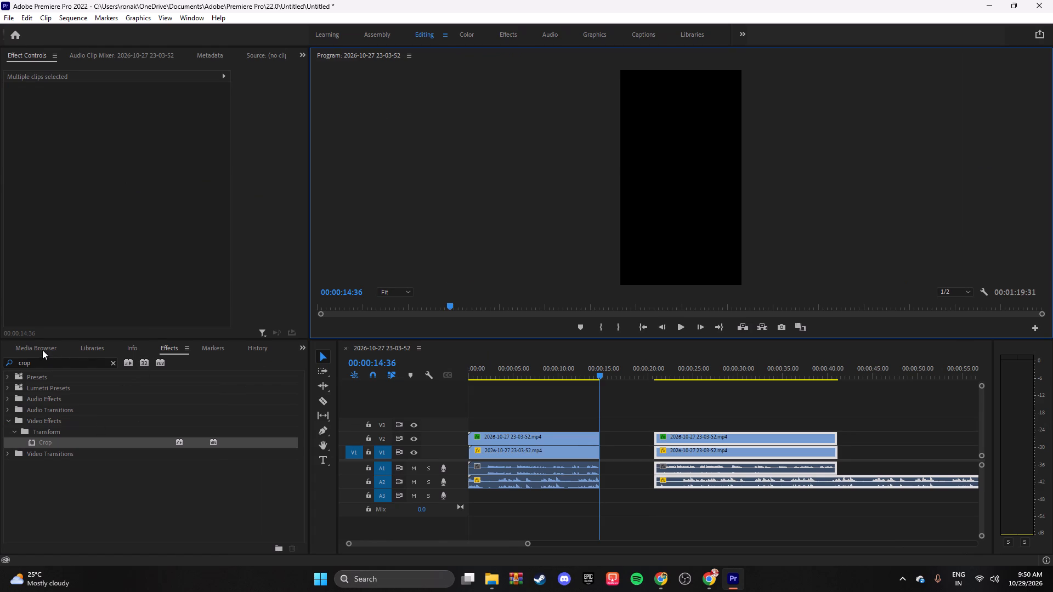
left_click(42, 350)
left_click(112, 349)
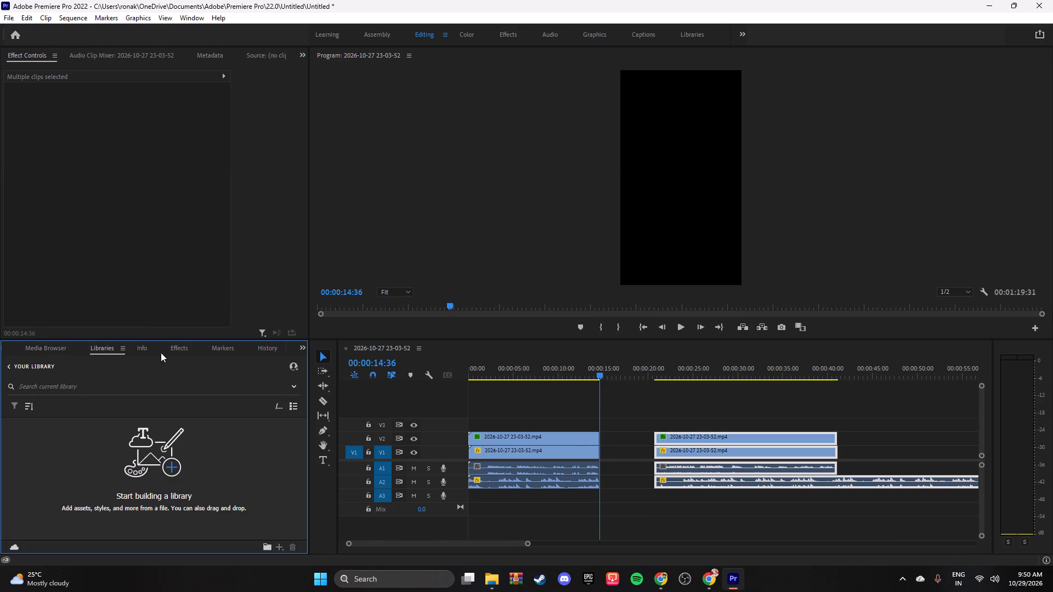
left_click(303, 347)
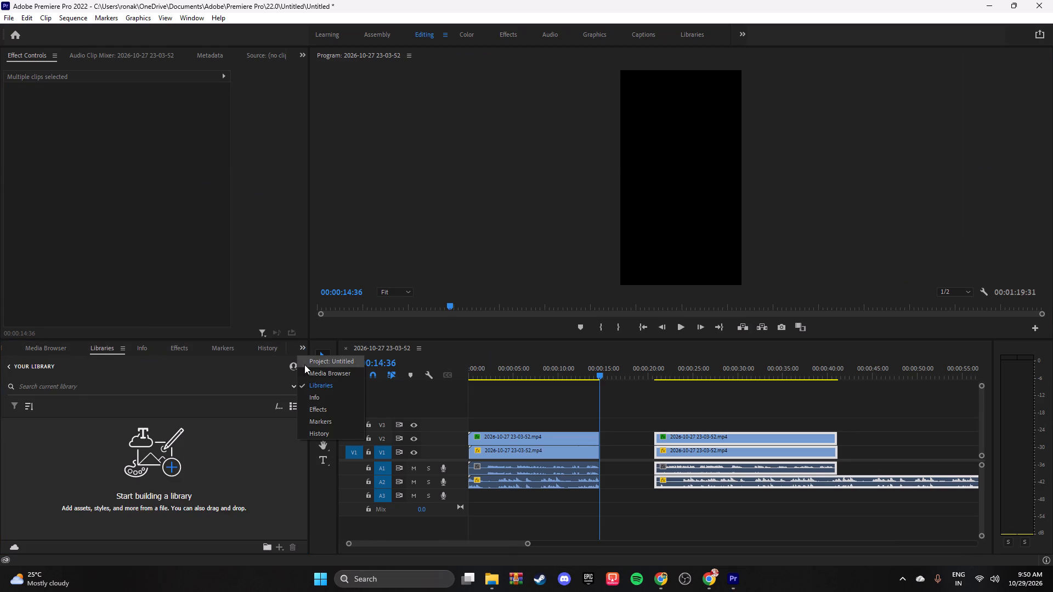
left_click(319, 361)
left_click_drag(156, 419, 496, 423)
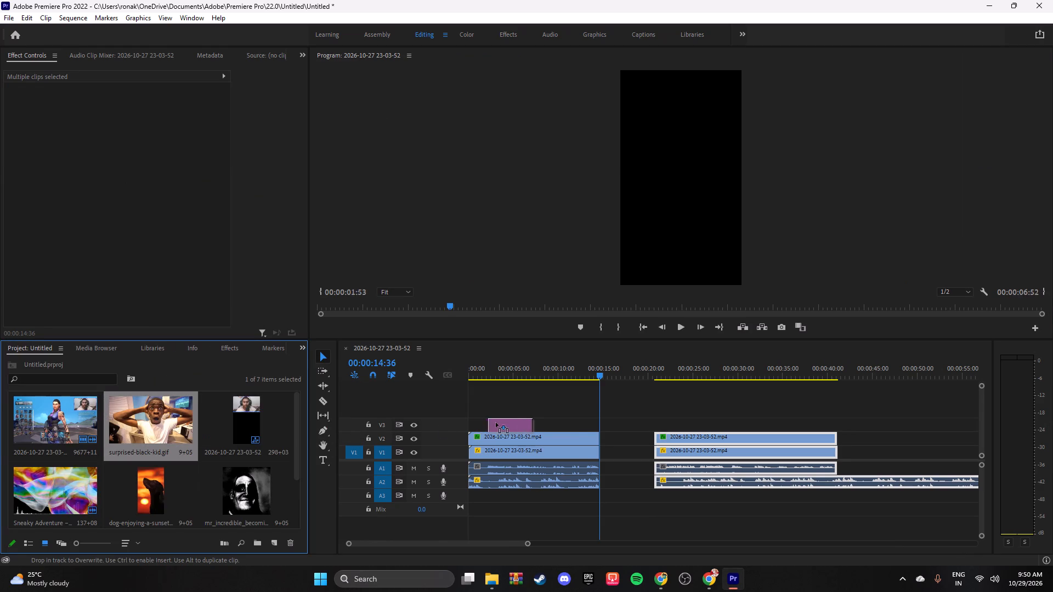
left_click_drag(496, 423, 599, 434)
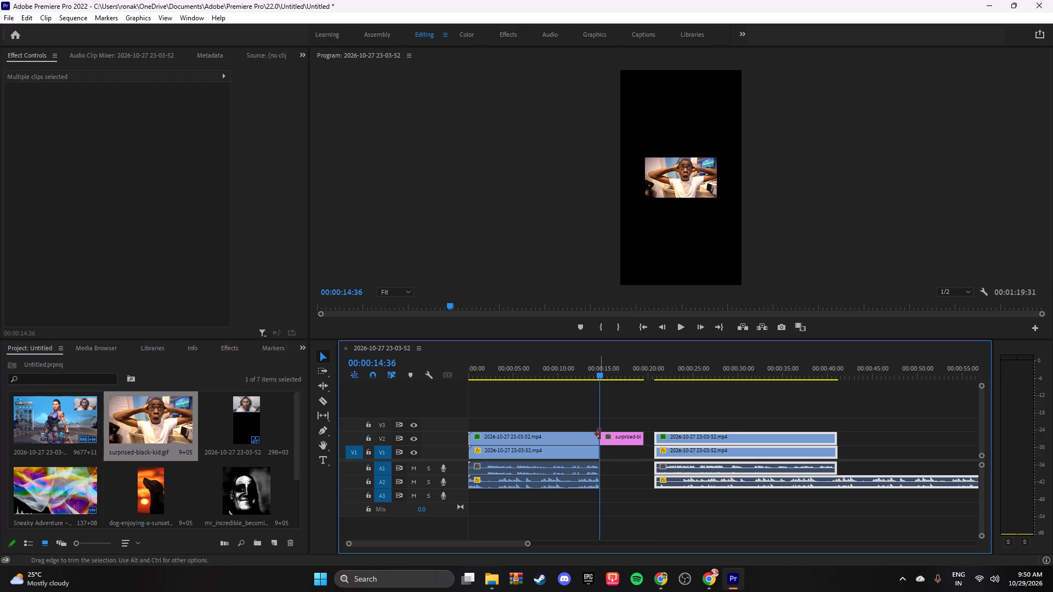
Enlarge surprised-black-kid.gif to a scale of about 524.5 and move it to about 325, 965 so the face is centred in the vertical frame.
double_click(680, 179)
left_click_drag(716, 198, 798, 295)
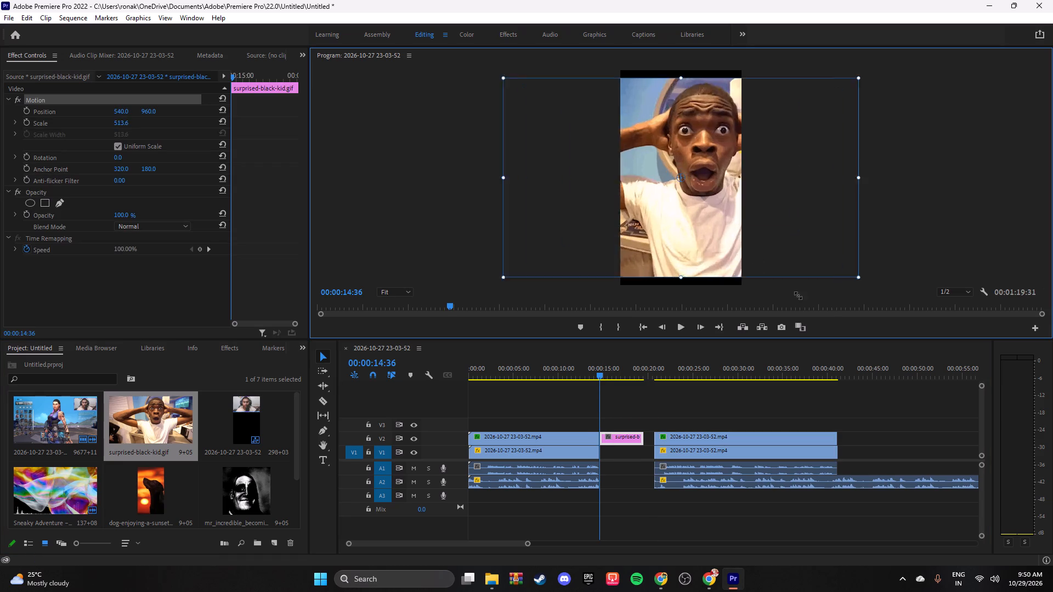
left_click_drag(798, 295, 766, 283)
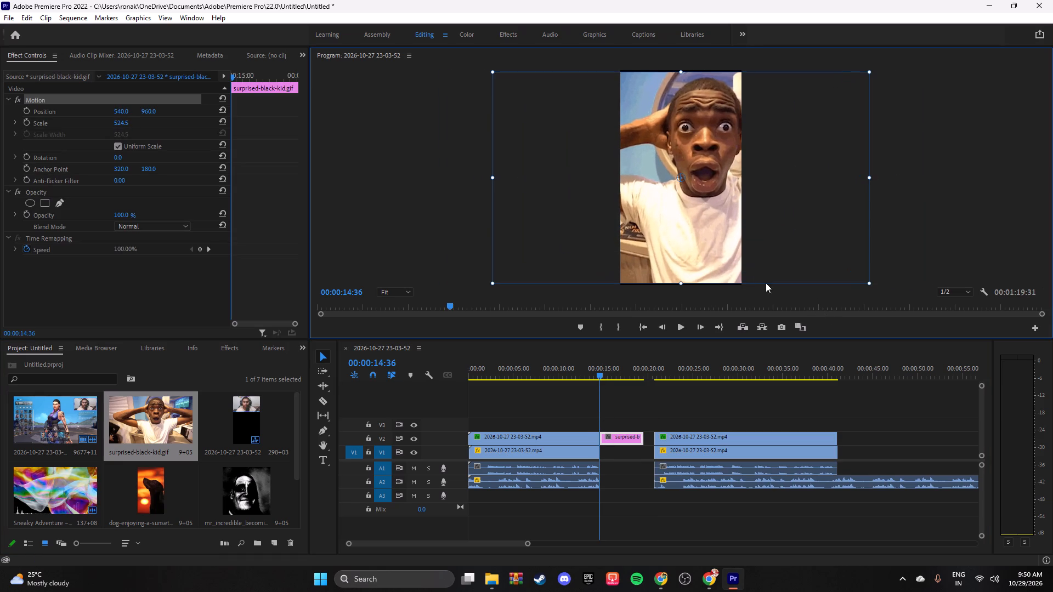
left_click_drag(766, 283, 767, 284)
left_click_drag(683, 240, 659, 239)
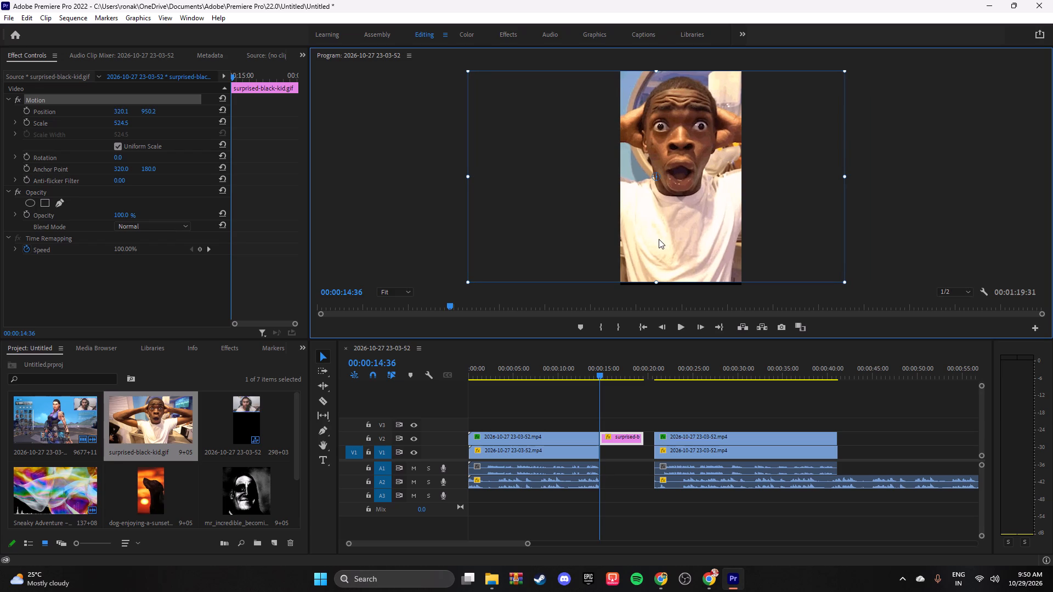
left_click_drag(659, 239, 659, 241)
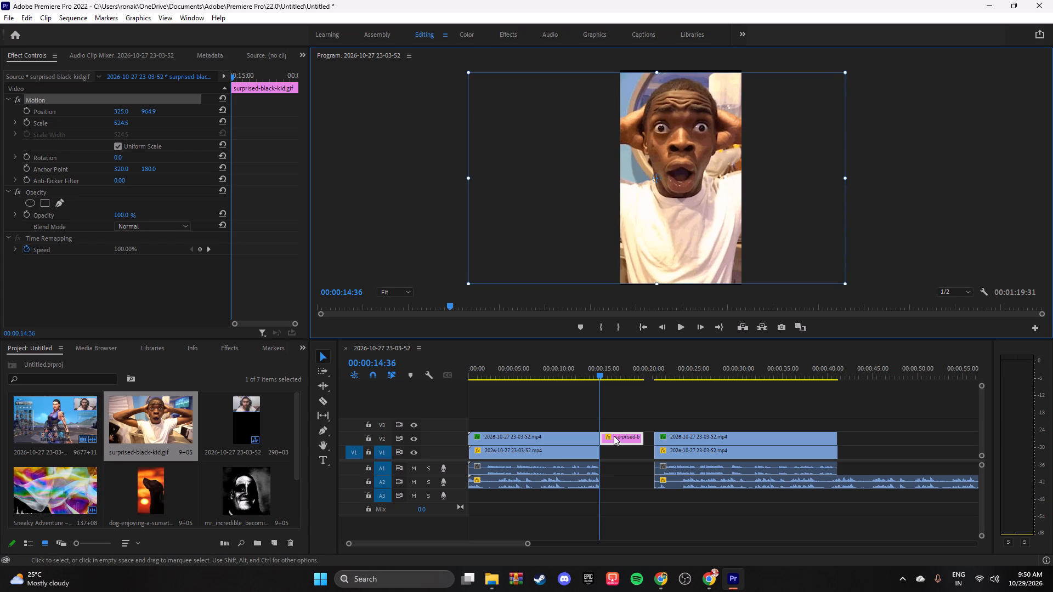
Clear the surprised-black-kid.gif clip from track V2, keeping the gap open.
right_click(620, 437)
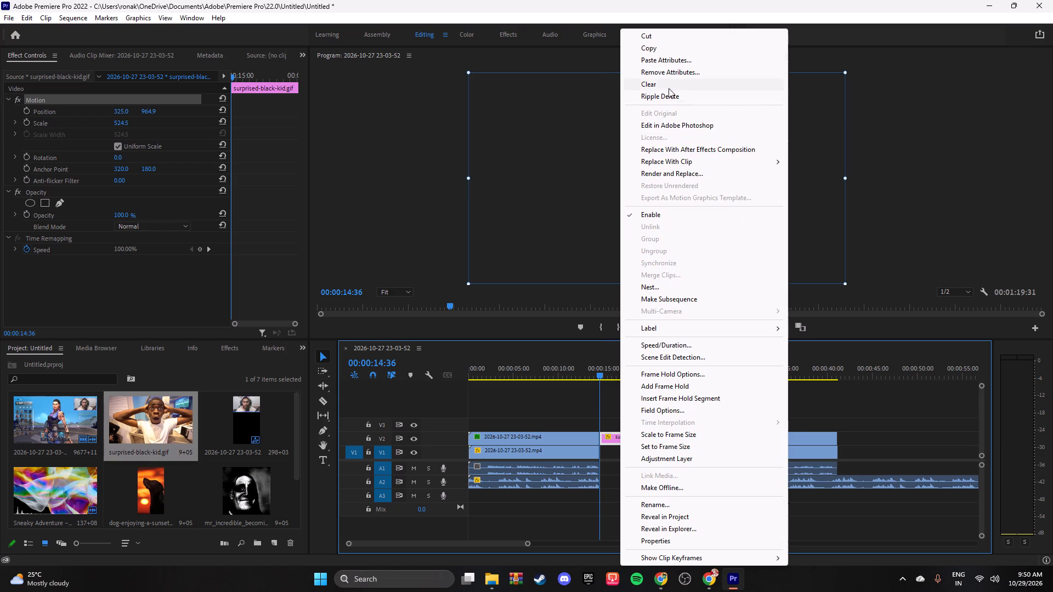
left_click(665, 86)
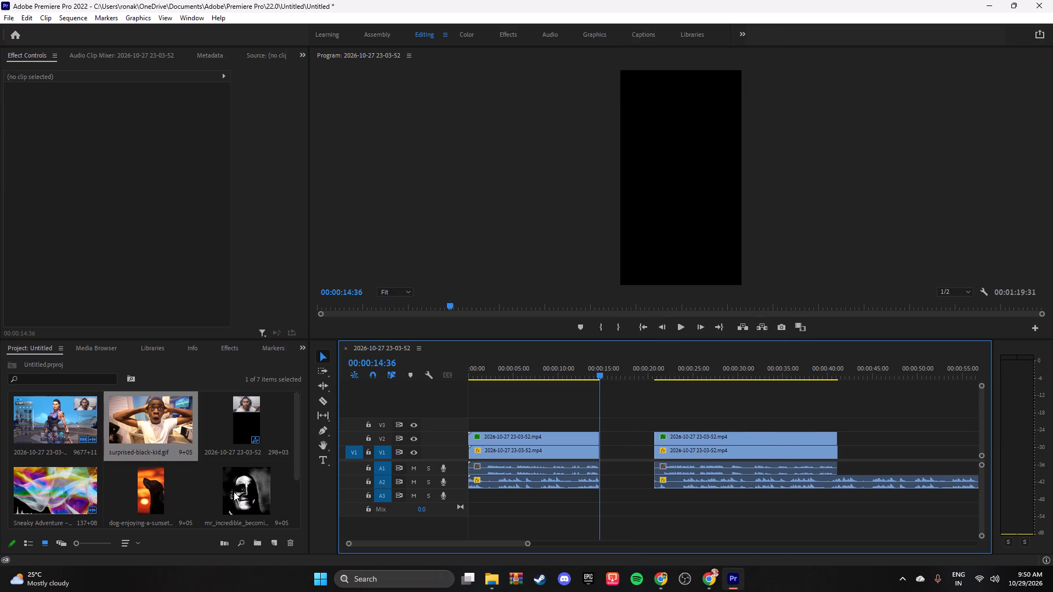
Place the smiling Mr. Incredible PNG (dfambvn) from the project media on track V2 at 00:00:14:36, inside the gap.
scroll(234, 492, "down", 2)
double_click(65, 489)
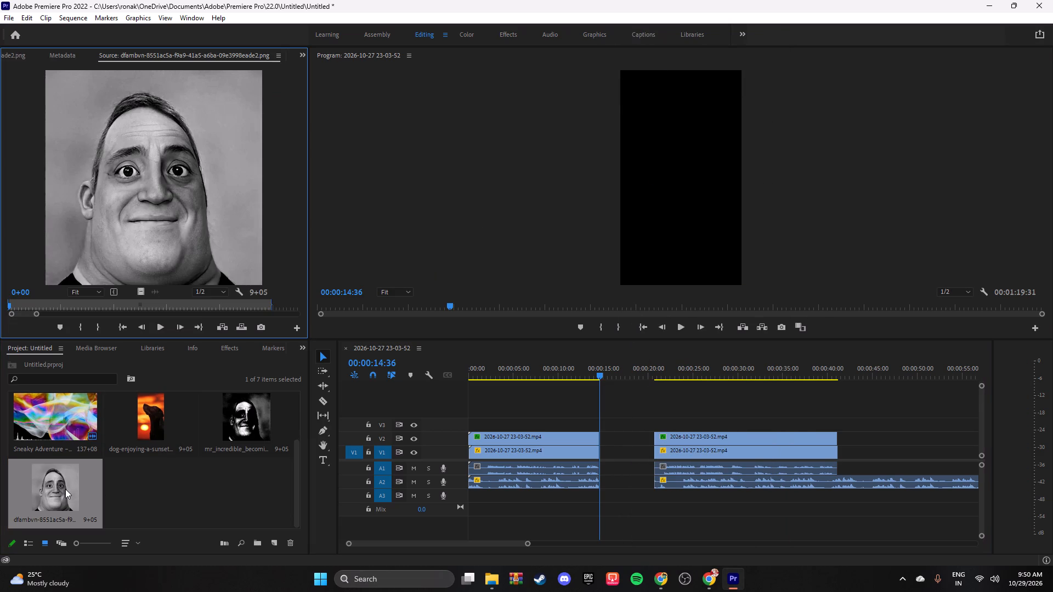
left_click_drag(60, 489, 602, 439)
Enlarge the smiling Mr. Incredible image to the full height of the vertical frame and centre it.
double_click(684, 162)
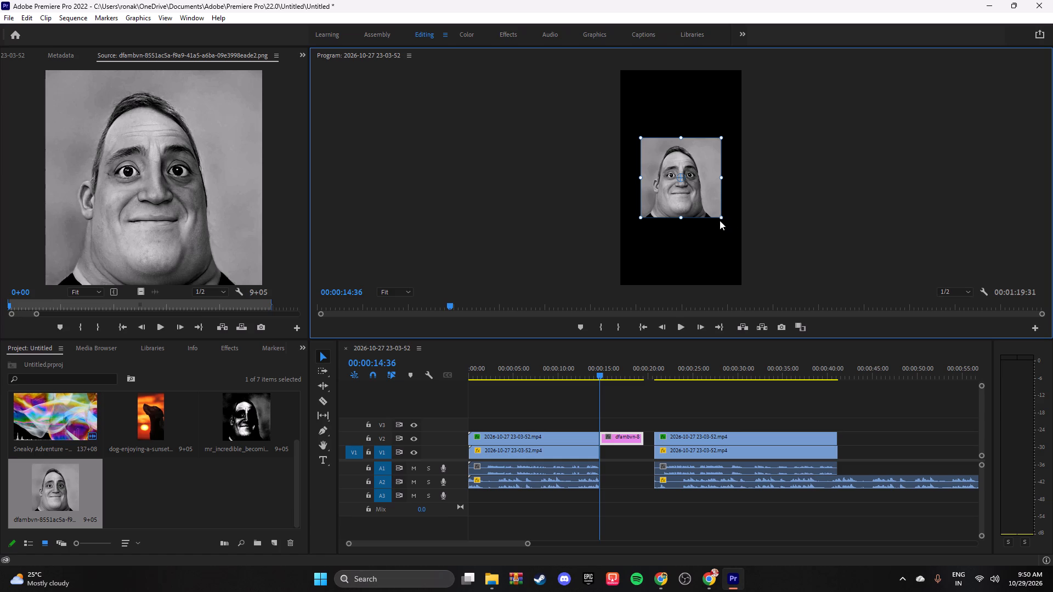
left_click_drag(720, 215, 710, 208)
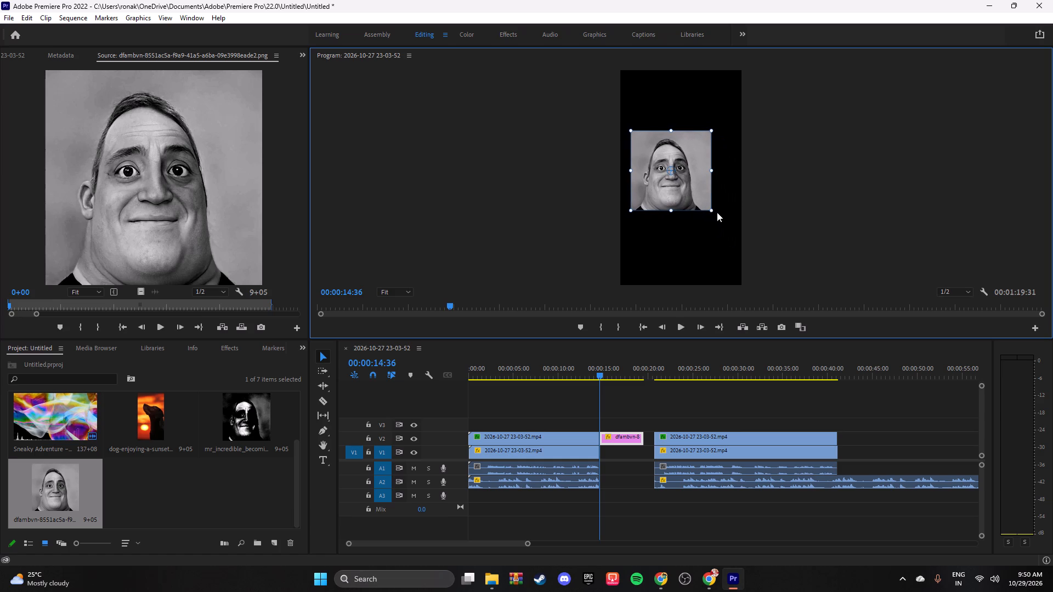
left_click_drag(710, 210, 790, 287)
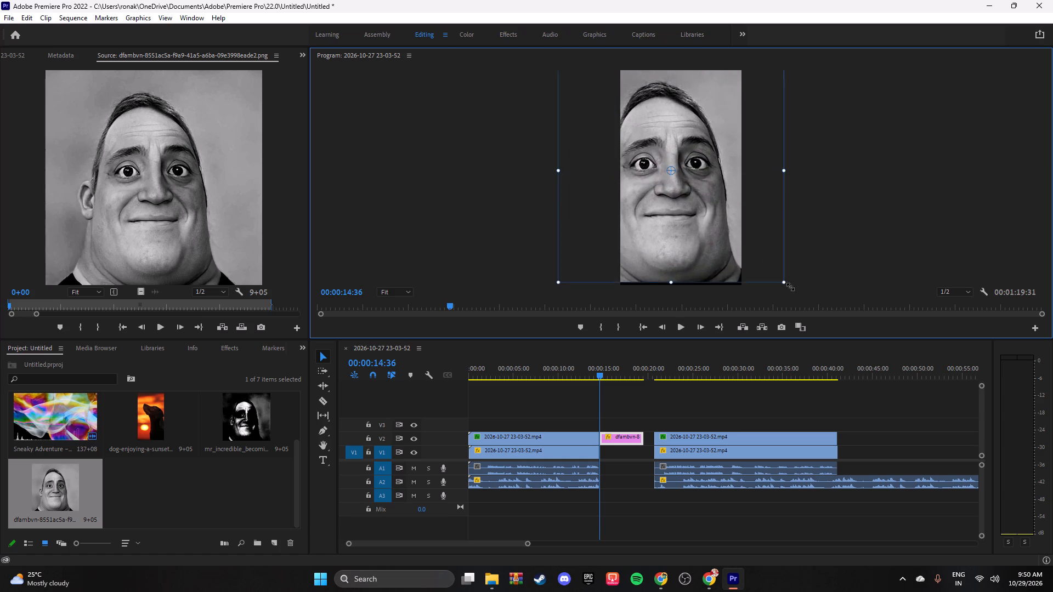
left_click_drag(790, 287, 794, 290)
left_click_drag(689, 232, 700, 232)
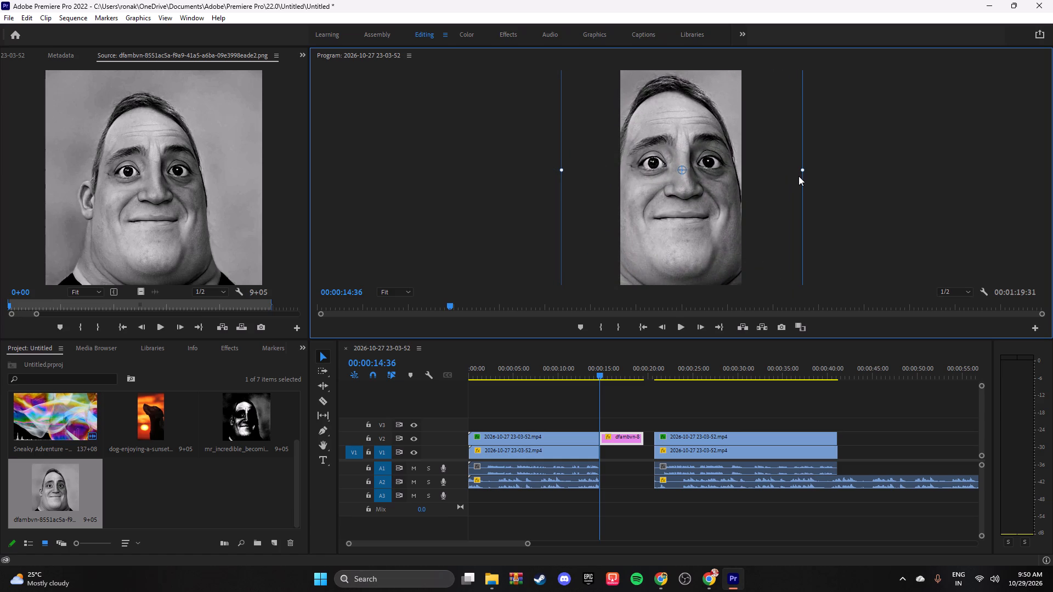
left_click_drag(802, 169, 790, 170)
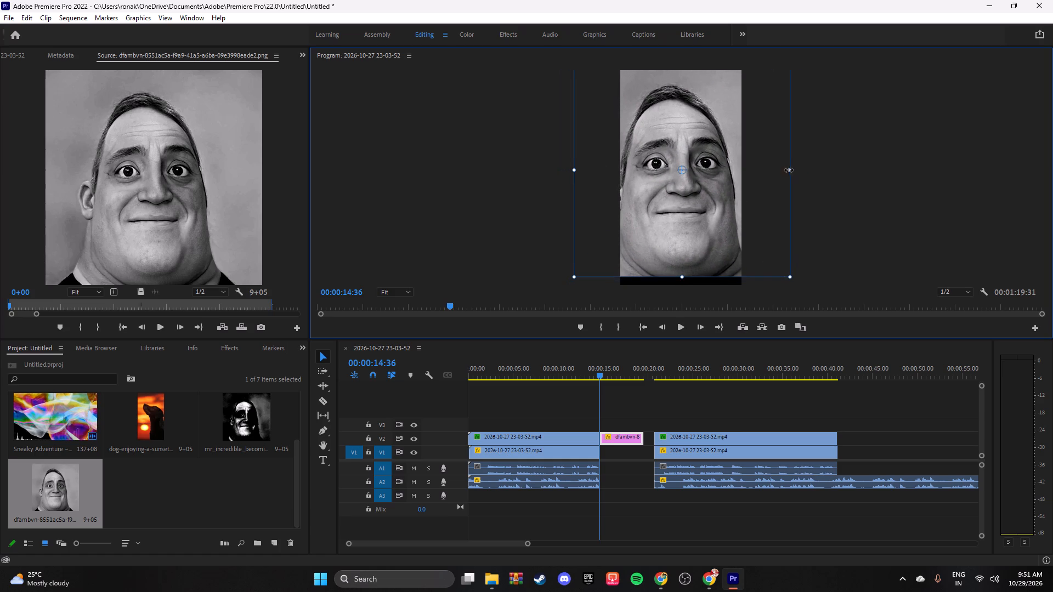
left_click_drag(728, 165, 728, 172)
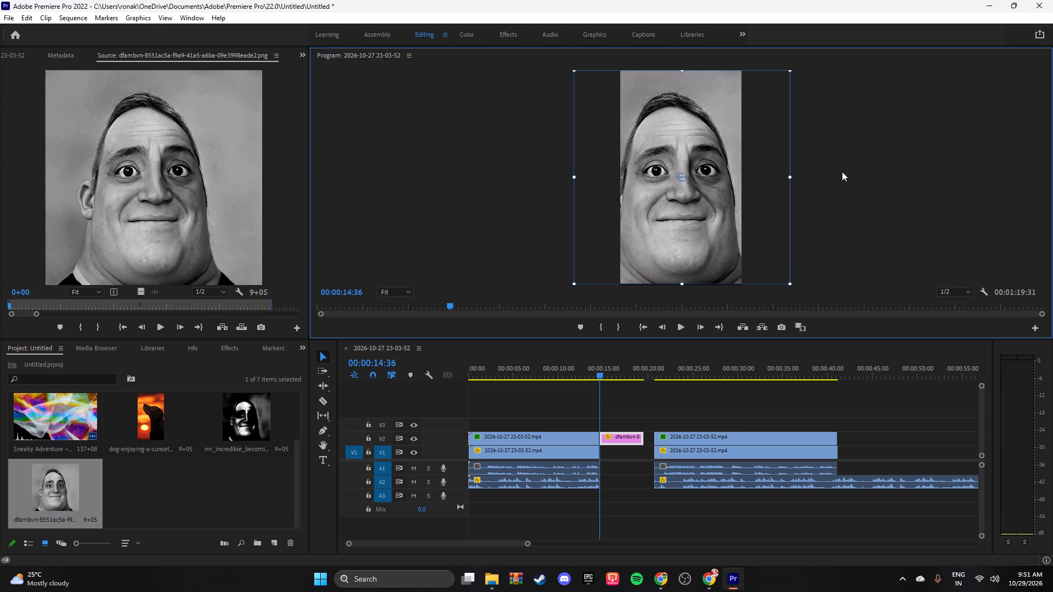
Shift the Mr. Incredible image slightly to the right to centre the face in the frame.
left_click(841, 173)
double_click(714, 190)
left_click_drag(714, 190, 723, 190)
left_click_drag(723, 190, 725, 190)
left_click_drag(671, 218, 673, 218)
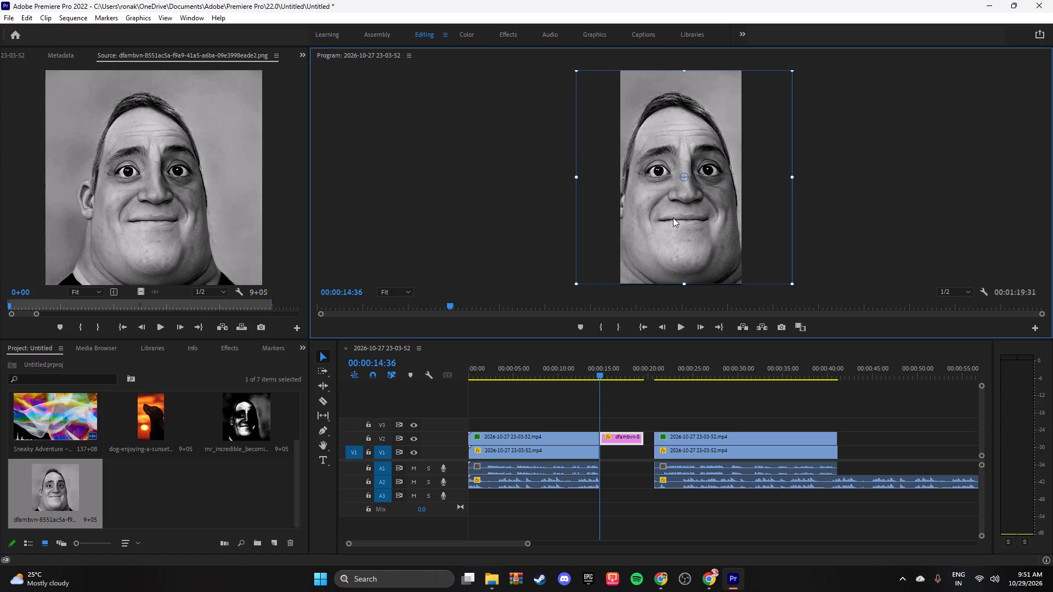
left_click_drag(673, 218, 676, 218)
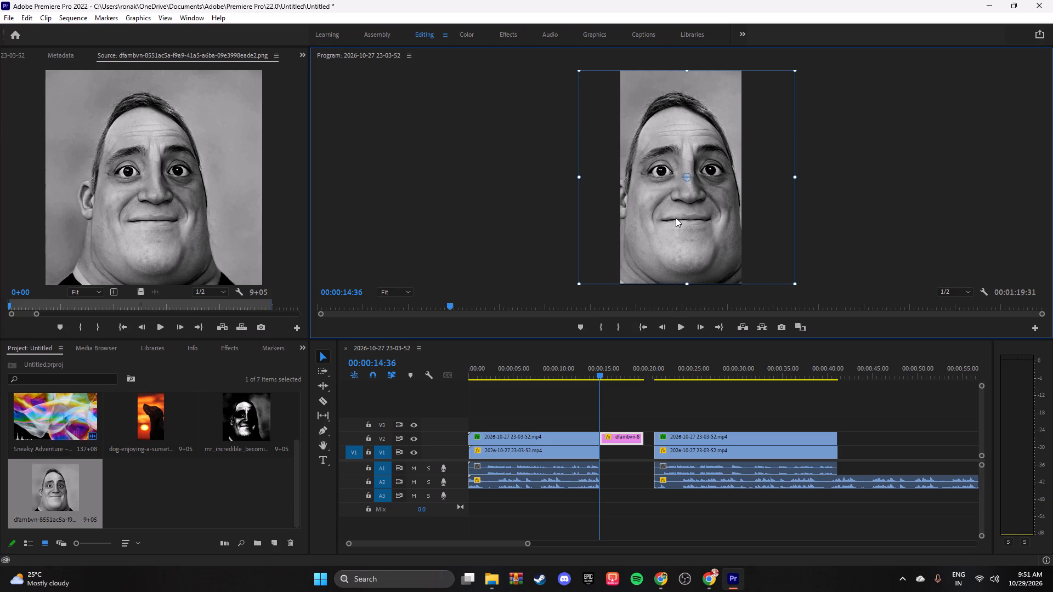
Nudge the Mr. Incredible image down a few pixels to align its top and bottom edges with the frame.
key("Down")
key("Down")
key("Down")
key("Down")
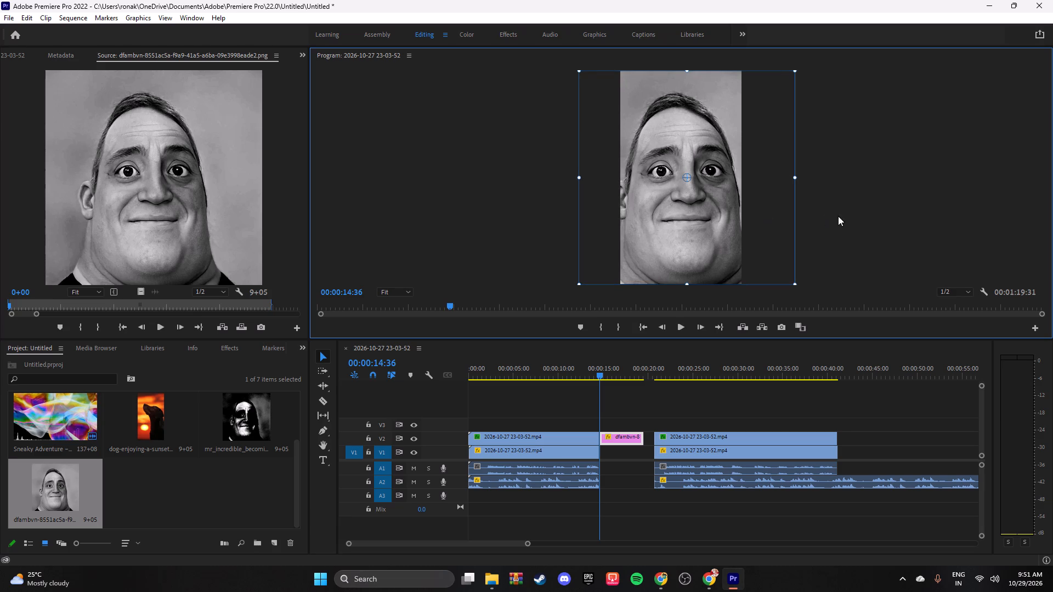
key("Down")
left_click(862, 210)
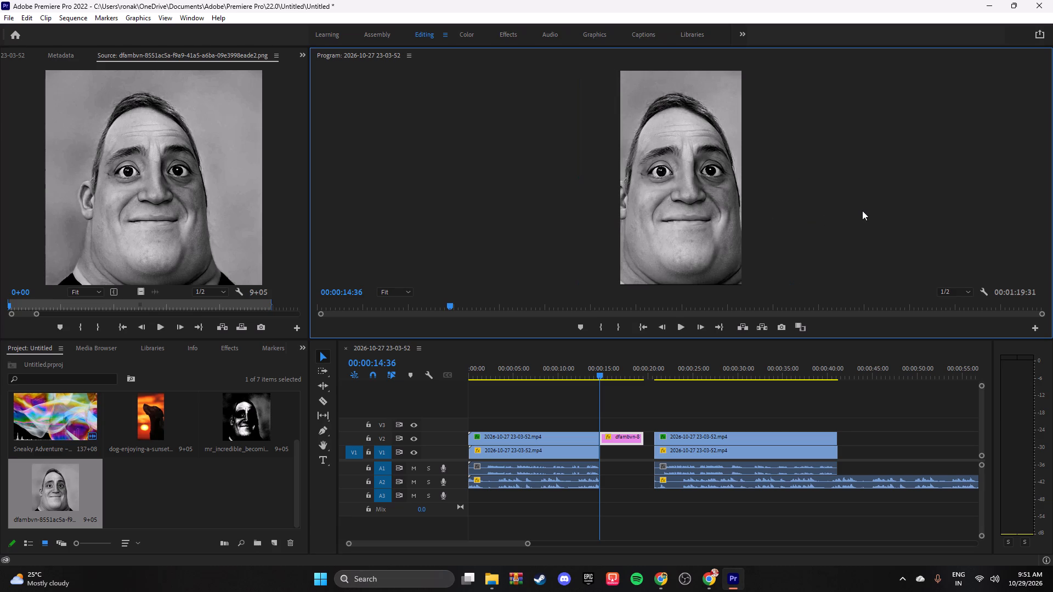
left_click(702, 180)
left_click(702, 180)
key("Down")
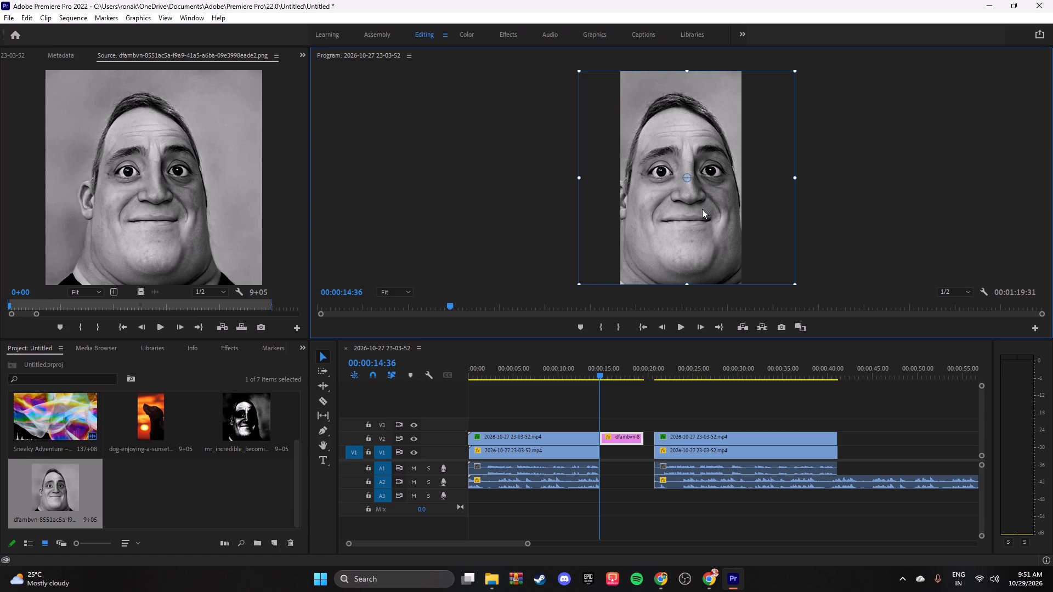
key("Down")
left_click(884, 219)
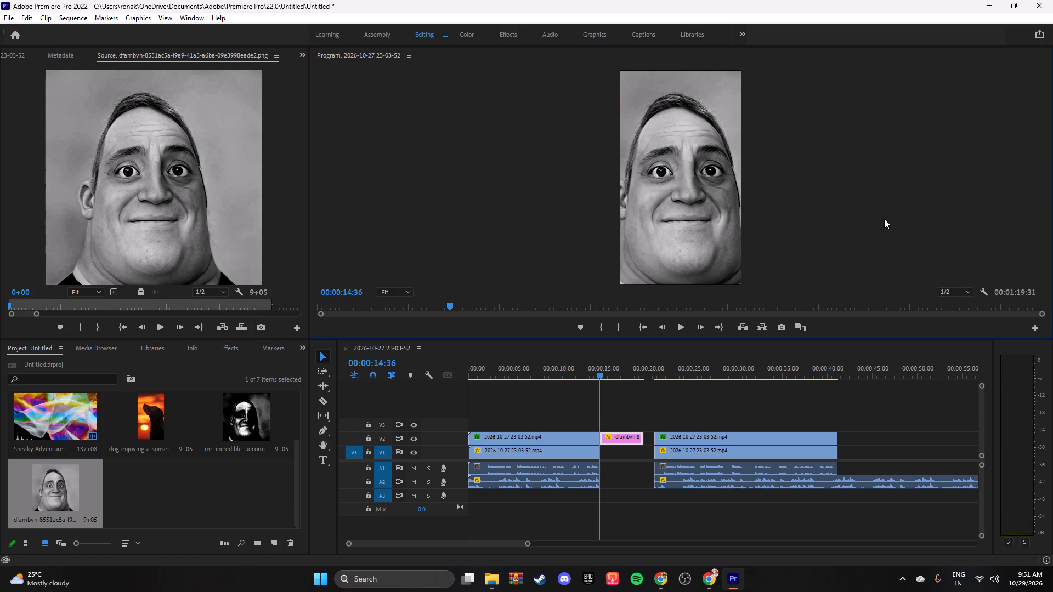
left_click(731, 220)
left_click(731, 220)
key("Down")
key("Down")
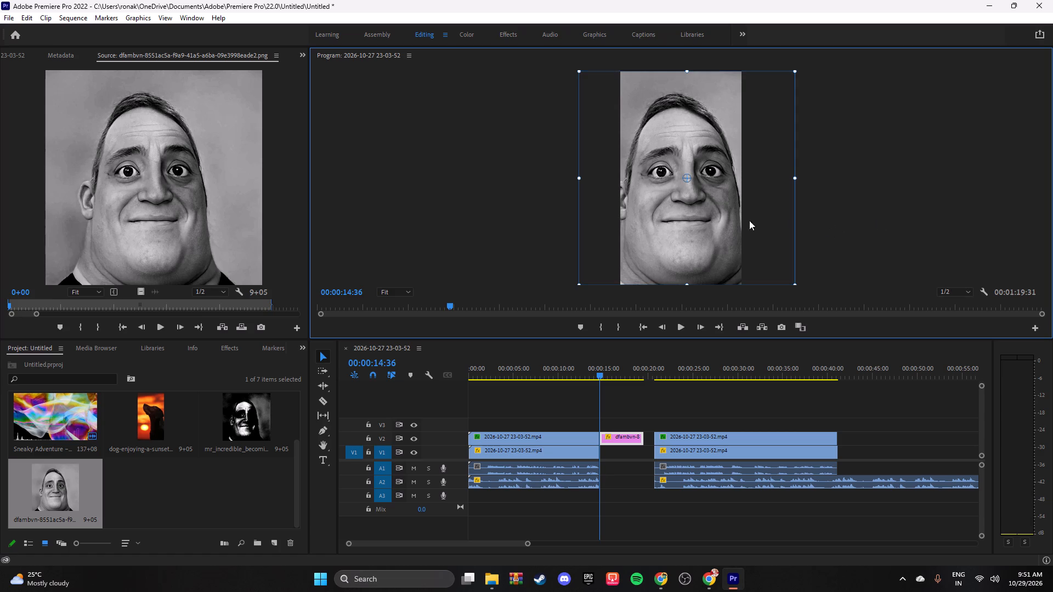
key("Up")
left_click(841, 223)
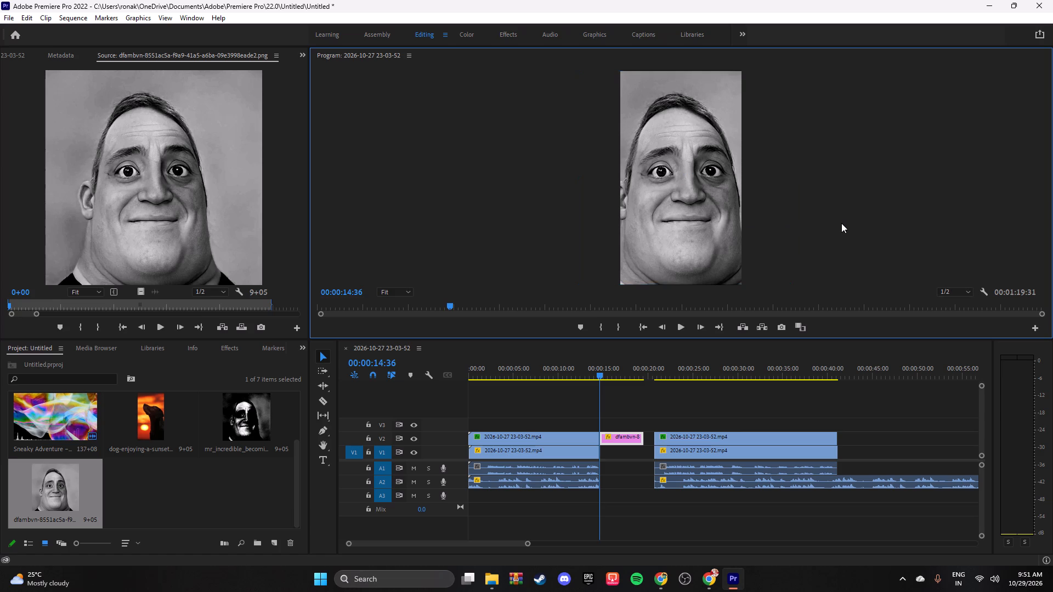
Play back the sequence just before the 00:00:14:36 cut to check the lead-in to the inserted image.
left_click_drag(600, 374, 582, 374)
key("space")
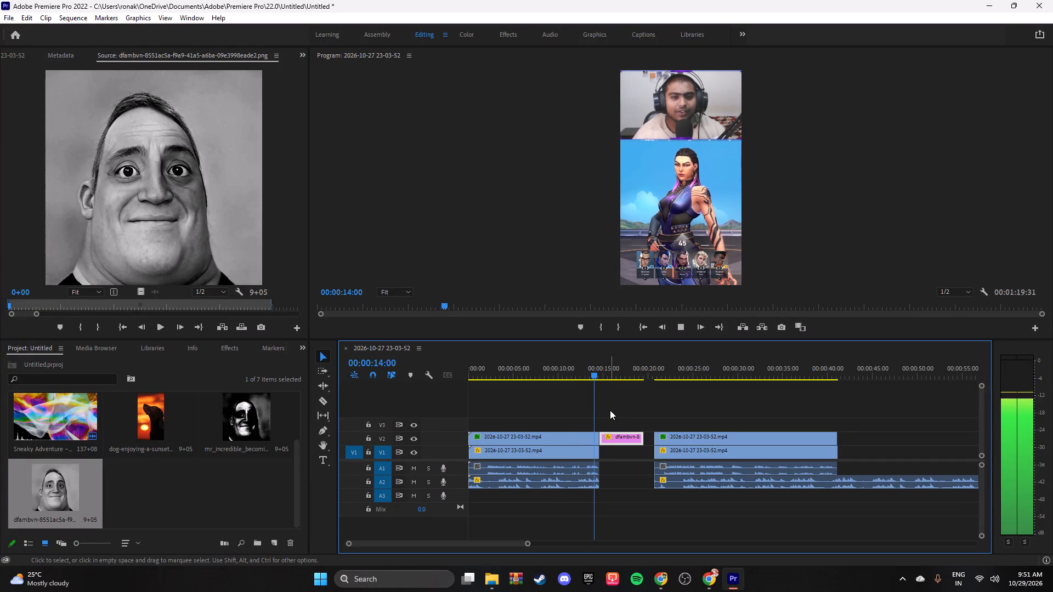
key("space")
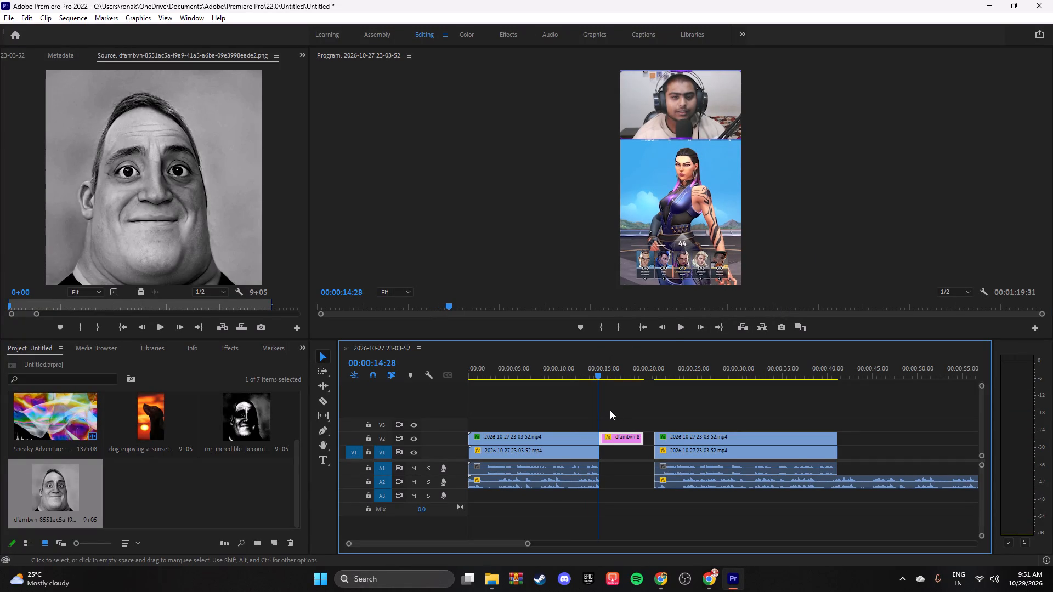
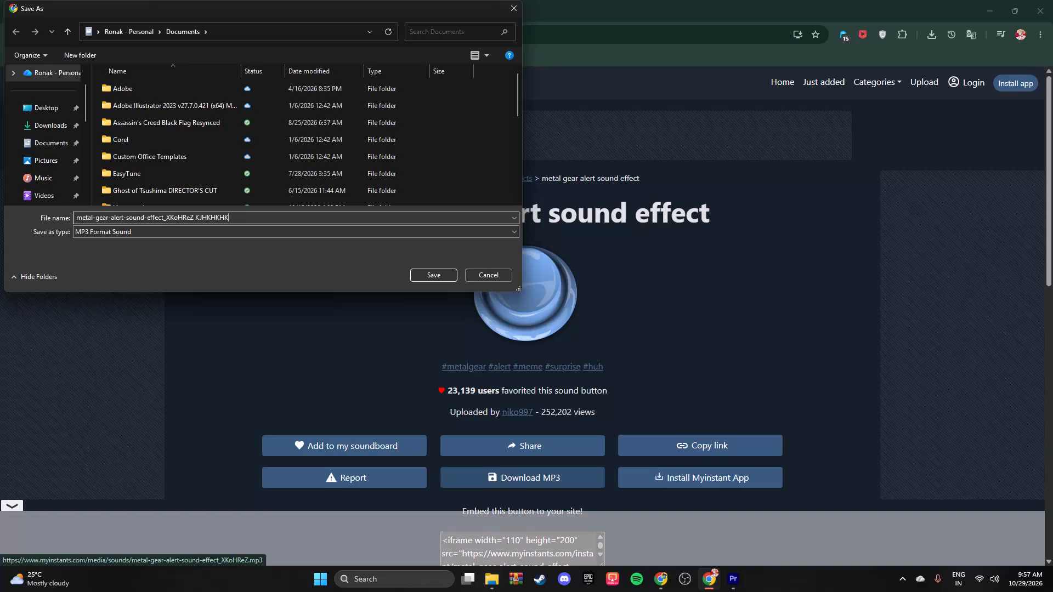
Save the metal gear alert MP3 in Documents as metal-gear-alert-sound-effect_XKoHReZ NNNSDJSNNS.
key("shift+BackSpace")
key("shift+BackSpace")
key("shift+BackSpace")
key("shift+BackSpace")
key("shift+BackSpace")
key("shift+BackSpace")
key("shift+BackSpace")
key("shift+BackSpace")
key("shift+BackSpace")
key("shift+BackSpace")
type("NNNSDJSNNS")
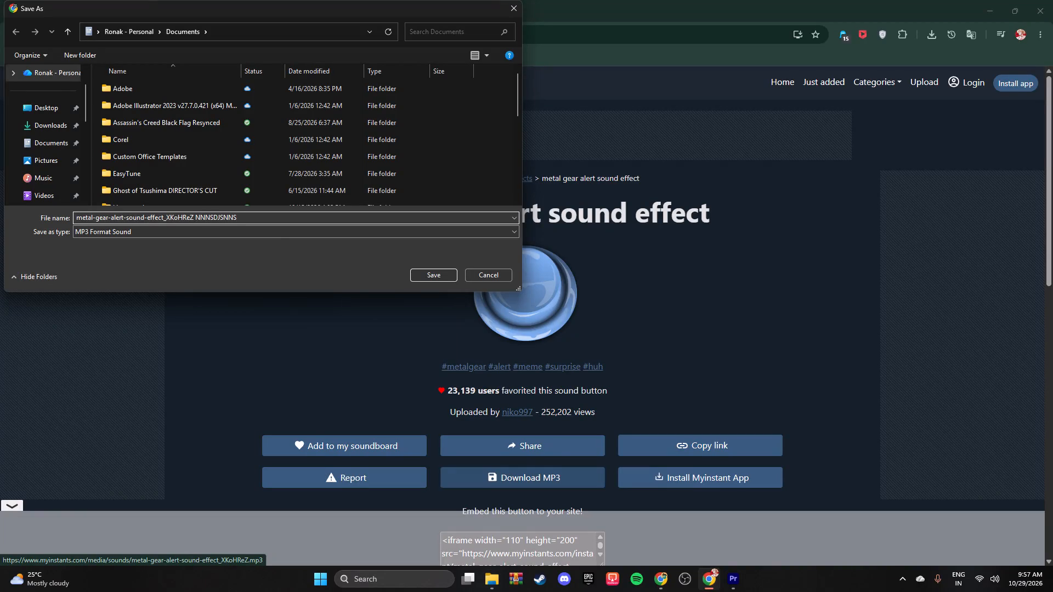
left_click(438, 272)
Look for the downloaded metal gear sound in File Explorer, refreshing the sound effect folder and checking Desktop and Videos.
left_click(990, 4)
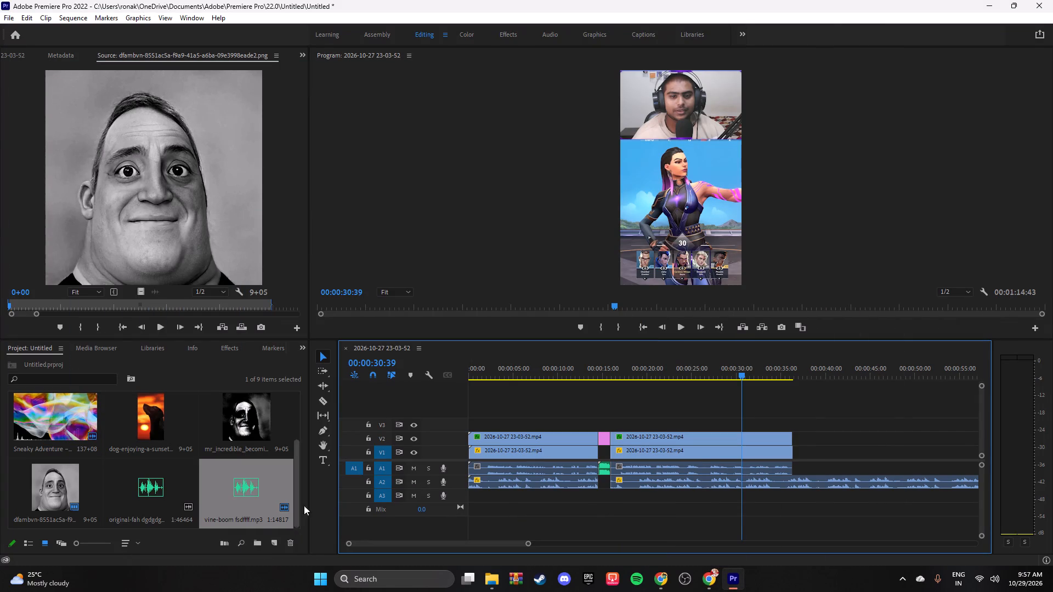
left_click(499, 580)
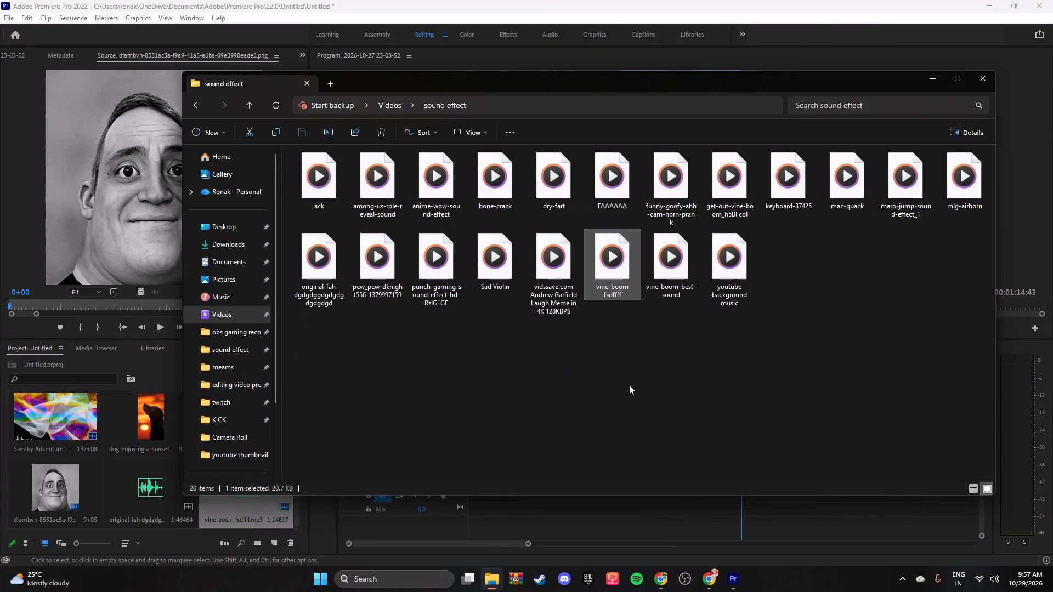
double_click(609, 392)
triple_click(275, 107)
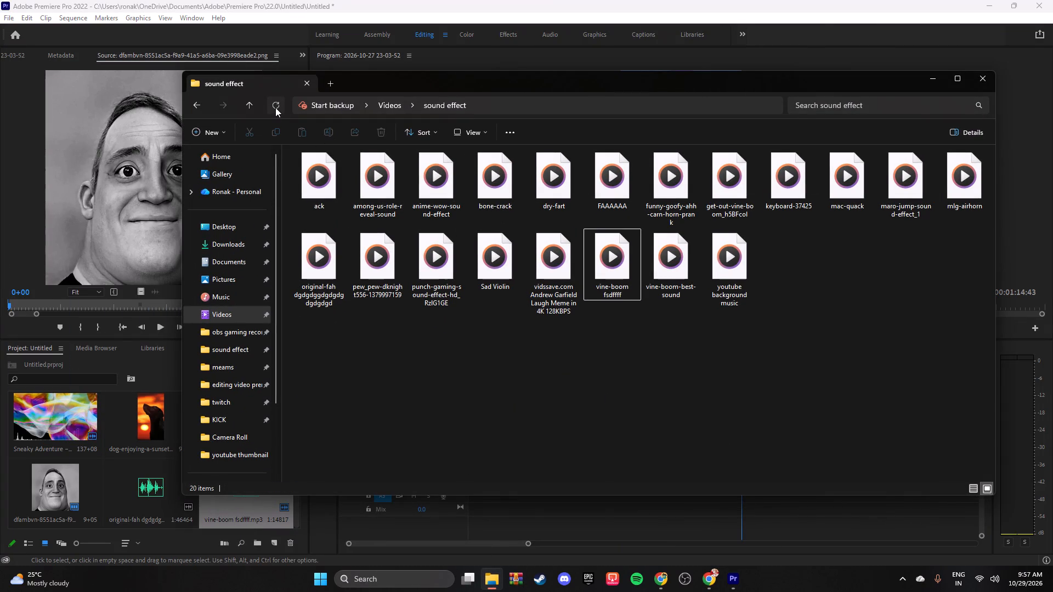
left_click(275, 107)
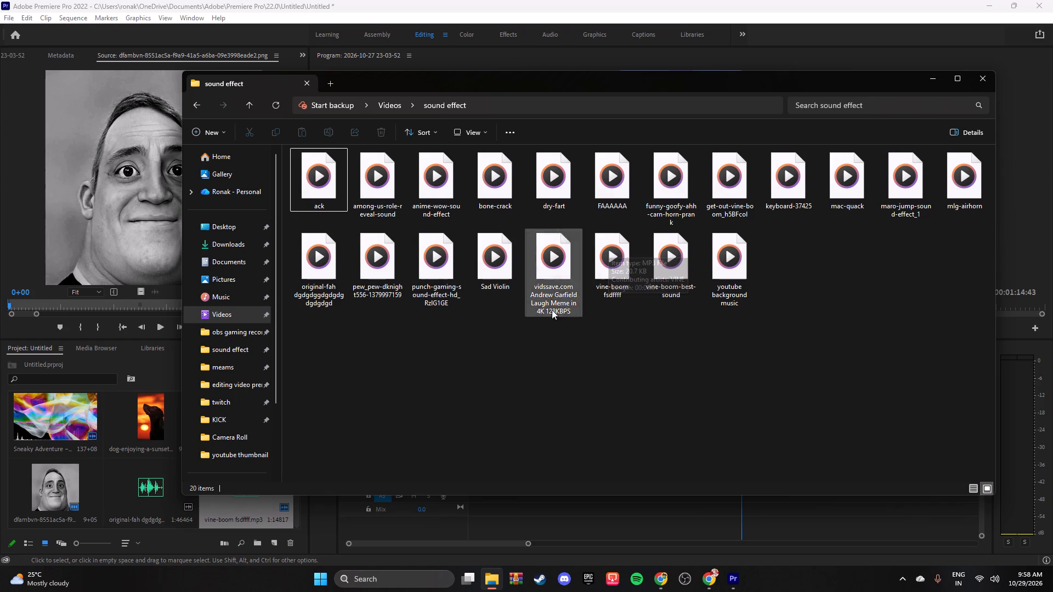
left_click(225, 232)
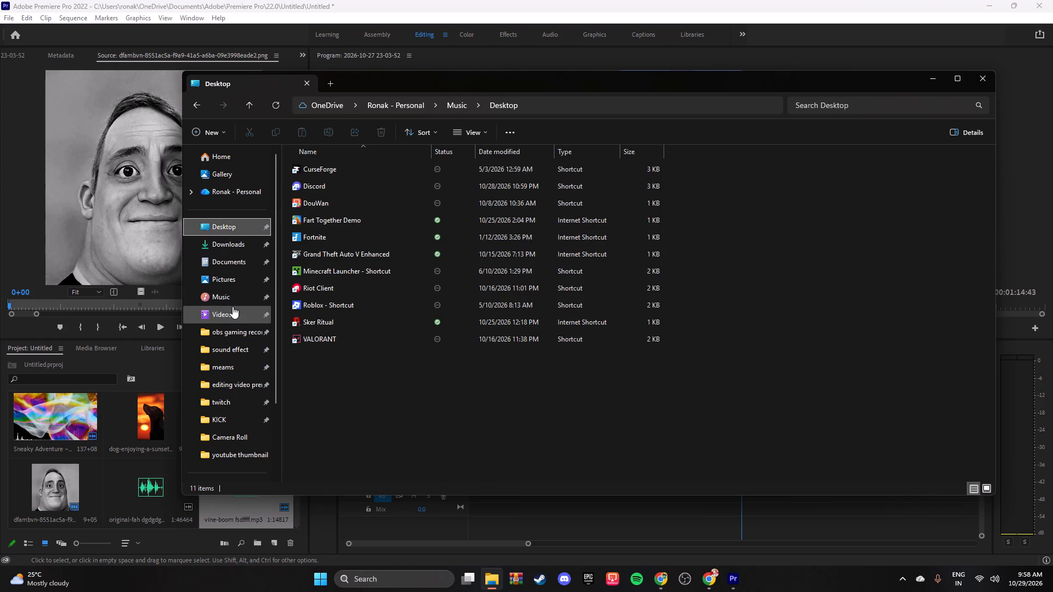
left_click(233, 310)
double_click(836, 180)
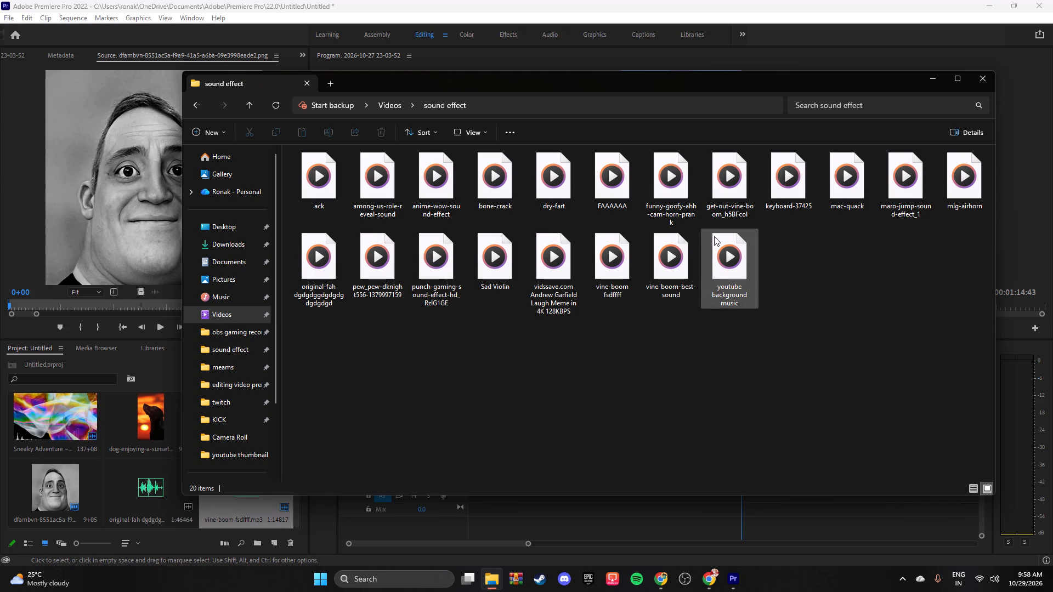
left_click(937, 75)
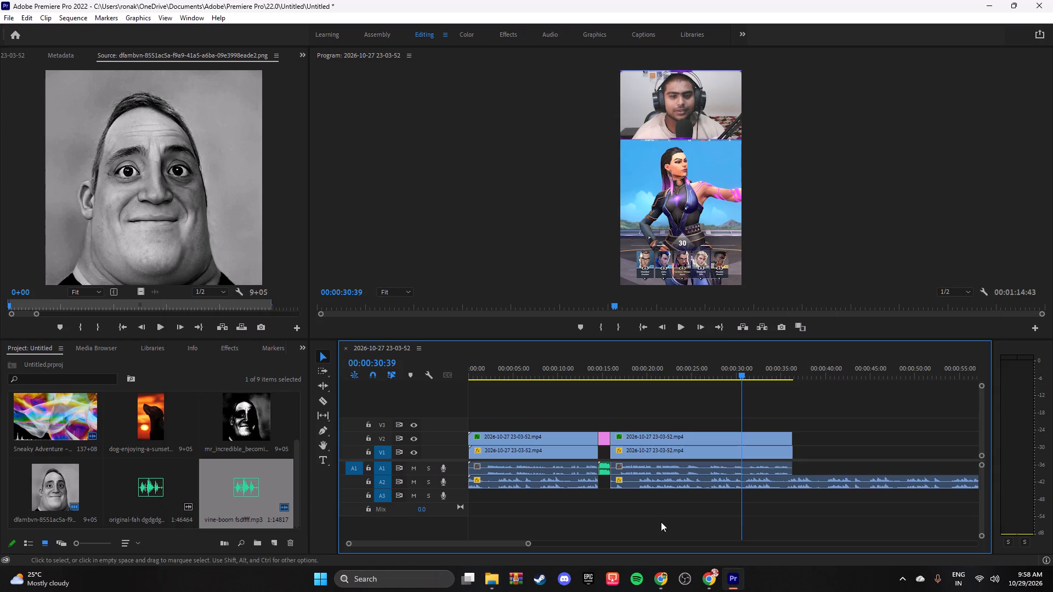
In Chrome, download the metal gear alert MP3 again into Videos > sound effect as metal-gear-alert-sound-effect_XKoHReZ bbxcbbb.
left_click(715, 572)
left_click(544, 481)
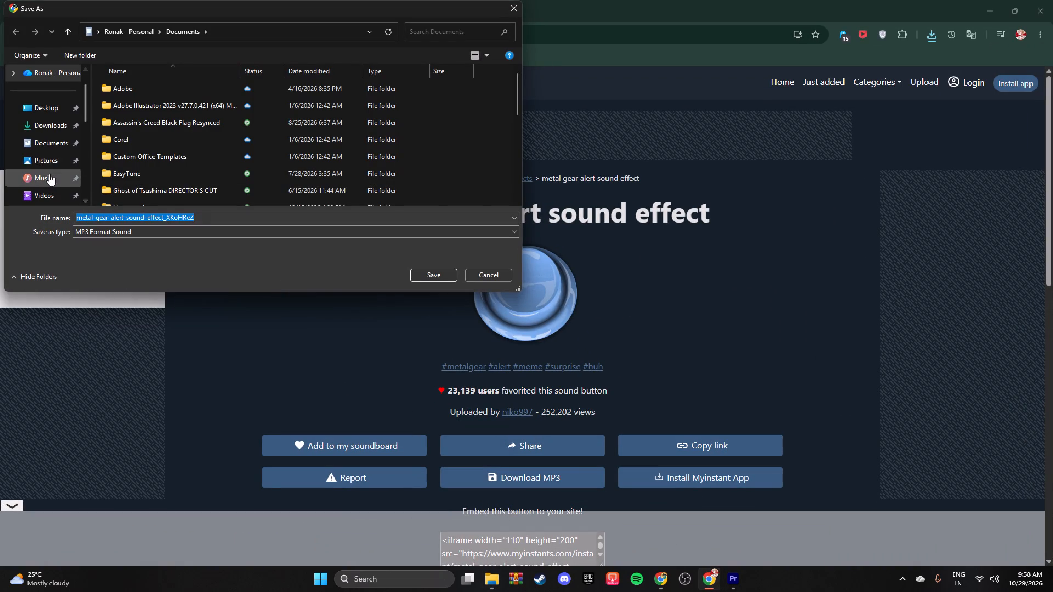
left_click(47, 191)
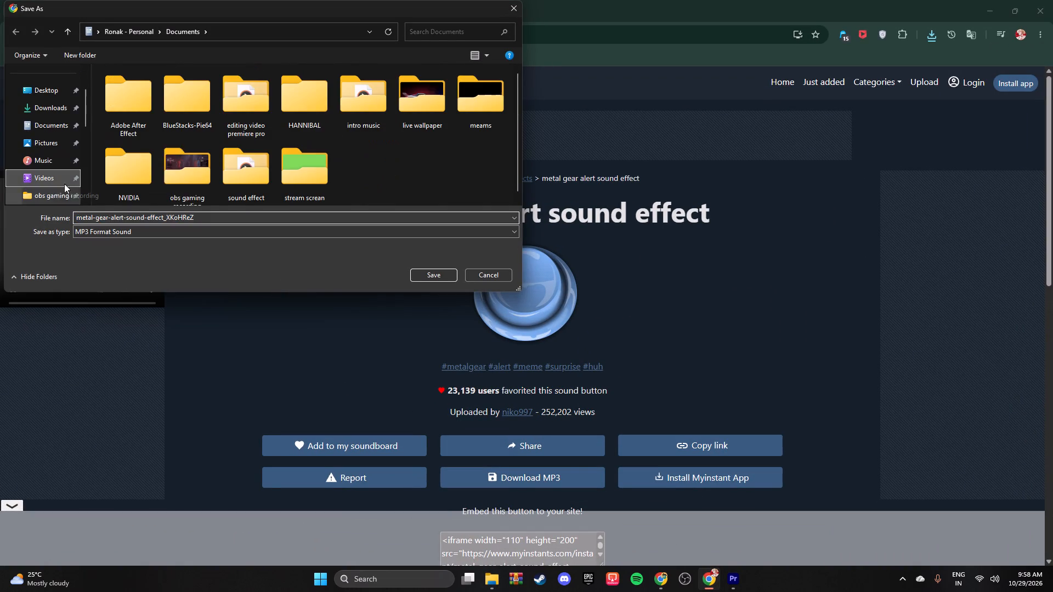
double_click(247, 170)
left_click(225, 219)
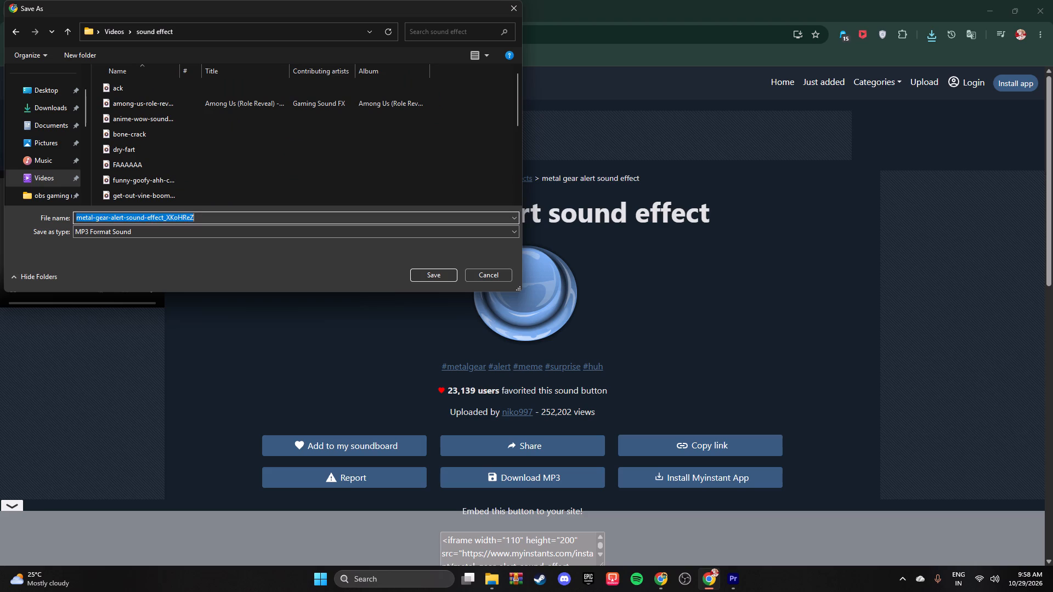
left_click(227, 218)
left_click(227, 218)
left_click(227, 217)
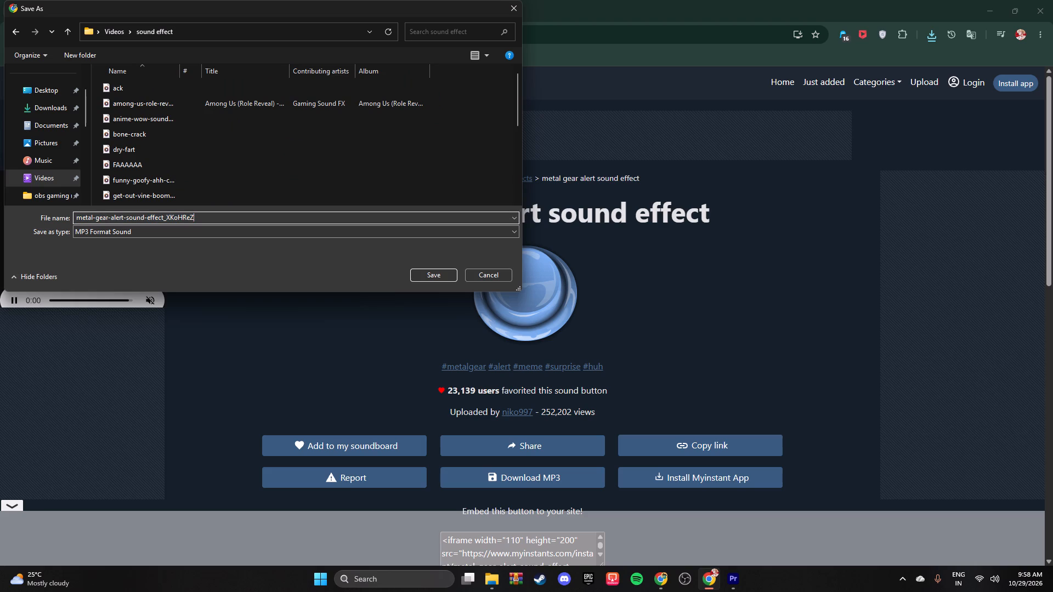
key("space")
type("bbxcb")
key("b")
key("b")
left_click(423, 271)
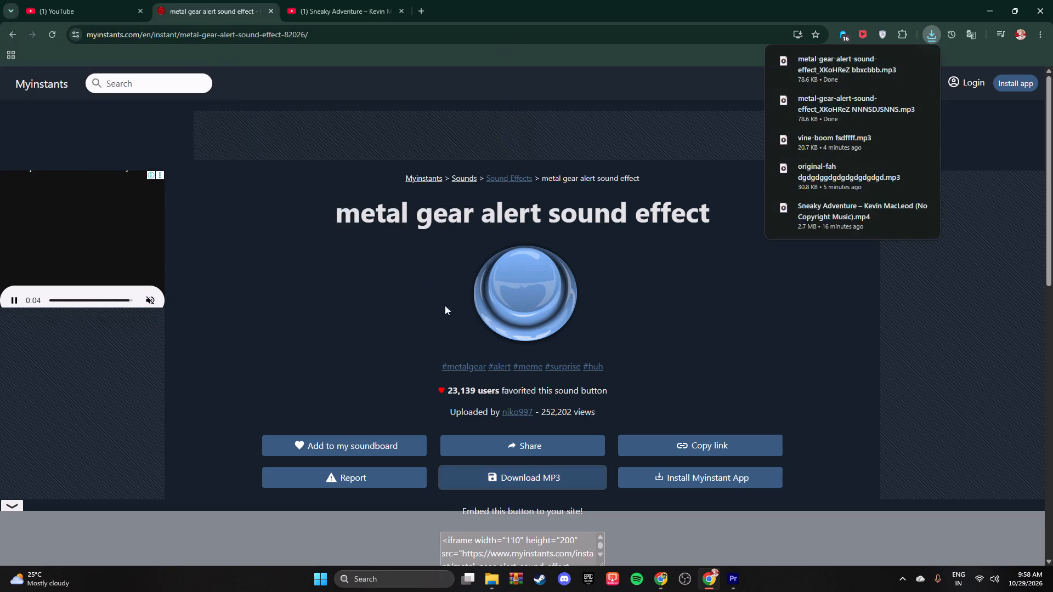
Import metal-gear-alert-sound-effect_XKoHReZ bbxcbbb from the Videos > sound effect folder into the Premiere Pro project.
left_click(492, 585)
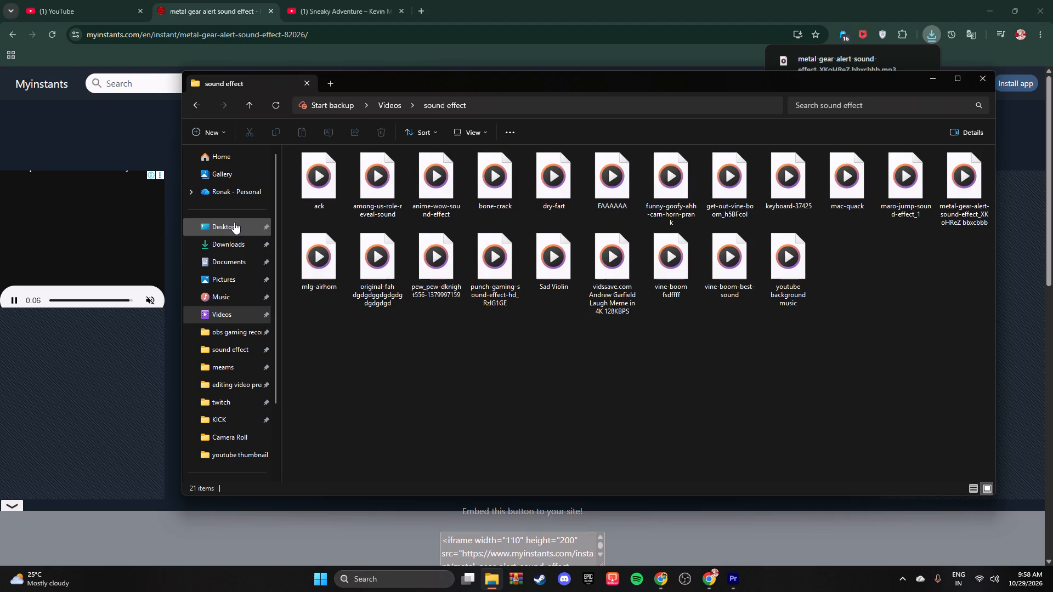
left_click(234, 222)
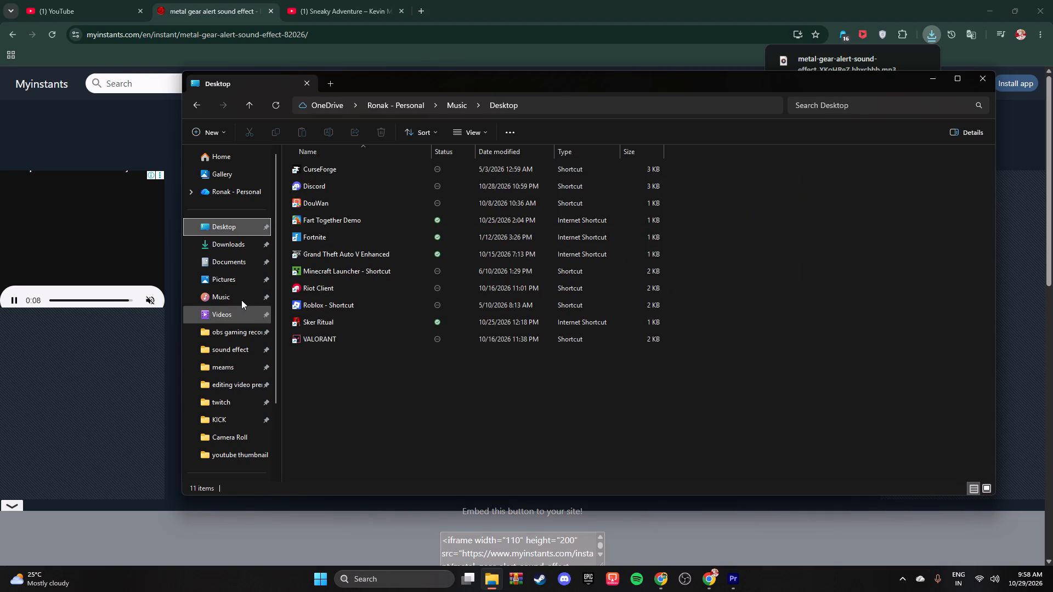
left_click(237, 246)
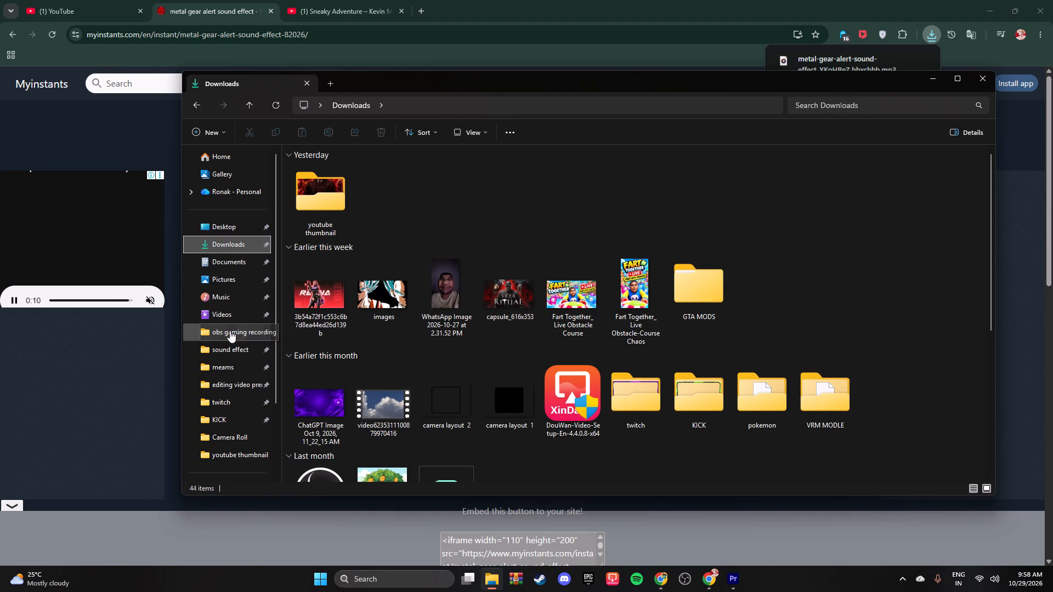
left_click(234, 315)
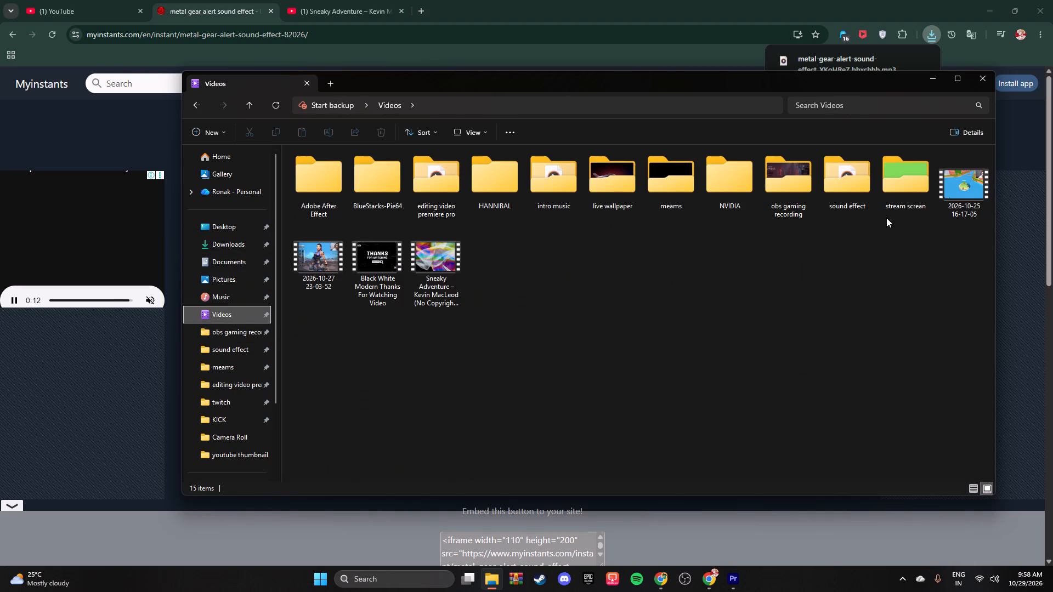
double_click(851, 187)
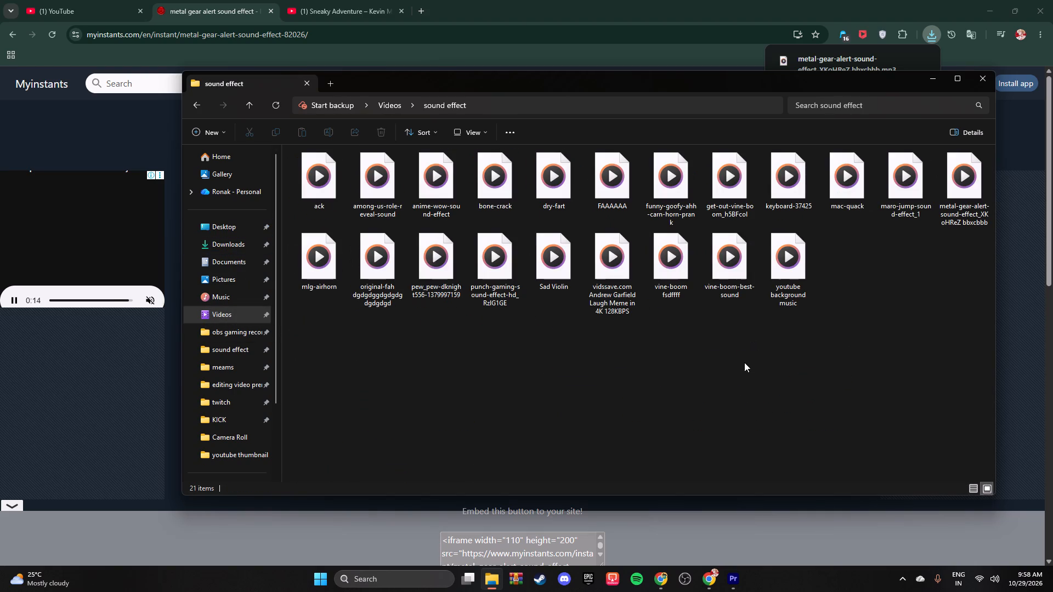
left_click(747, 354)
left_click_drag(790, 88, 790, 102)
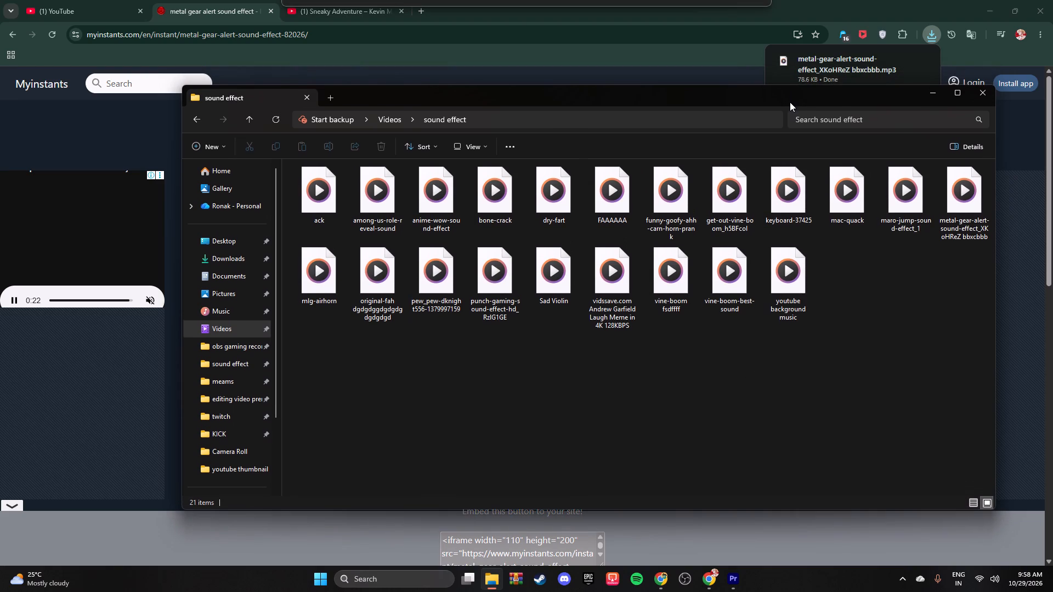
left_click_drag(790, 102, 788, 104)
left_click(860, 341)
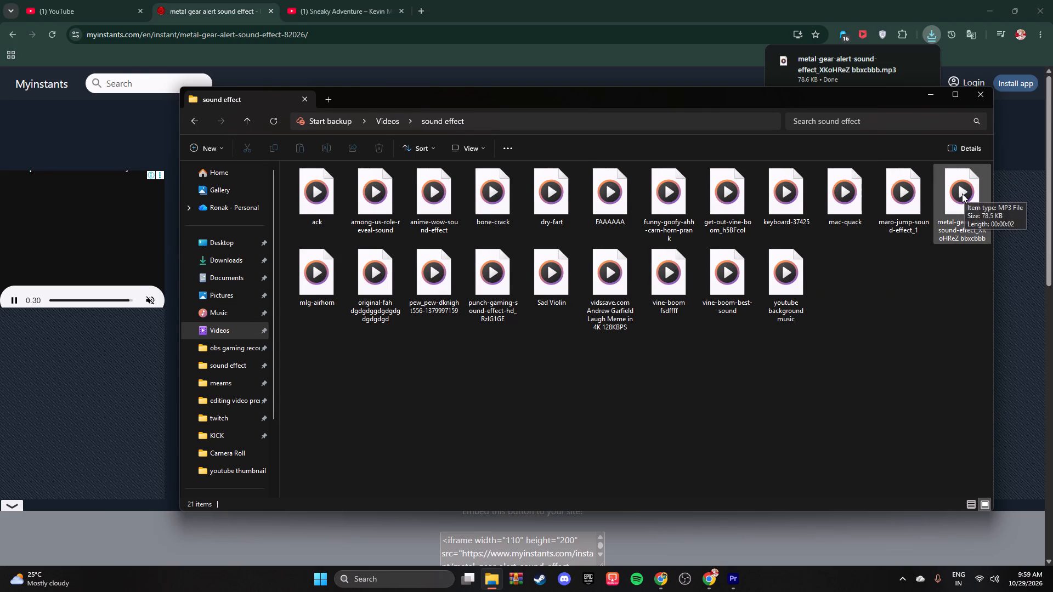
left_click(738, 585)
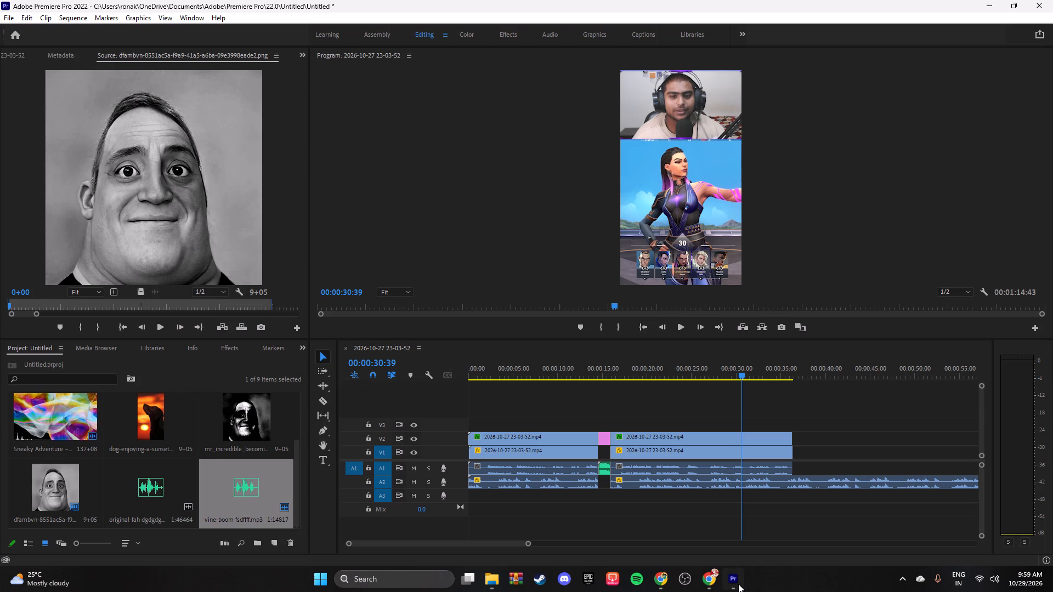
left_click(487, 585)
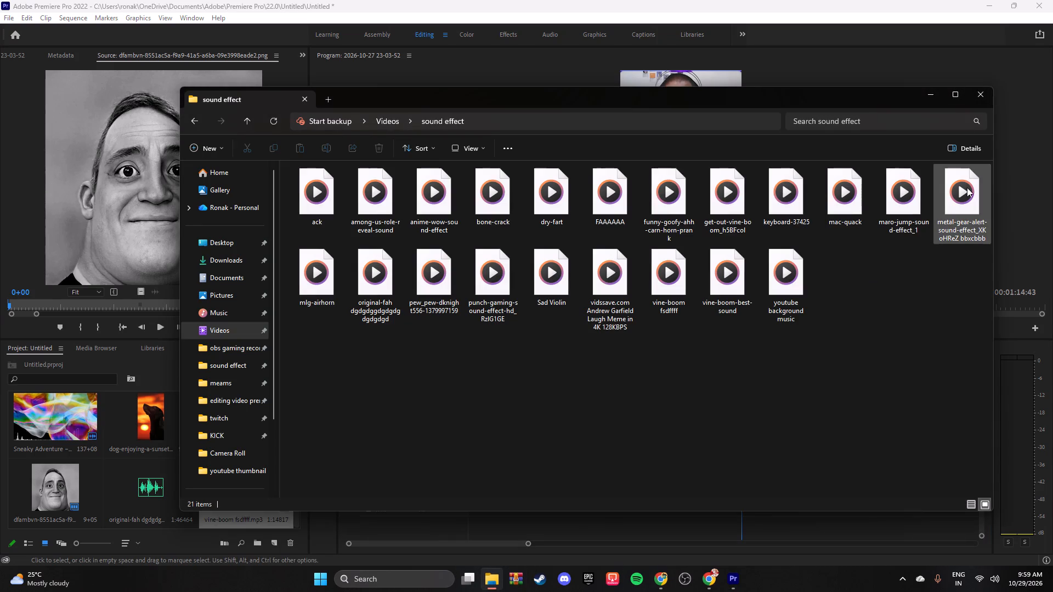
left_click_drag(959, 201, 99, 479)
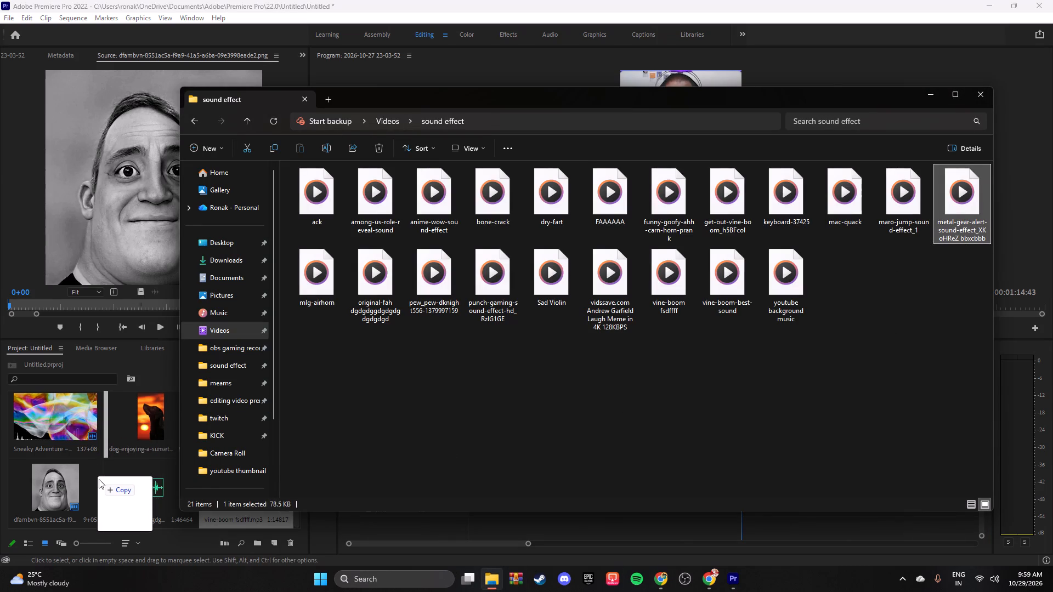
left_click_drag(99, 479, 111, 484)
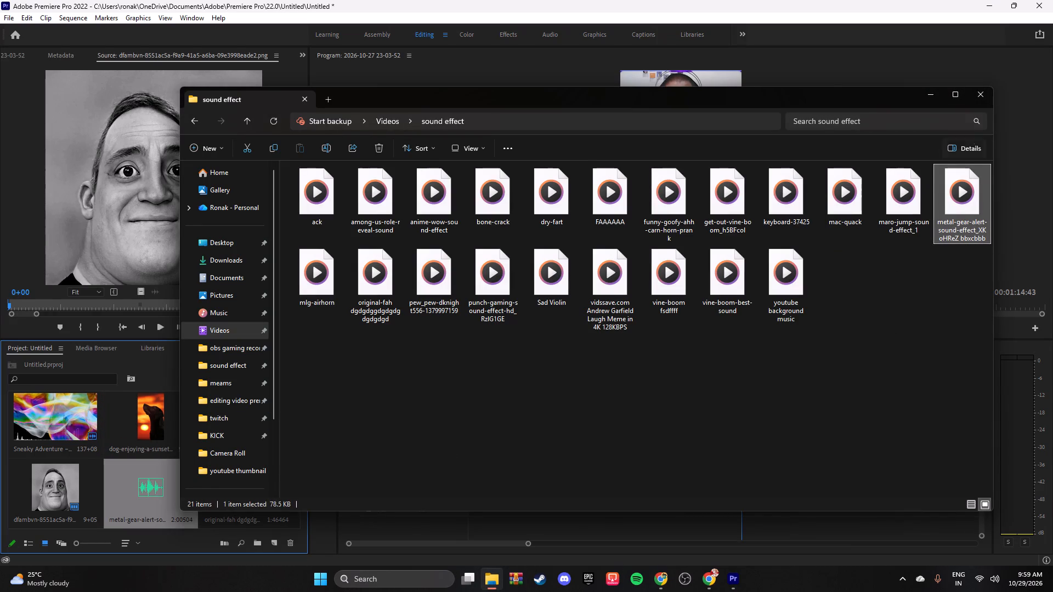
left_click(935, 92)
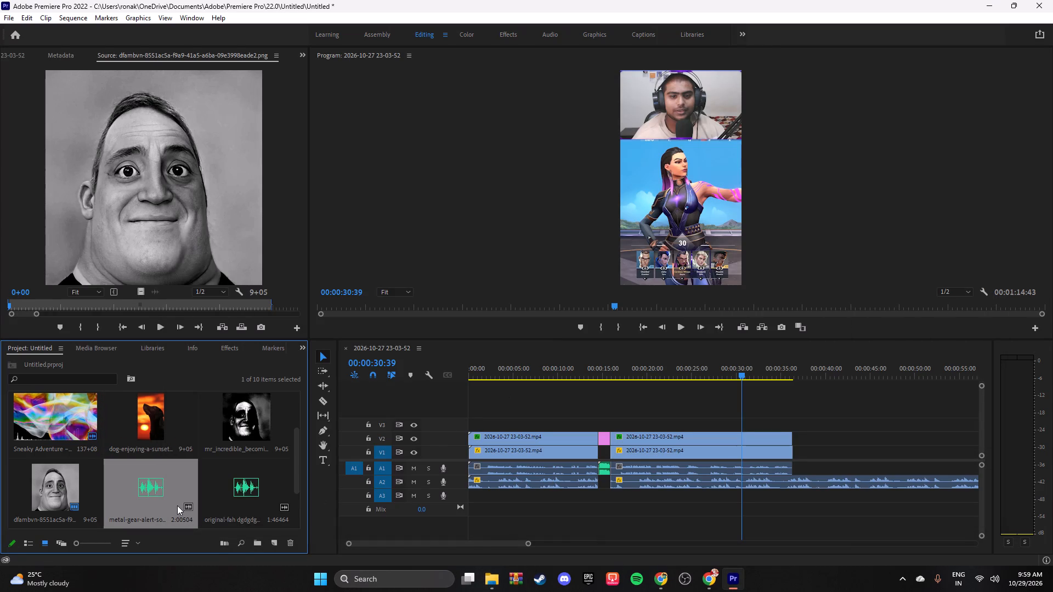
Play back the sequence from just before the Mr. Incredible image through to its end at about 00:00:16:00.
left_click_drag(743, 375, 570, 390)
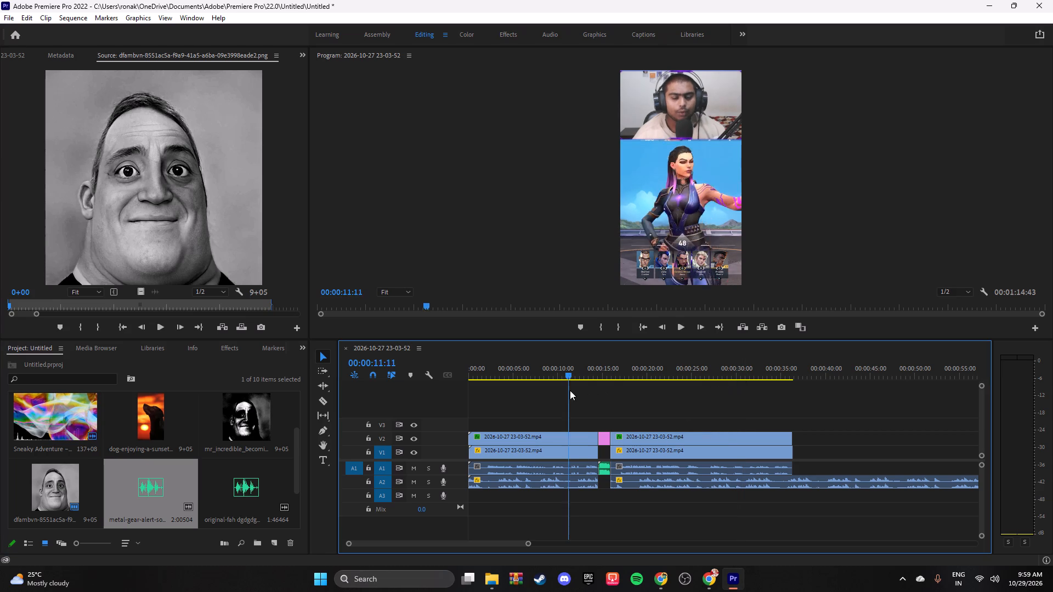
left_click_drag(570, 390, 589, 395)
key("space")
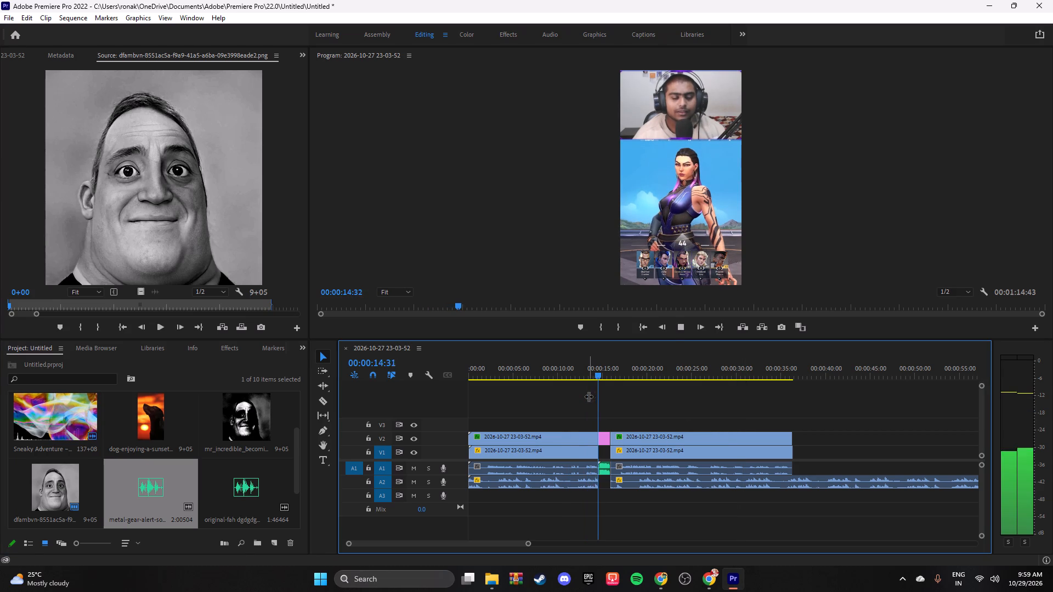
key("space")
key("space")
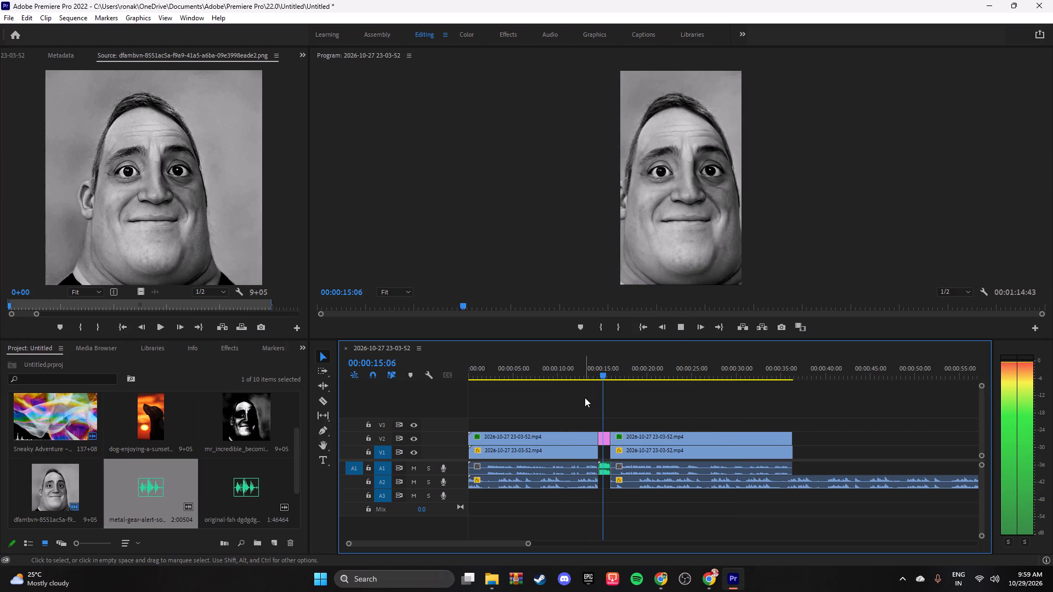
key("space")
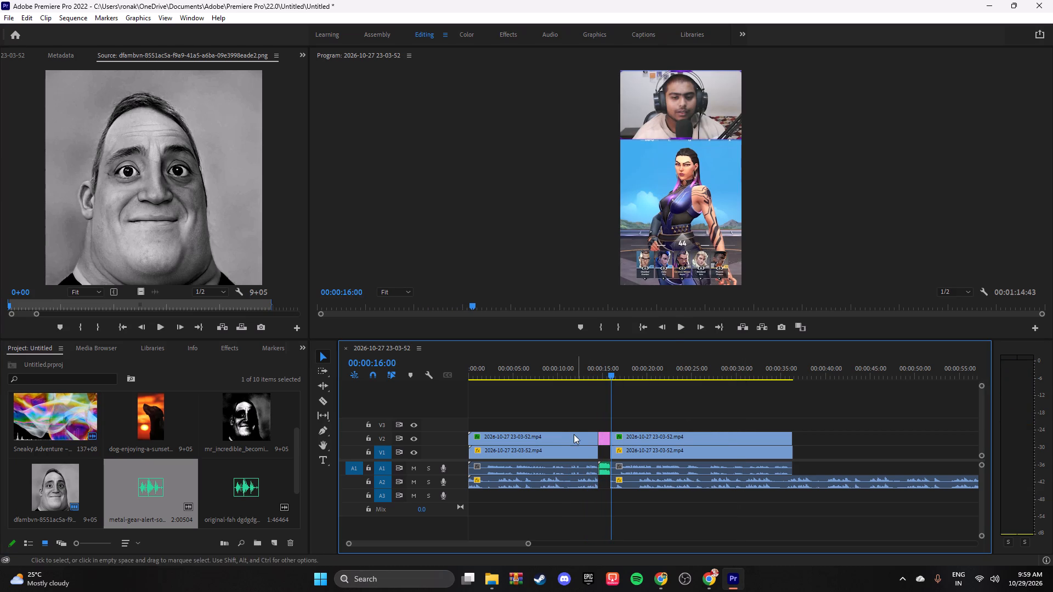
Delete the Mr. Incredible image clip from track V2 between the two recording segments.
left_click(605, 437)
right_click(604, 436)
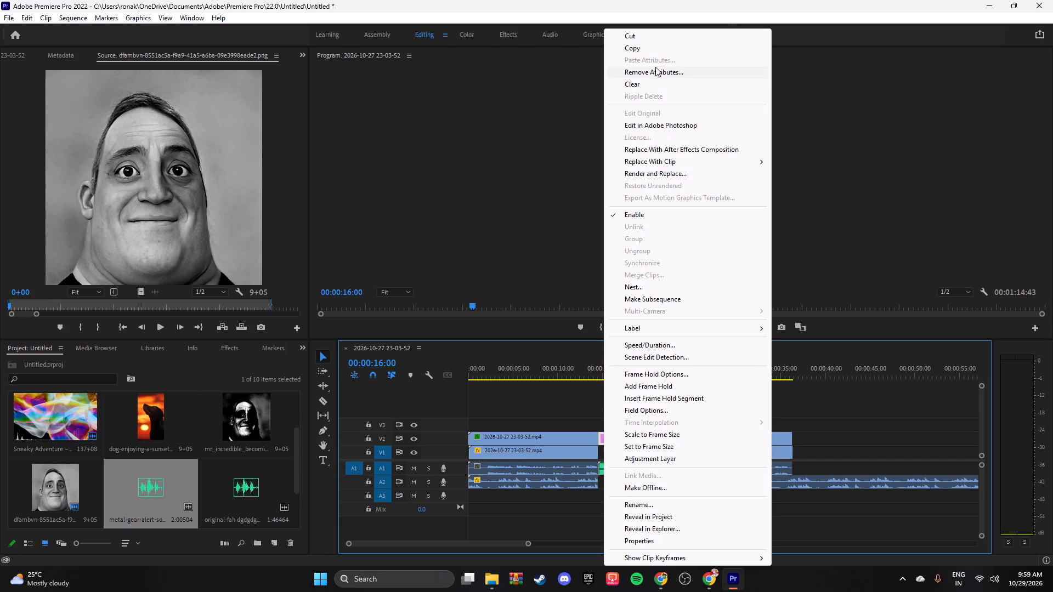
left_click(648, 84)
Place surprised-black-kid.gif on track V3, starting at the end of the first recording segment.
scroll(106, 477, "down", 1)
scroll(105, 478, "up", 2)
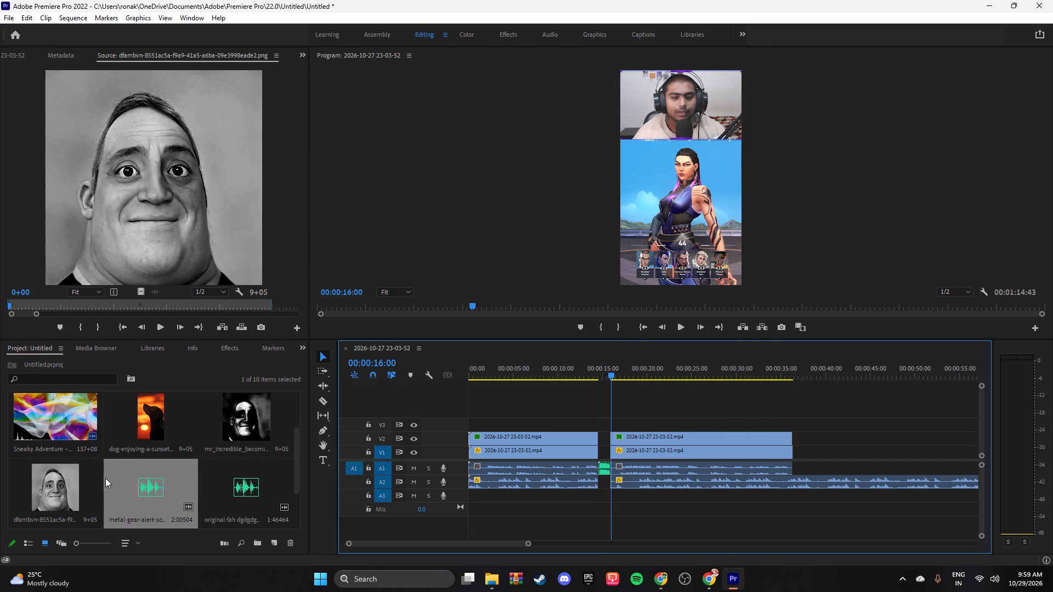
left_click_drag(156, 413, 582, 430)
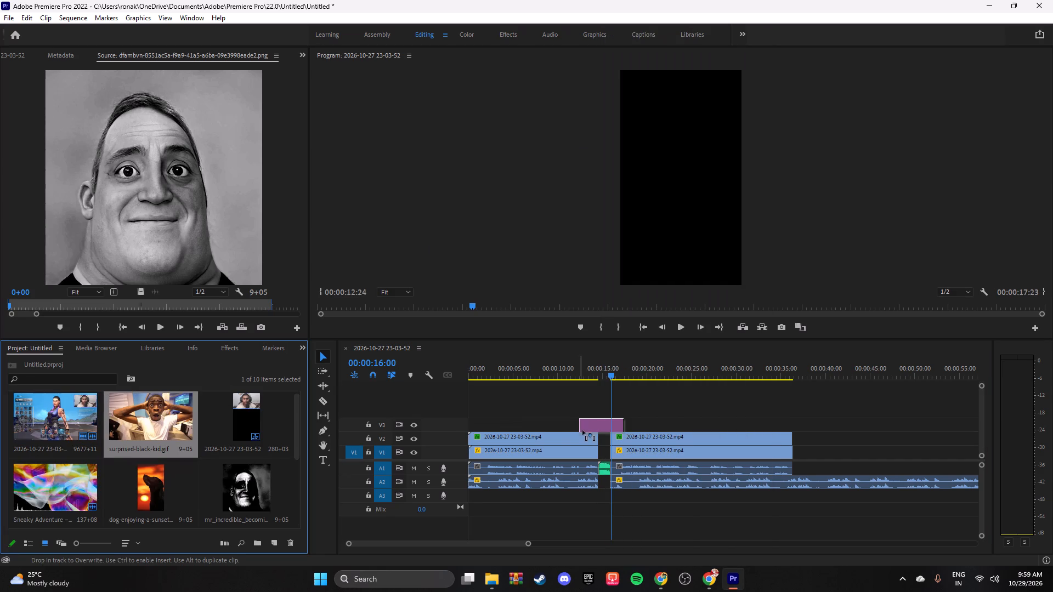
left_click_drag(582, 430, 597, 430)
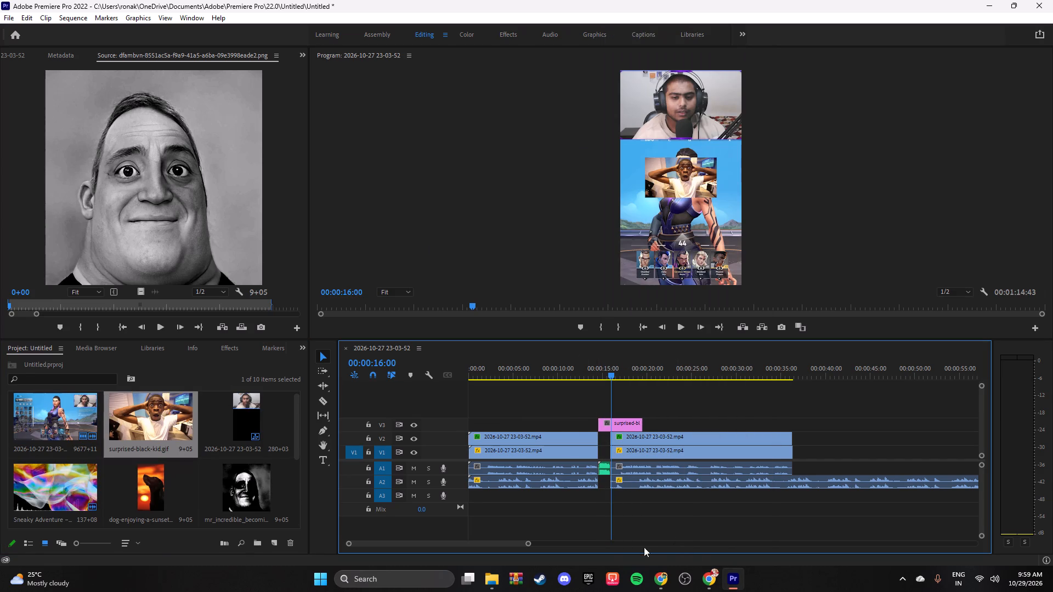
Cut surprised-black-kid.gif on track V3 at 00:00:15:55, where the second recording segment starts, and delete the part after the cut.
left_click_drag(526, 542, 487, 542)
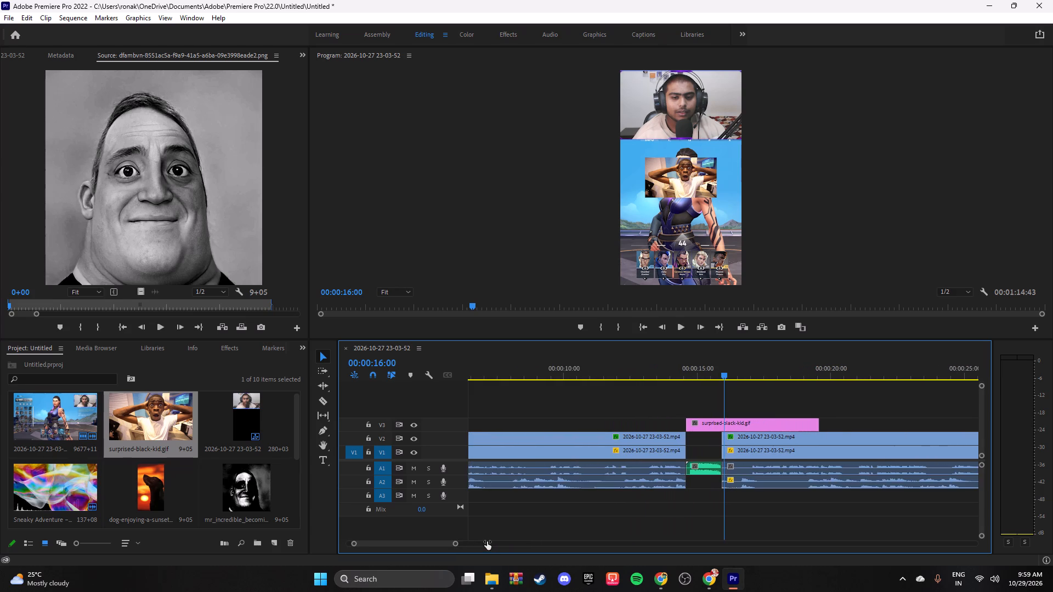
left_click_drag(487, 542, 460, 540)
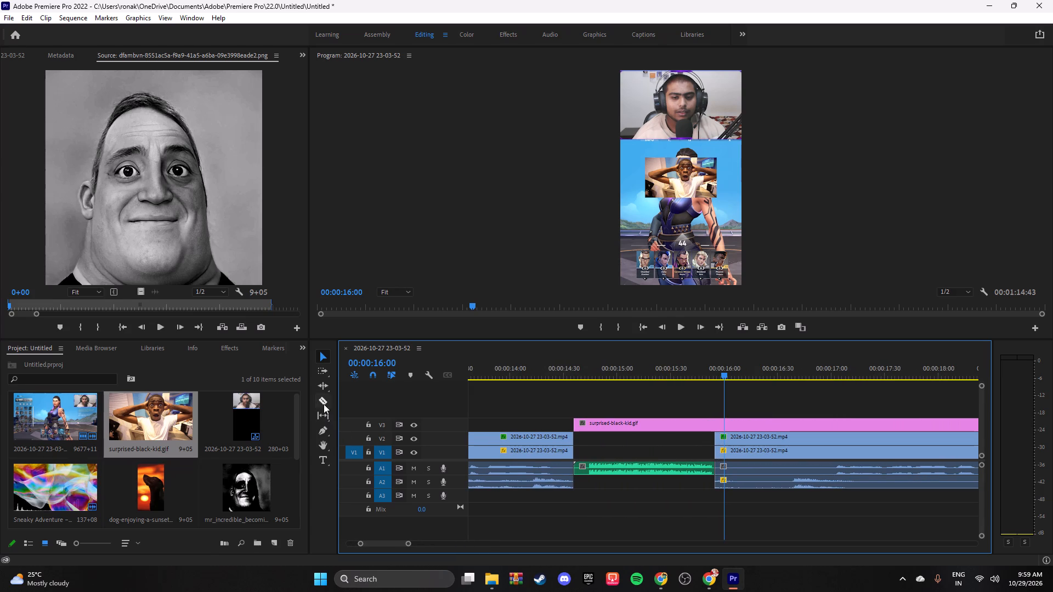
left_click(324, 404)
left_click_drag(722, 378, 718, 379)
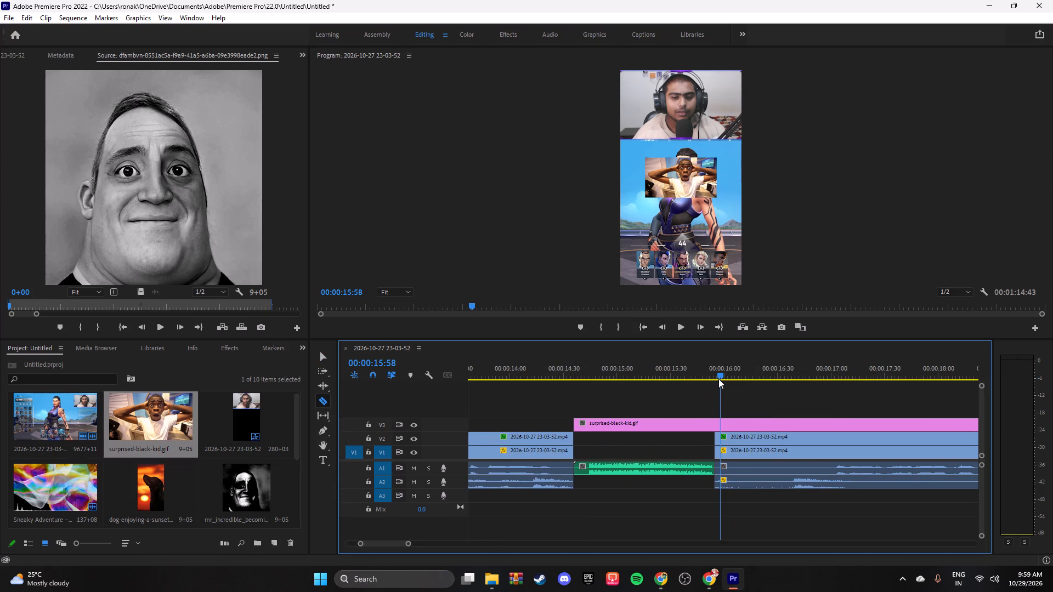
left_click_drag(718, 379, 714, 379)
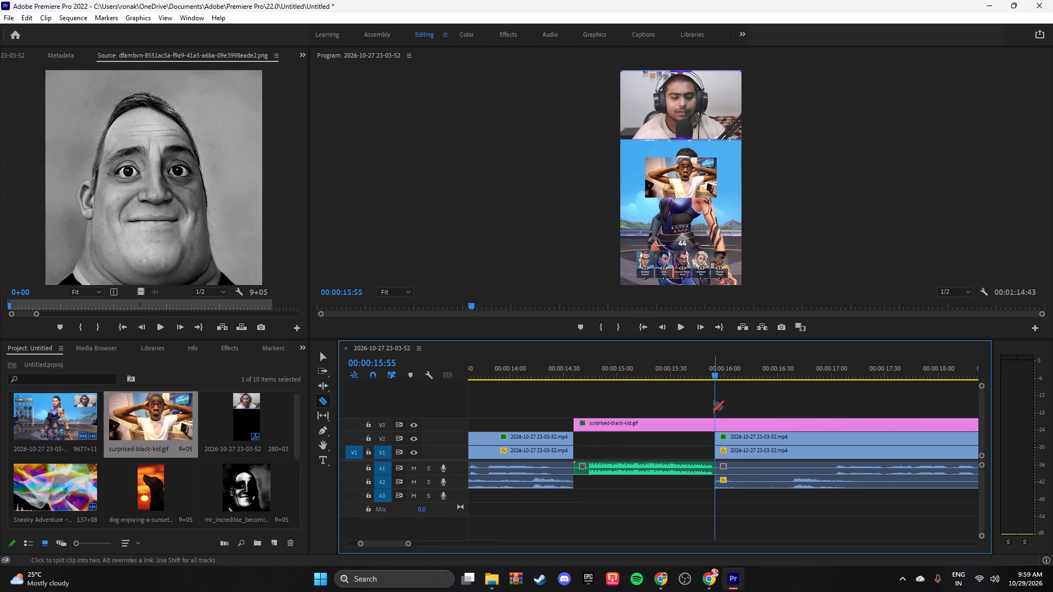
left_click(715, 422)
key("v")
right_click(754, 423)
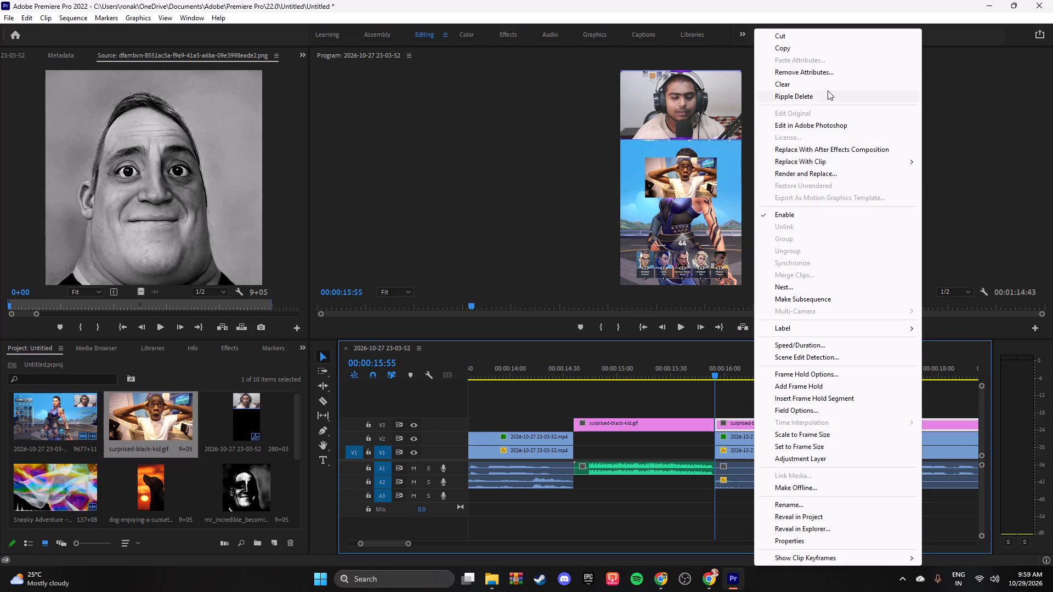
left_click(804, 84)
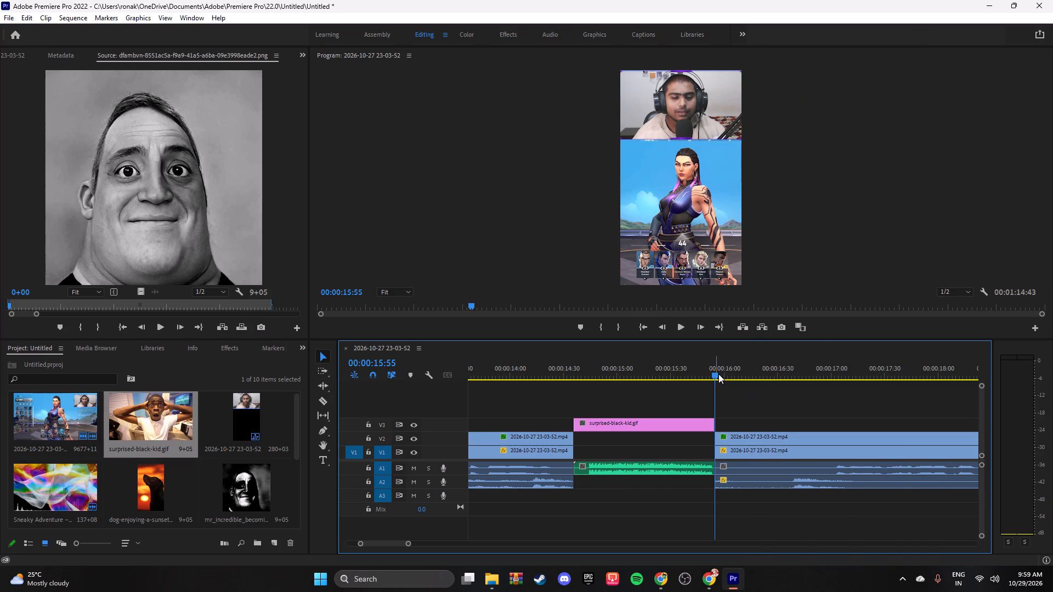
Move the trimmed surprised-black-kid.gif clip from track V3 down to V1, into the gap between the two recording segments.
left_click_drag(718, 374, 559, 399)
left_click_drag(616, 425, 616, 450)
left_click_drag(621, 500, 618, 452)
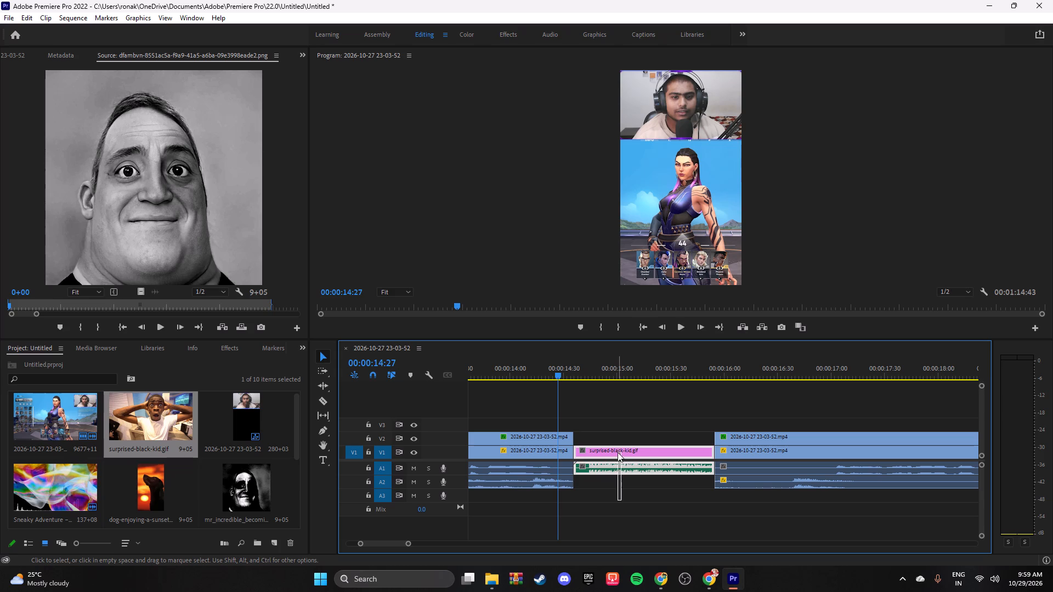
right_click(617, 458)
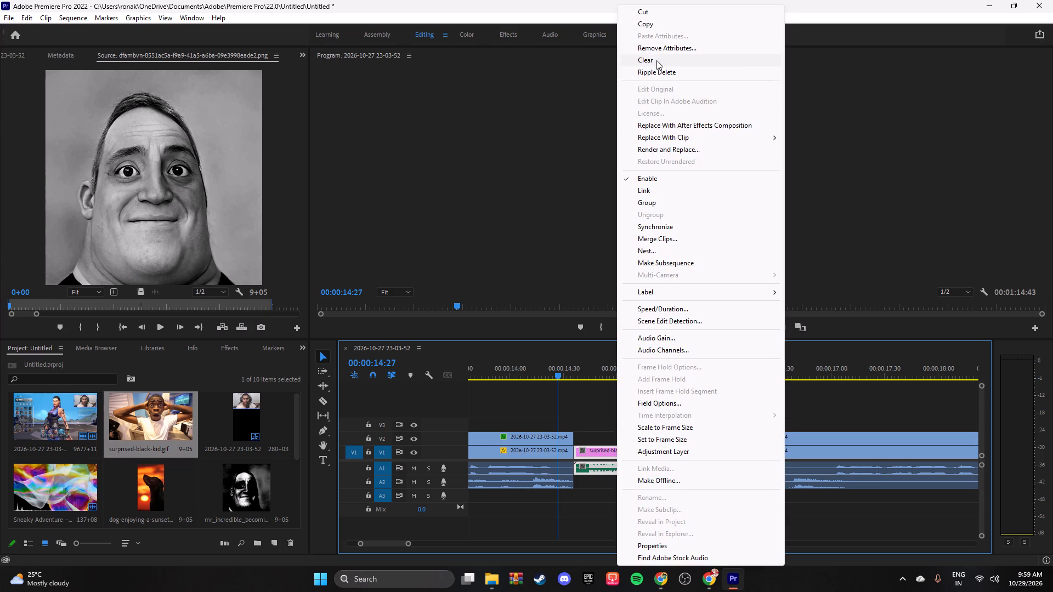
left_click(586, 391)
Scale up surprised-black-kid.gif to fill the full height of the vertical frame, positioned with the face near the centre.
key("space")
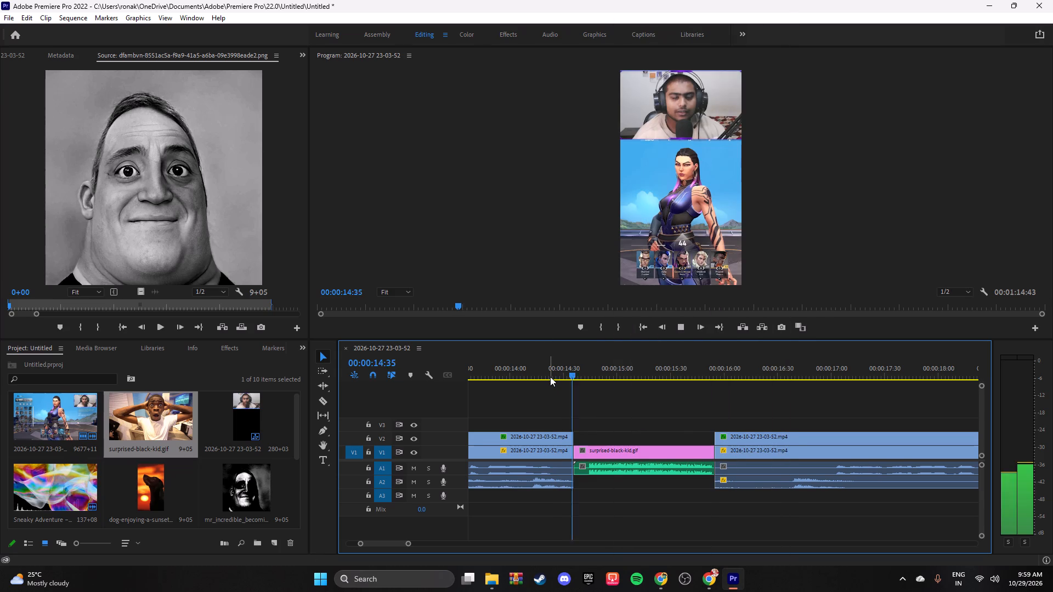
key("space")
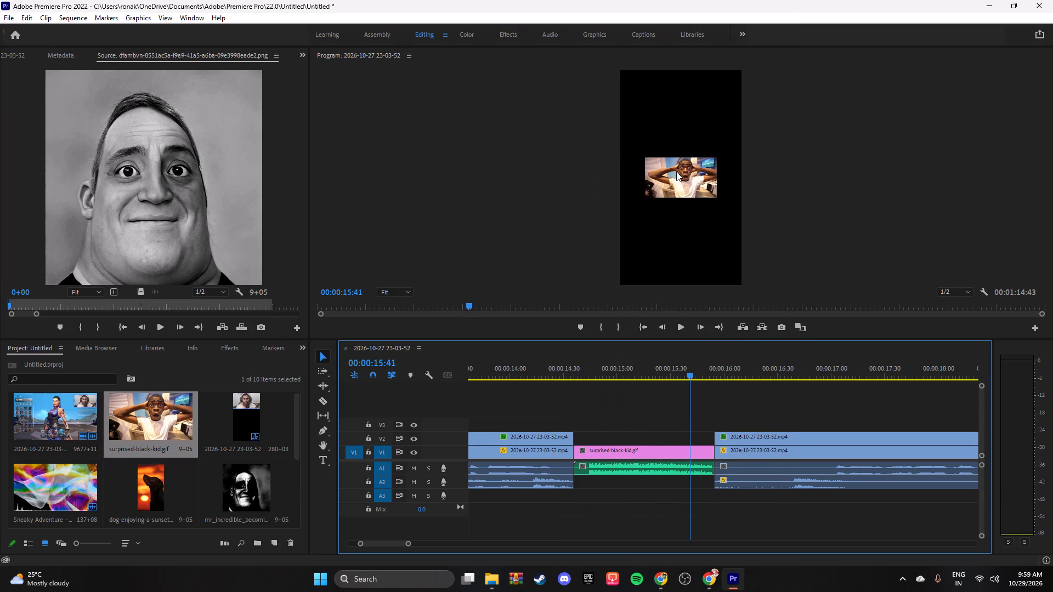
triple_click(676, 172)
left_click_drag(716, 197, 716, 206)
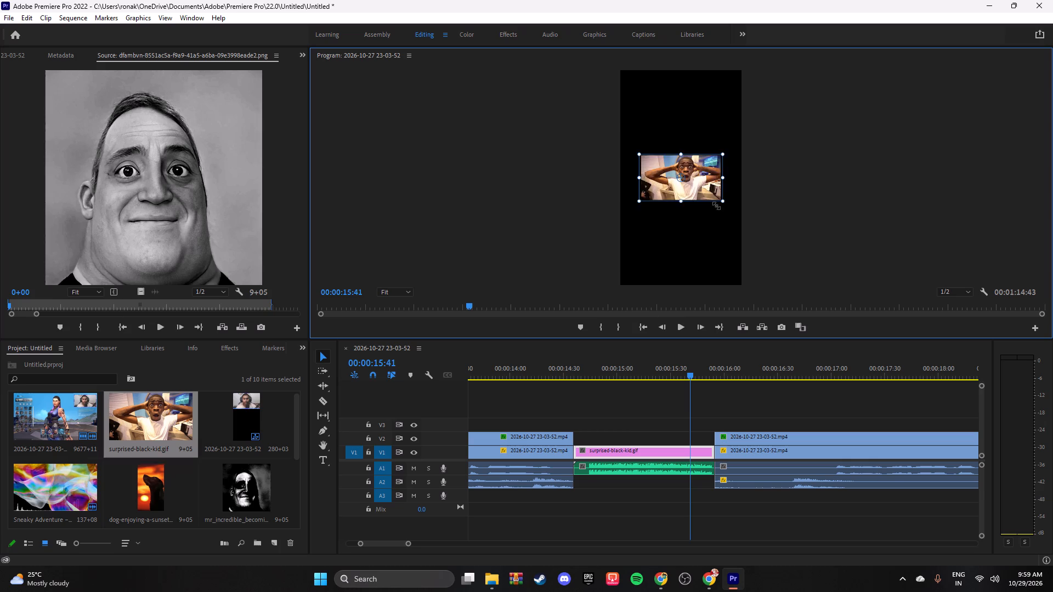
left_click_drag(716, 206, 743, 275)
left_click_drag(710, 253, 695, 252)
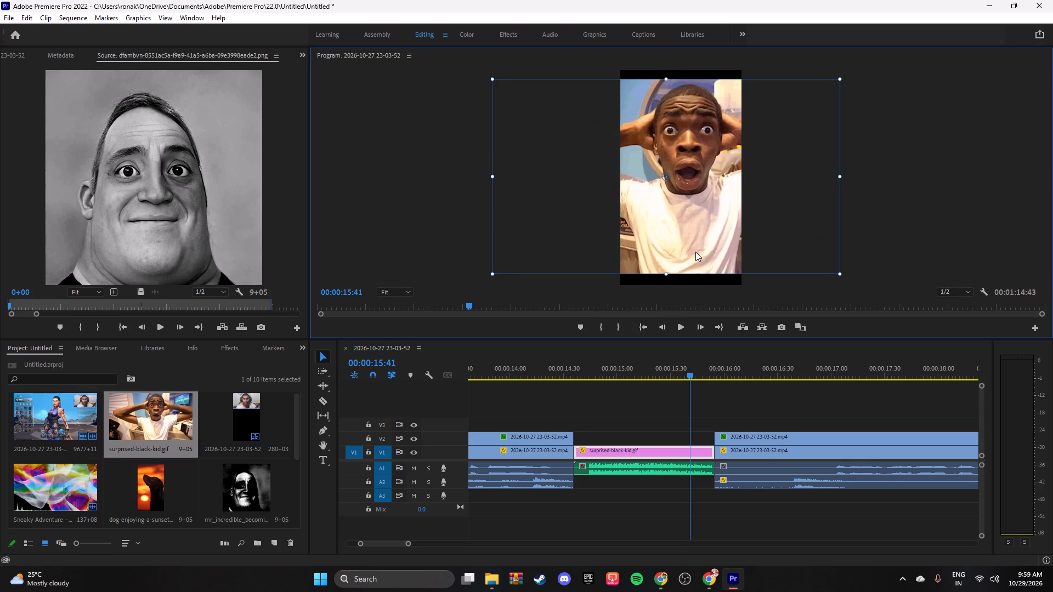
left_click_drag(695, 252, 684, 253)
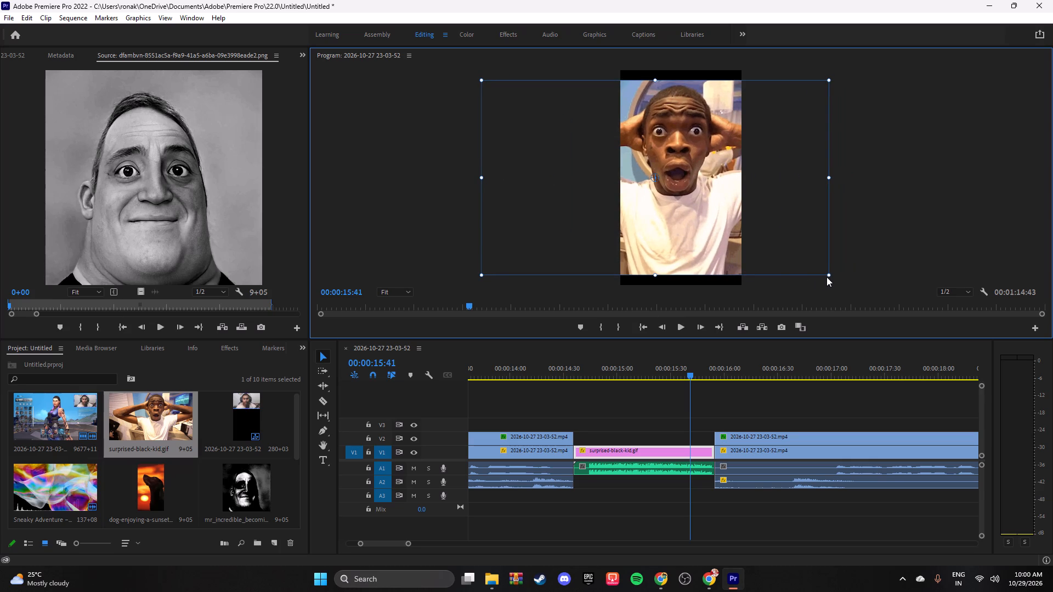
left_click_drag(828, 275, 831, 278)
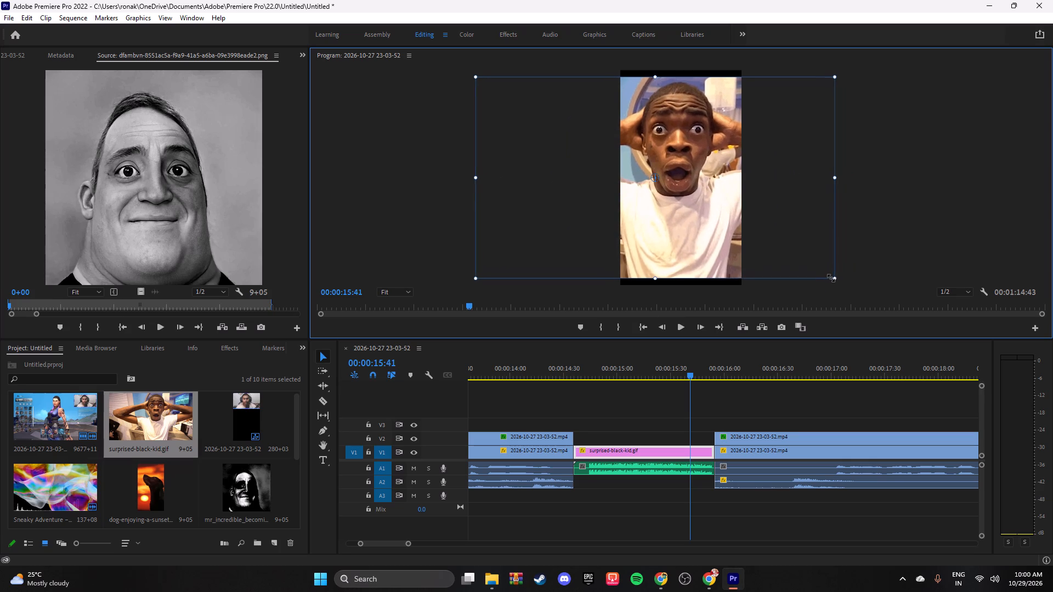
left_click_drag(831, 278, 834, 285)
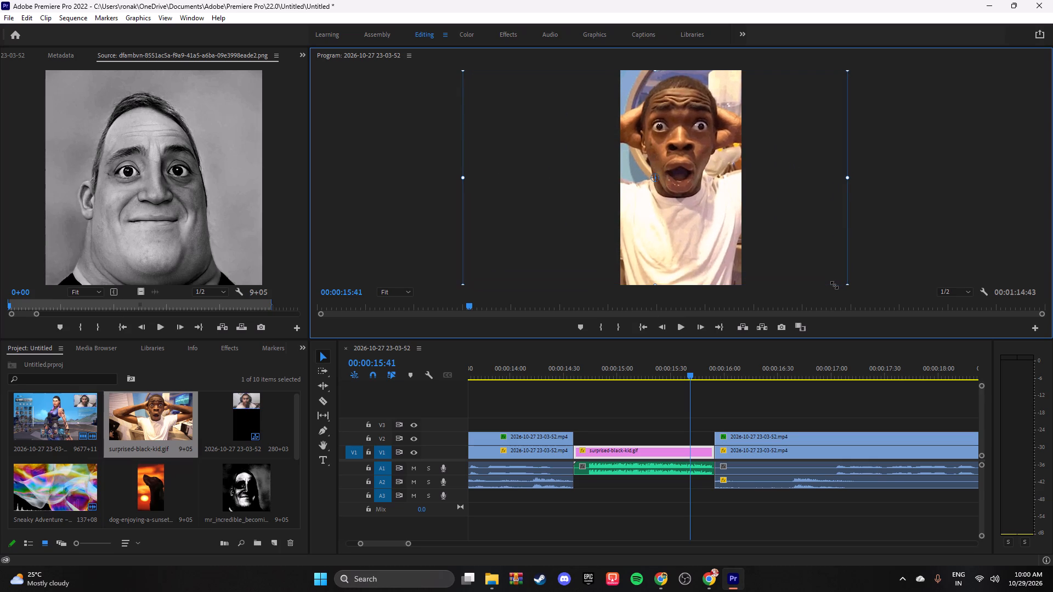
left_click_drag(834, 285, 832, 284)
left_click(892, 249)
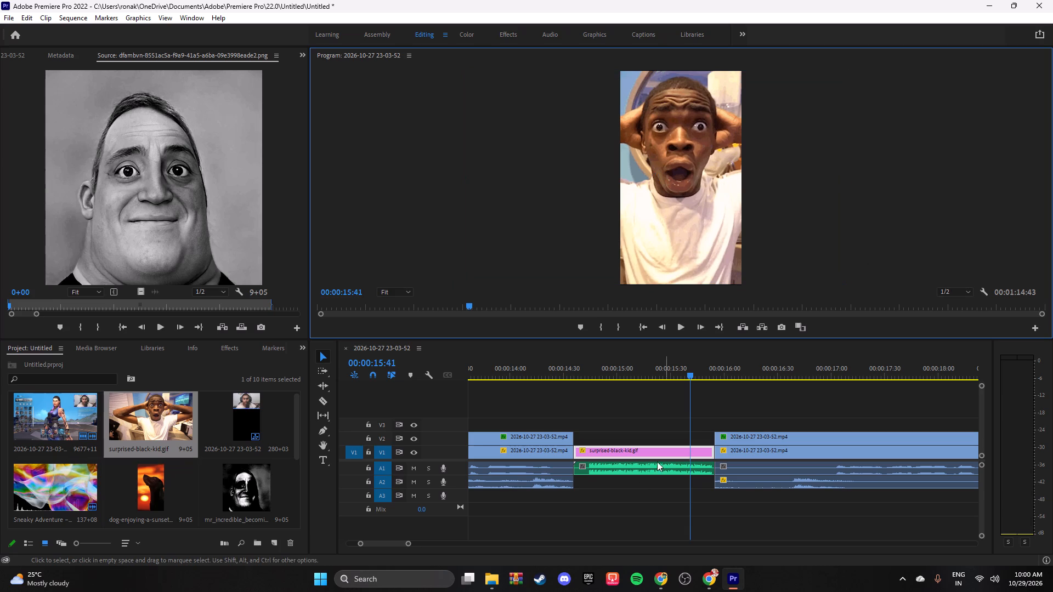
Link surprised-black-kid.gif on V1 with the green sound effect clip beneath it on A1.
left_click(624, 505)
left_click_drag(632, 493, 626, 452)
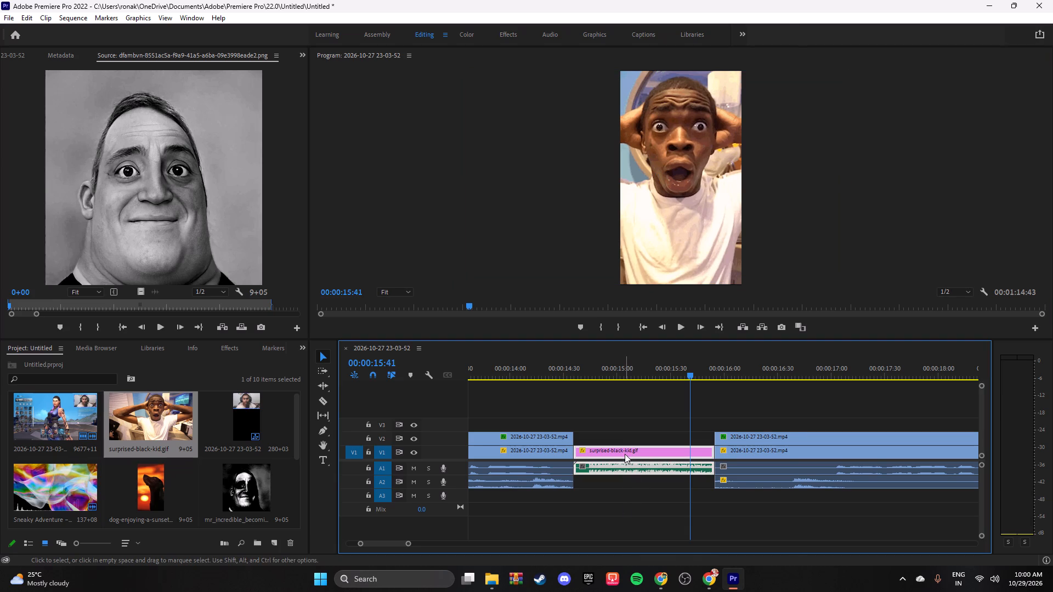
right_click(625, 454)
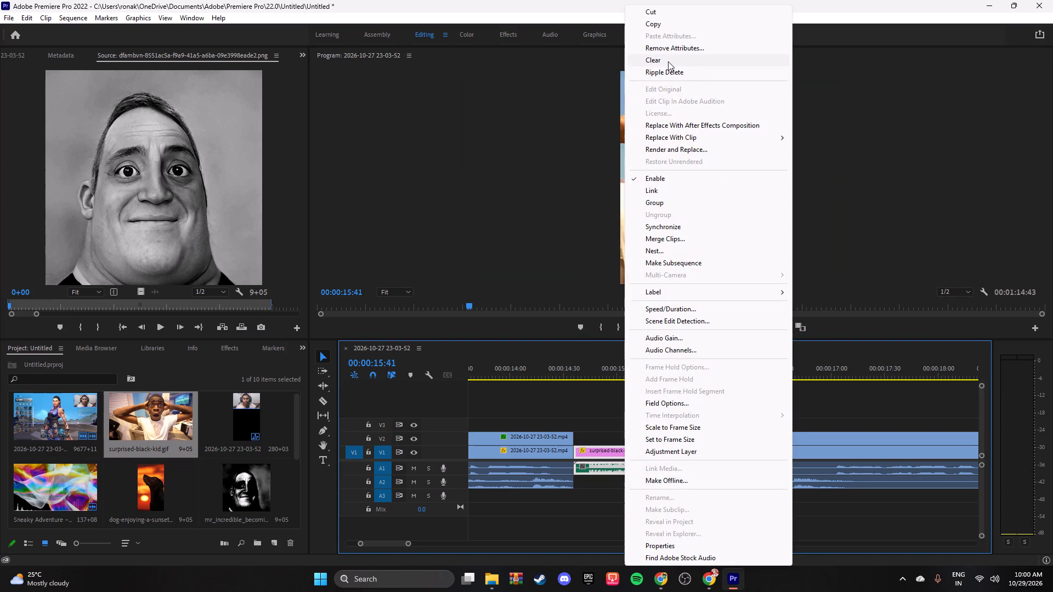
left_click(666, 191)
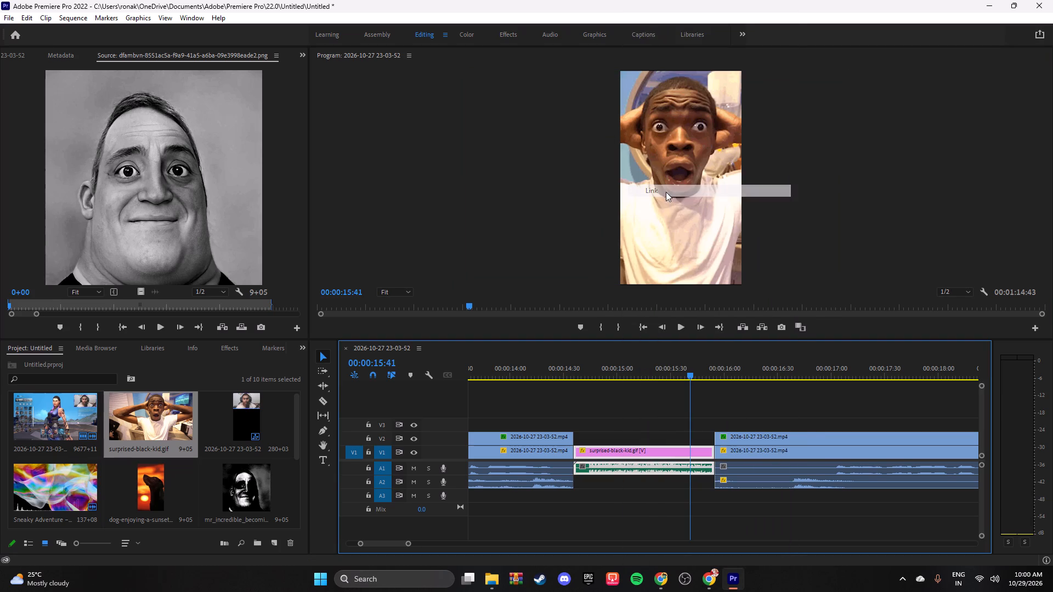
Link the video and audio clips of the first recording segment, before the gif, across tracks V1, V2, A1 and A2.
left_click_drag(545, 522, 531, 436)
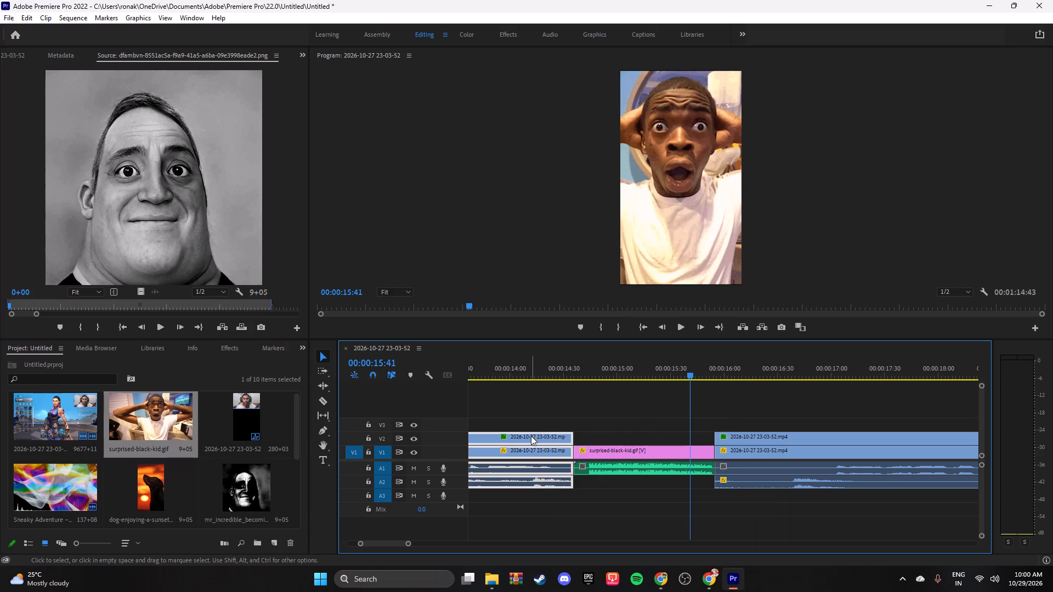
right_click(531, 436)
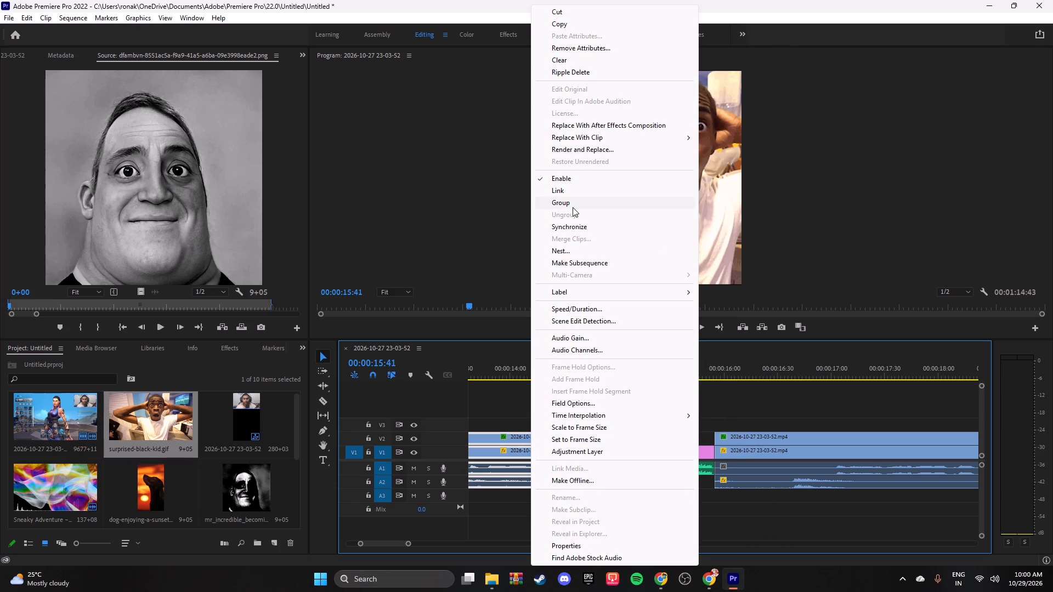
left_click(573, 193)
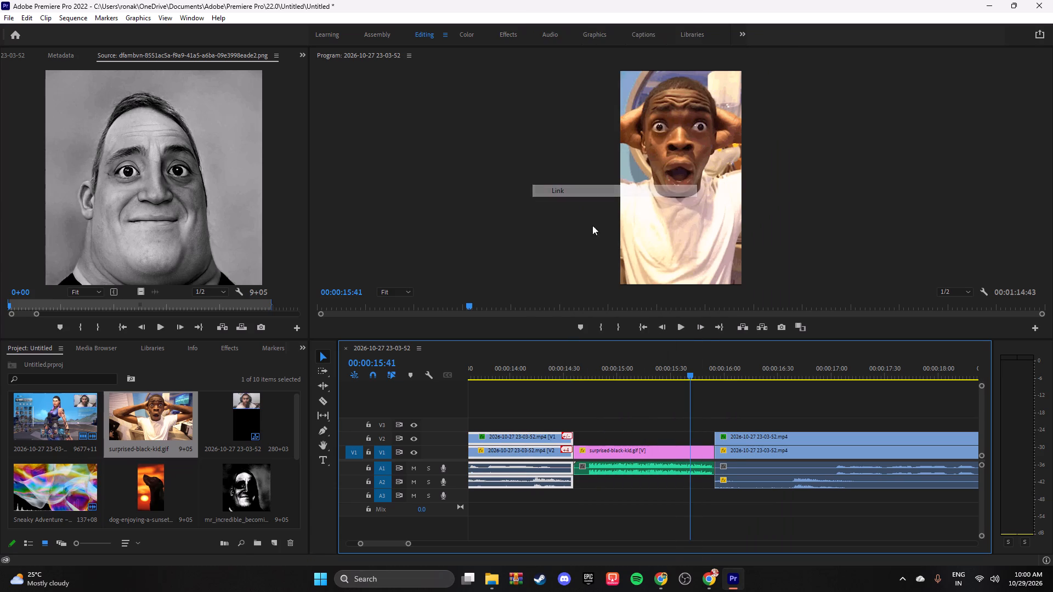
Link the video and audio clips of the second recording segment, after the gif, across tracks V1, V2, A1 and A2.
left_click_drag(812, 524, 761, 431)
right_click(763, 435)
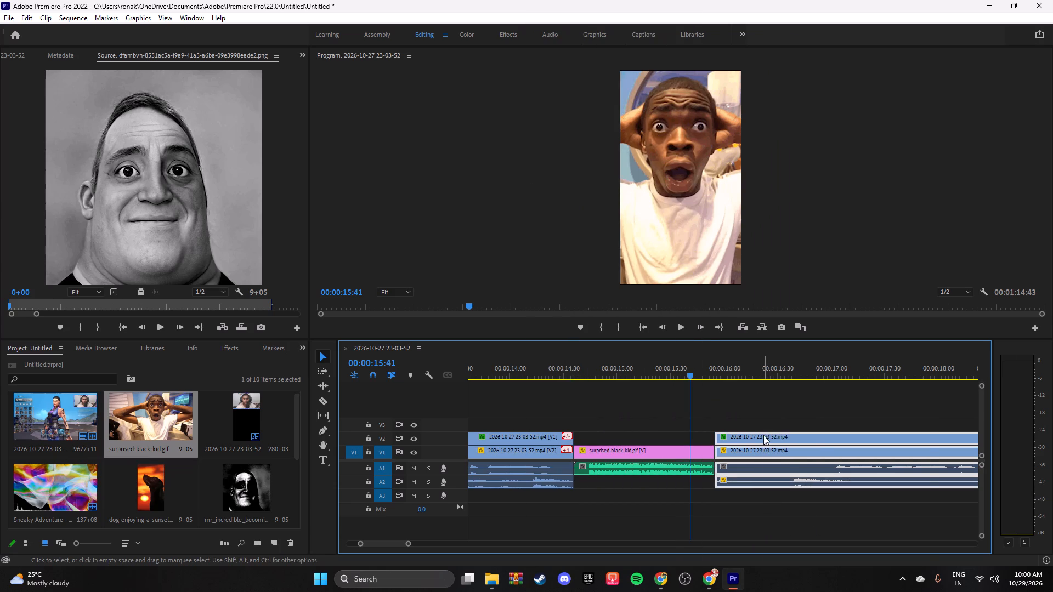
left_click(797, 192)
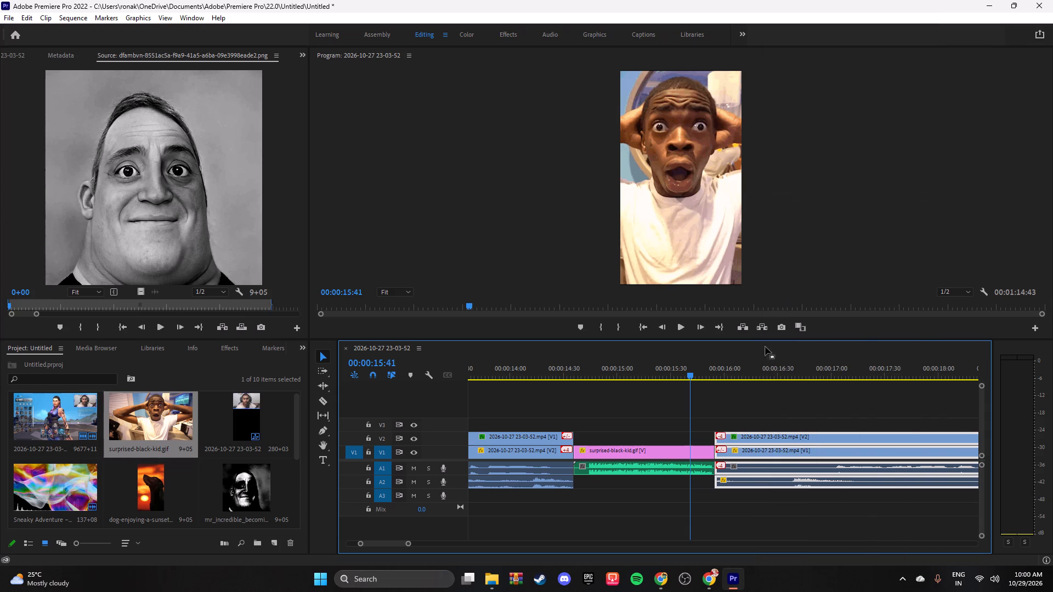
Play back the sequence from just before the surprised-black-kid.gif clip into the start of the second recording segment.
left_click_drag(690, 373, 574, 378)
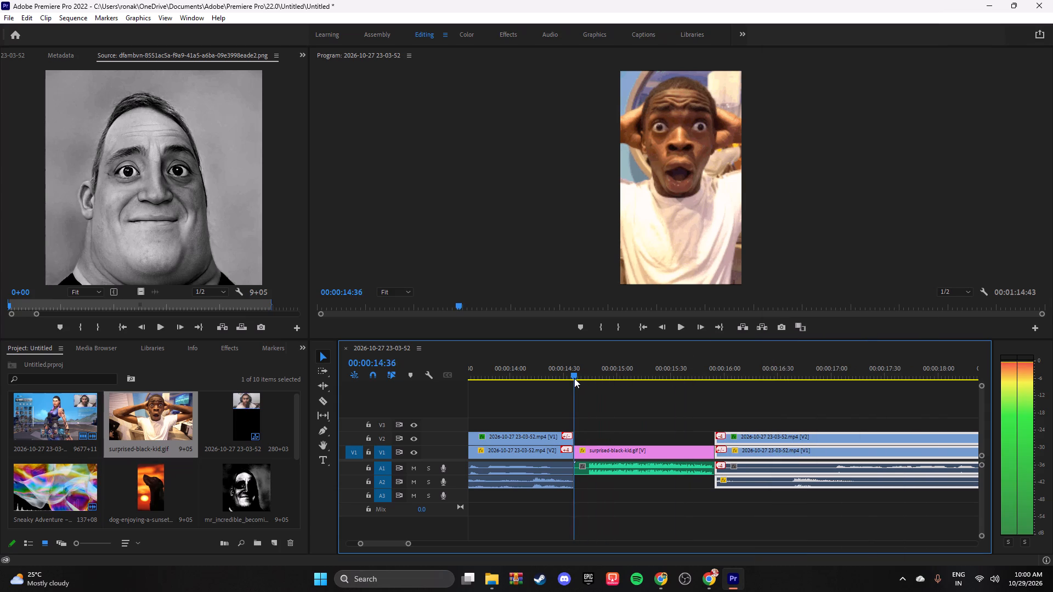
left_click_drag(574, 378, 553, 380)
key("space")
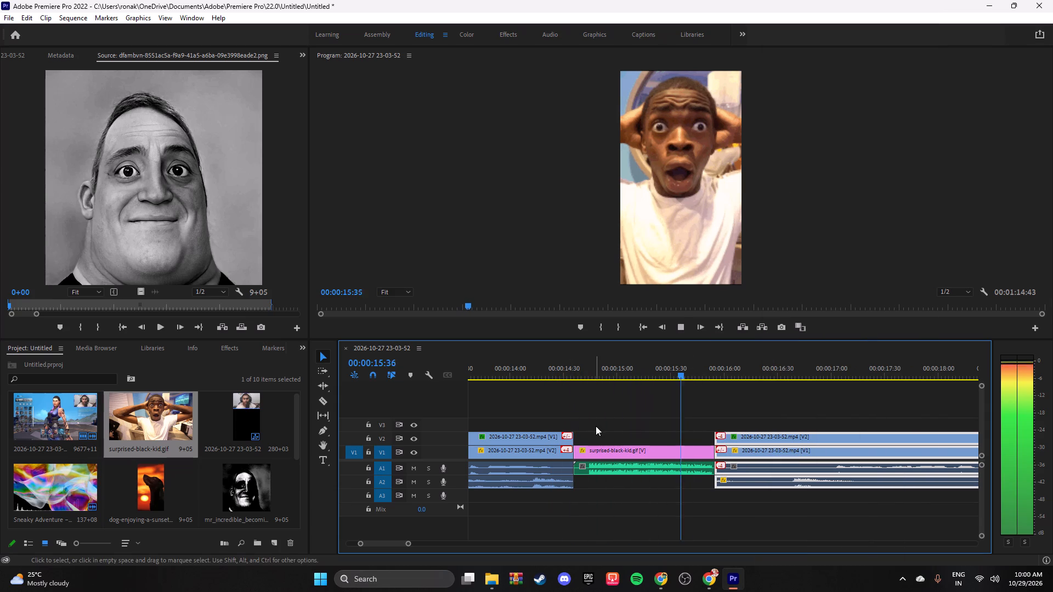
key("space")
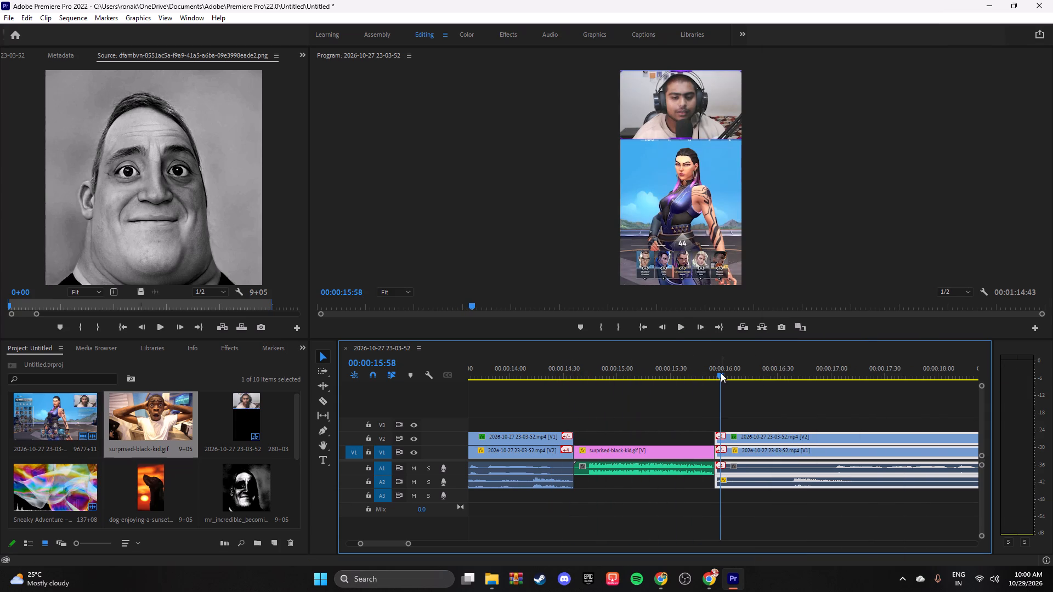
left_click_drag(721, 373, 551, 383)
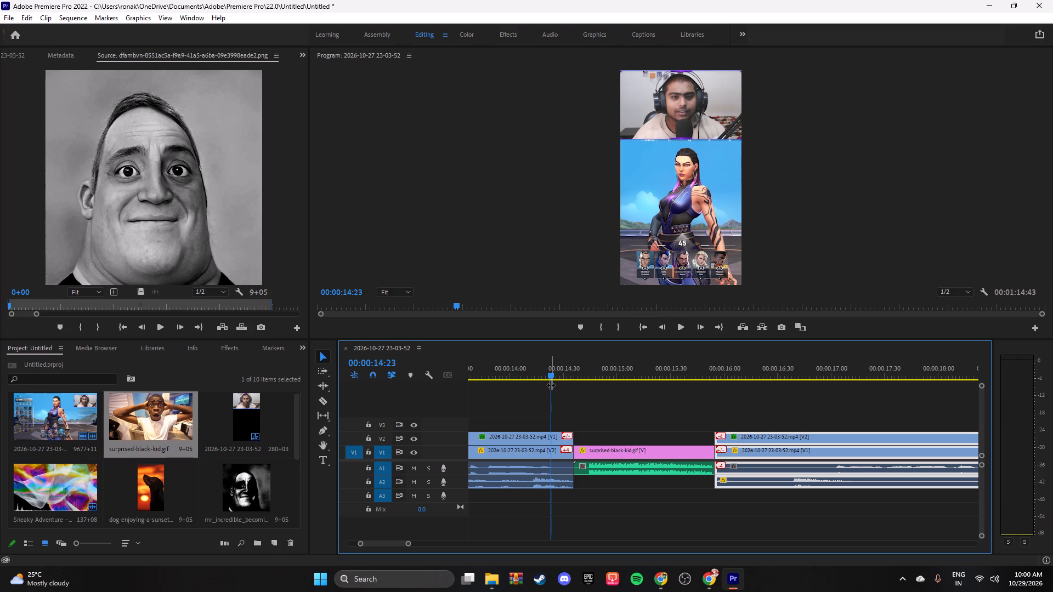
left_click_drag(407, 544, 434, 544)
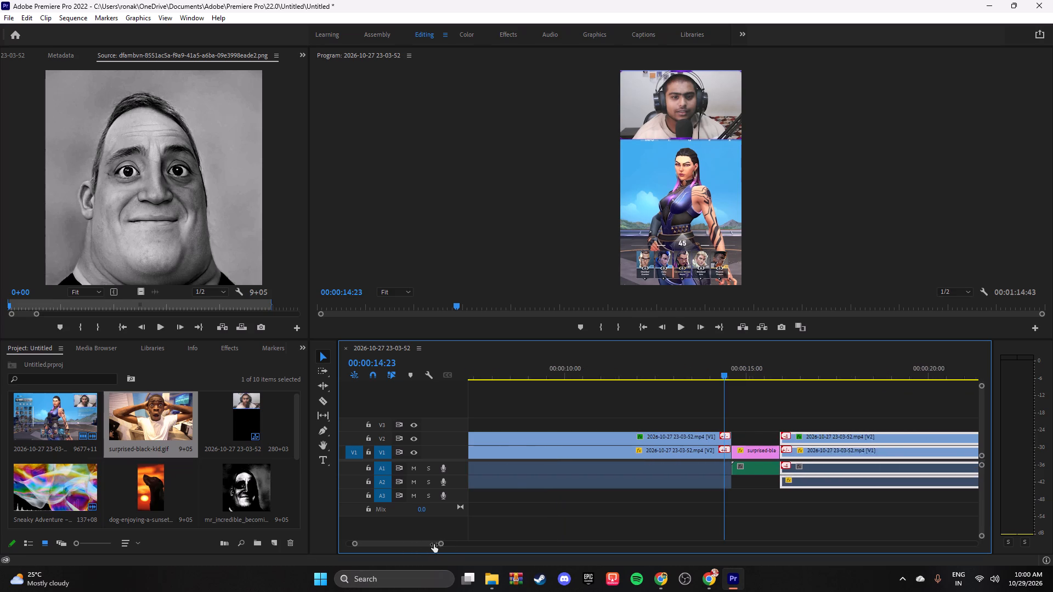
left_click_drag(434, 544, 454, 545)
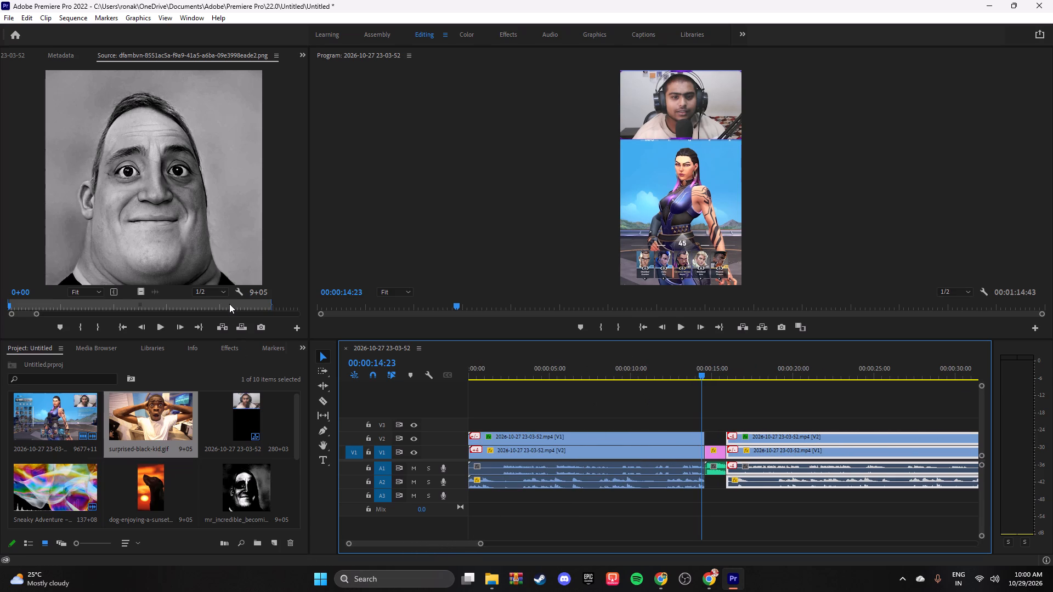
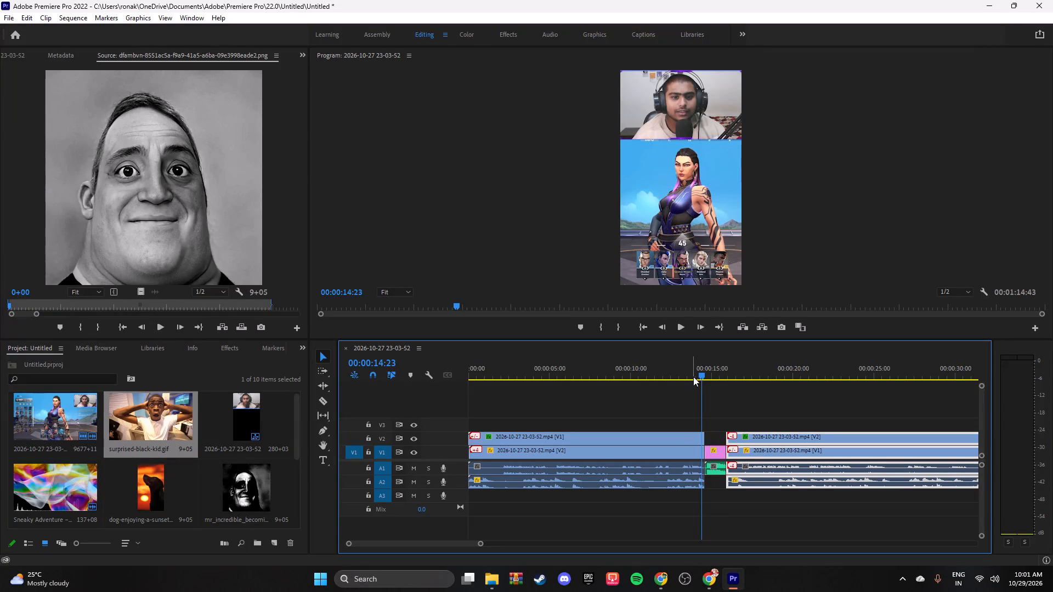
Play the opening to find where talking begins and split all clips of the first recording segment at 00:00:01:15.
left_click_drag(700, 375, 466, 403)
key("space")
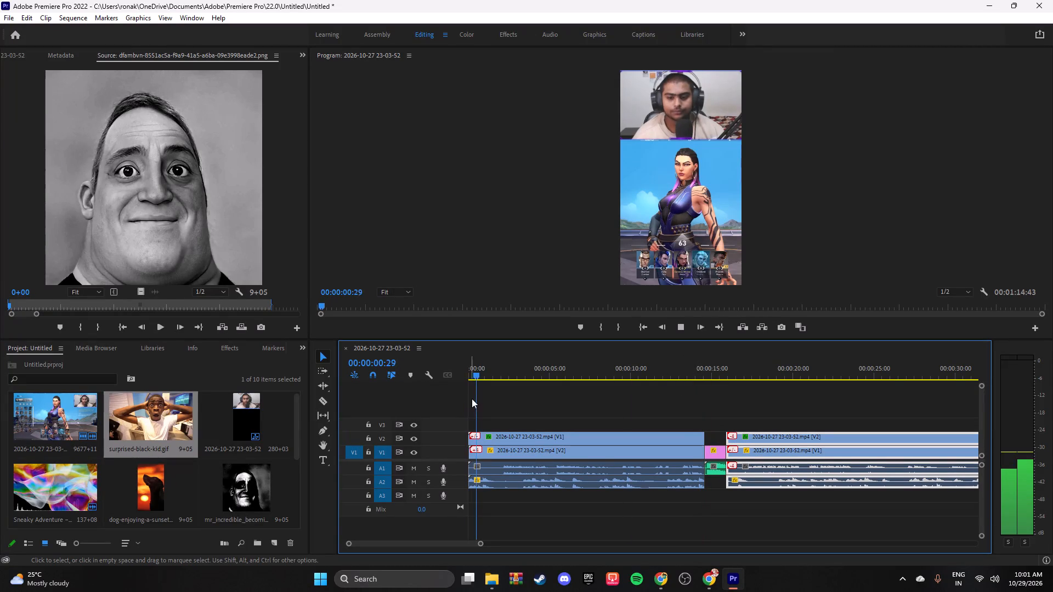
key("space")
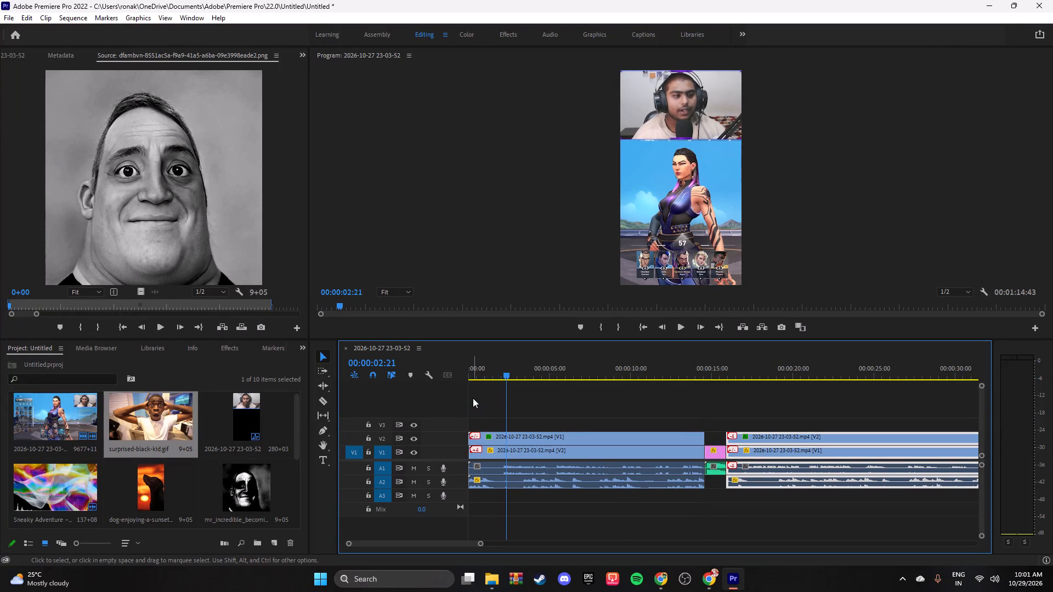
left_click_drag(507, 374, 501, 375)
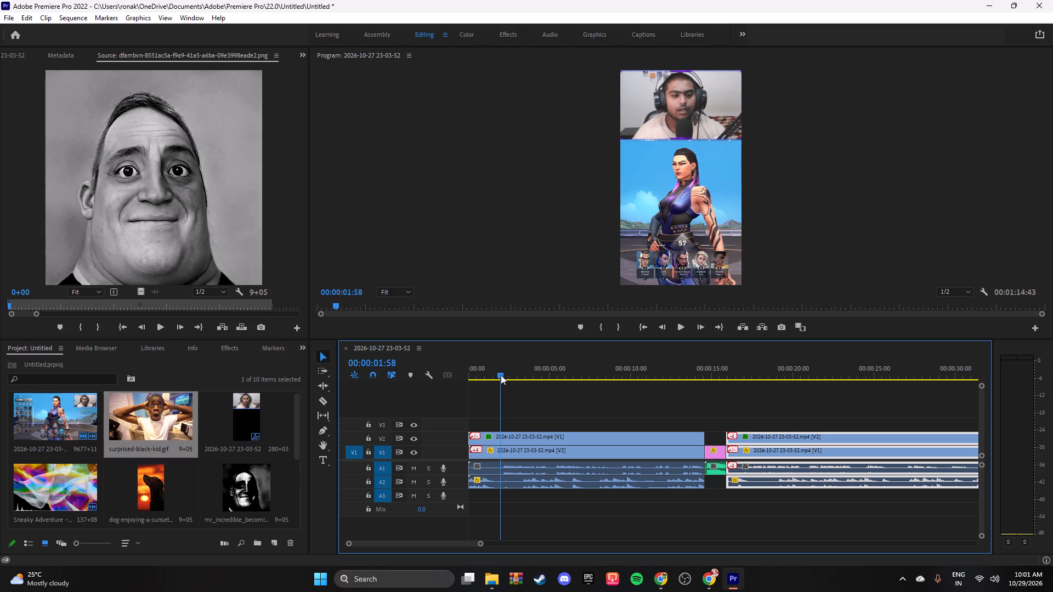
left_click_drag(501, 375, 500, 375)
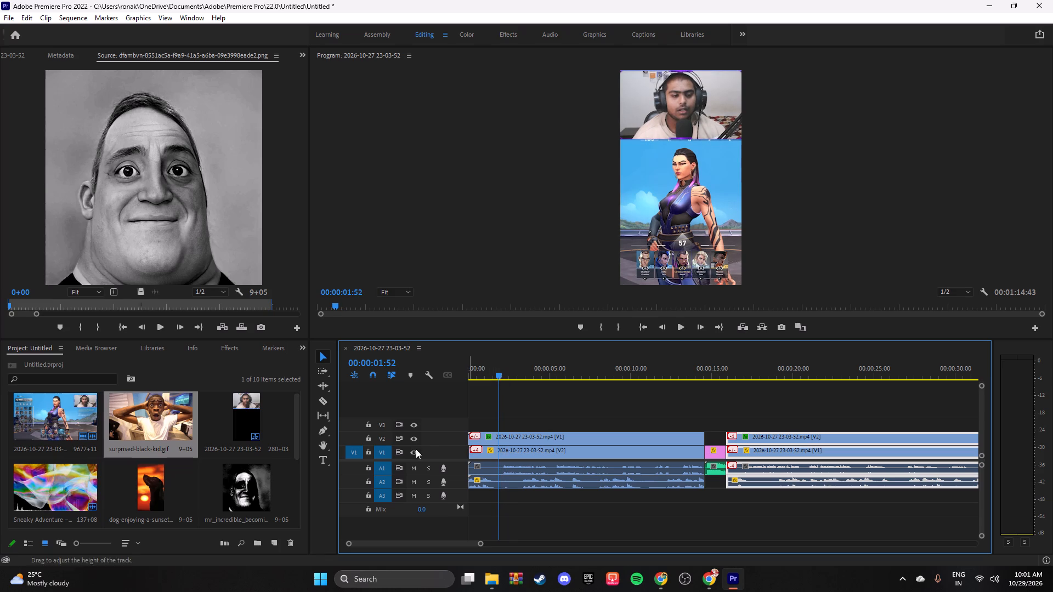
left_click(325, 402)
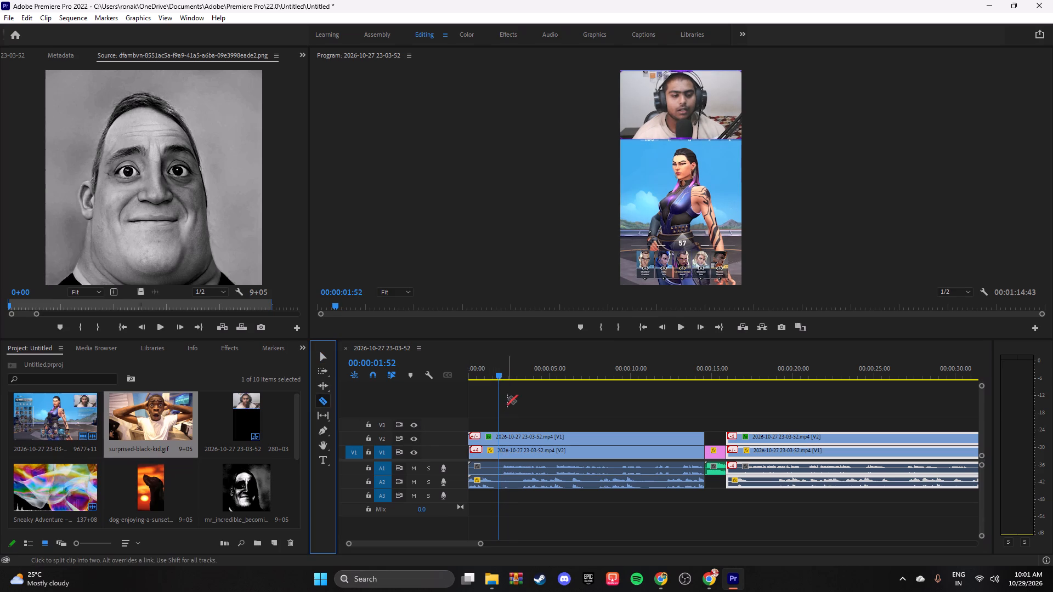
left_click_drag(497, 377, 486, 377)
key("space")
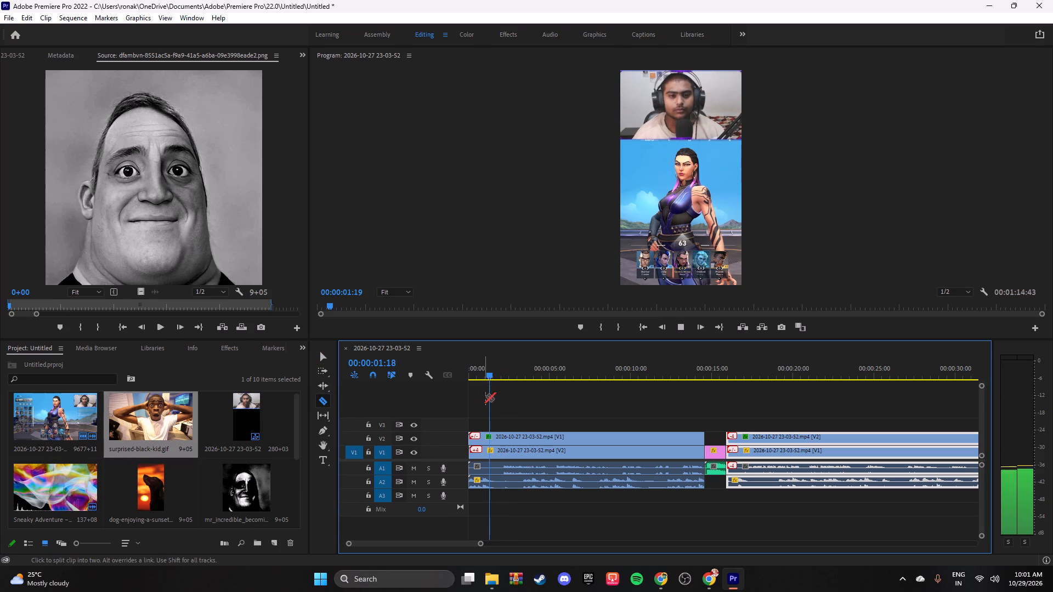
key("space")
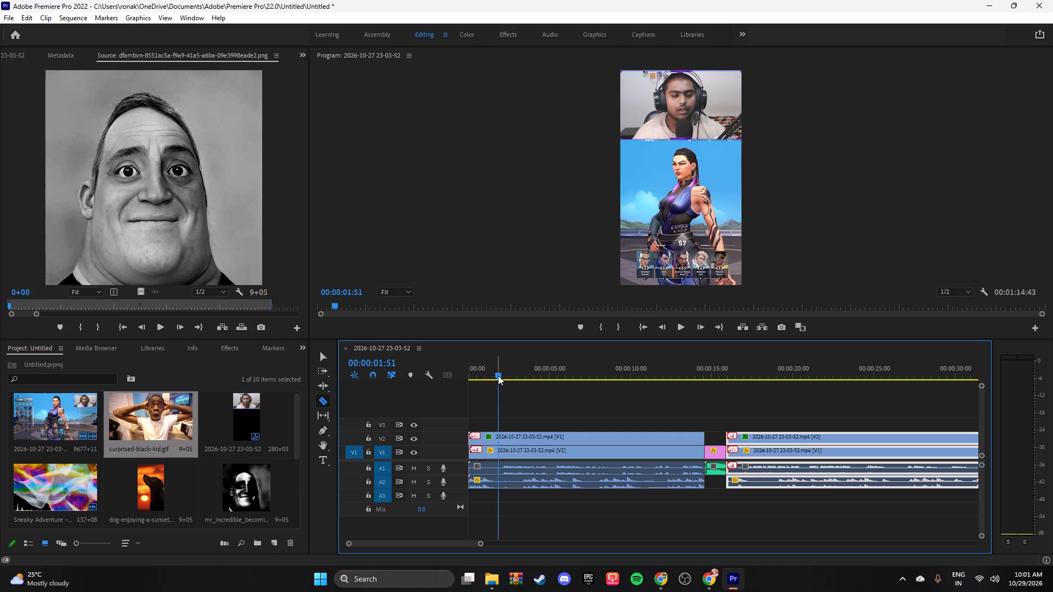
left_click_drag(498, 375, 487, 375)
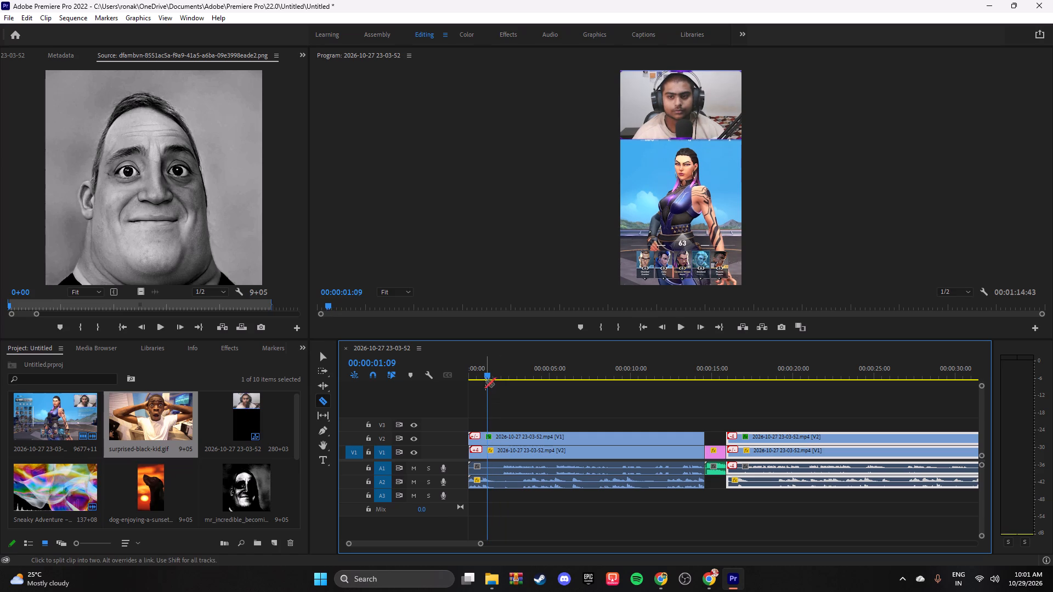
left_click_drag(487, 375, 454, 380)
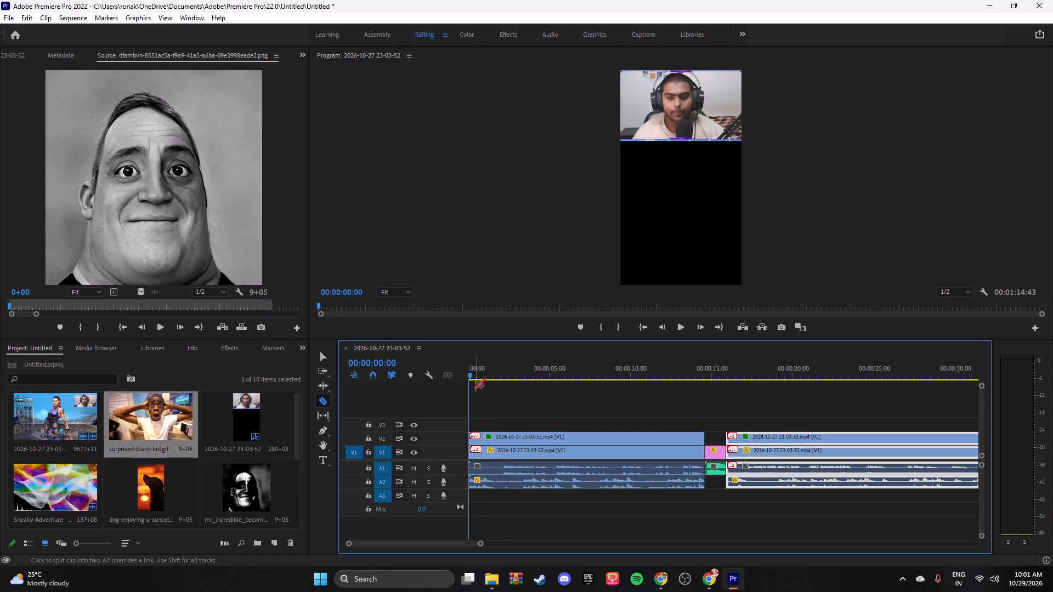
left_click_drag(469, 374, 489, 375)
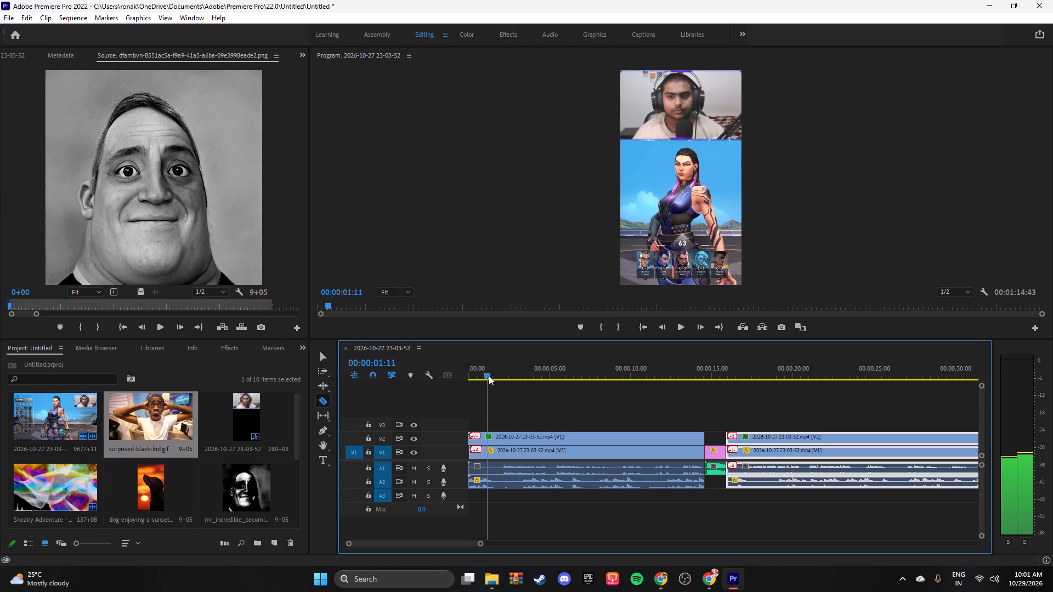
left_click_drag(489, 375, 490, 375)
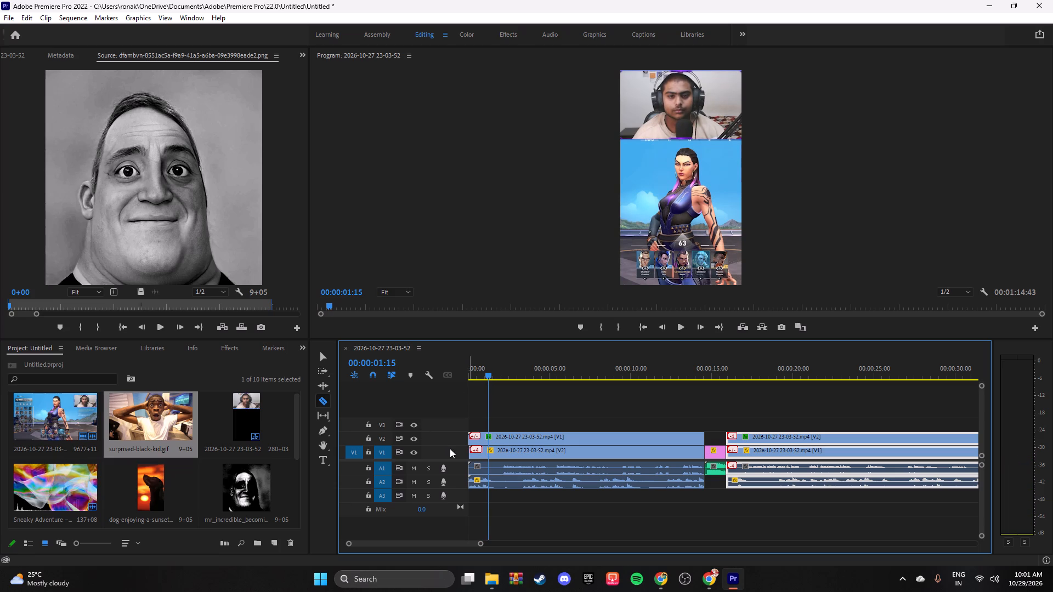
left_click(488, 439)
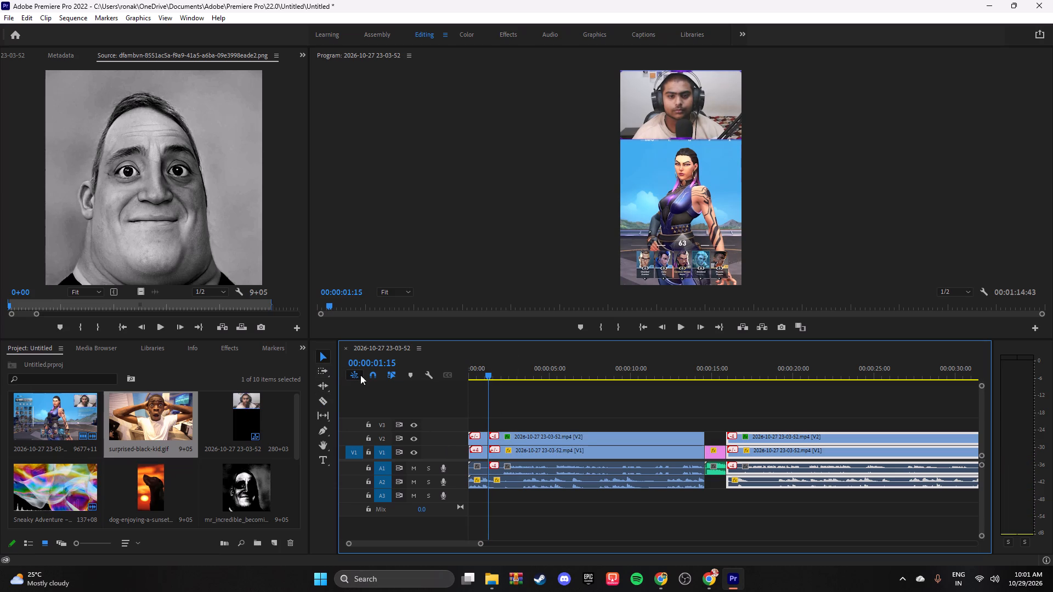
Delete the short opening piece of the recording before the 00:00:01:15 cut from all its video and audio tracks.
key("v")
right_click(475, 436)
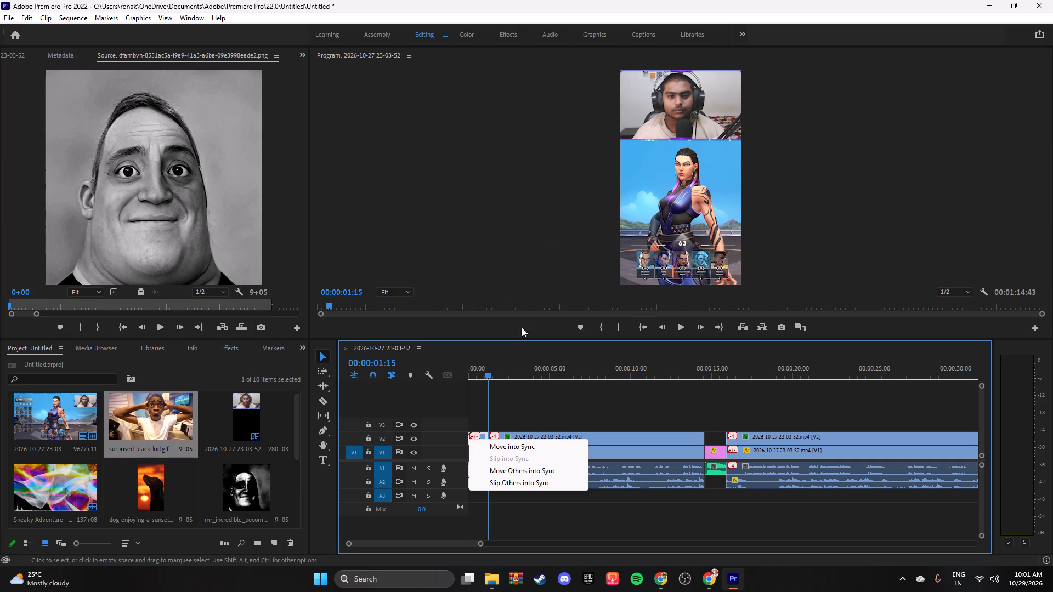
left_click(520, 399)
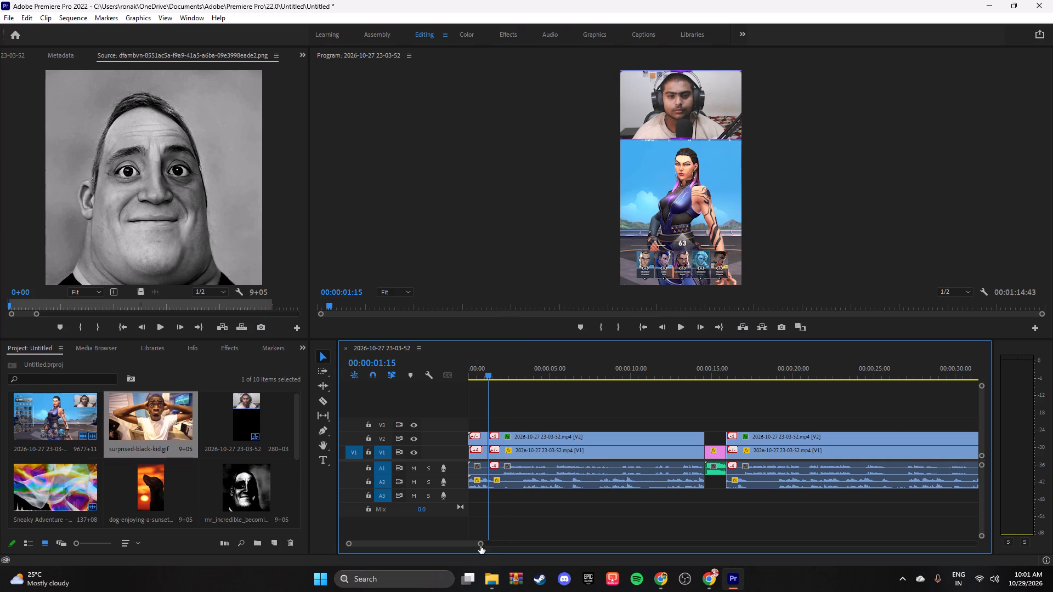
left_click_drag(480, 542, 450, 542)
right_click(491, 436)
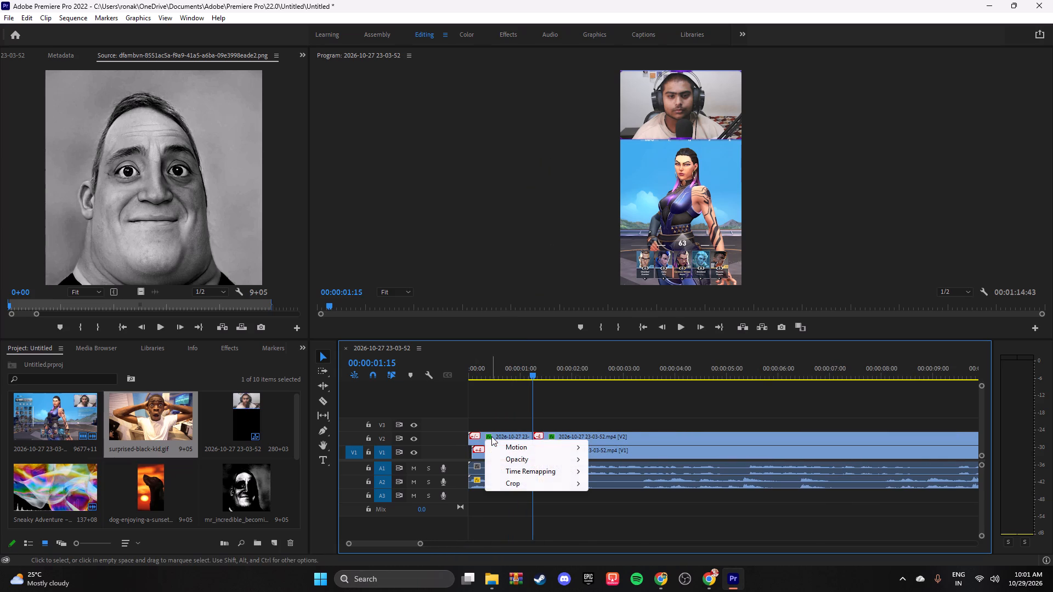
left_click(511, 404)
left_click(496, 437)
right_click(495, 434)
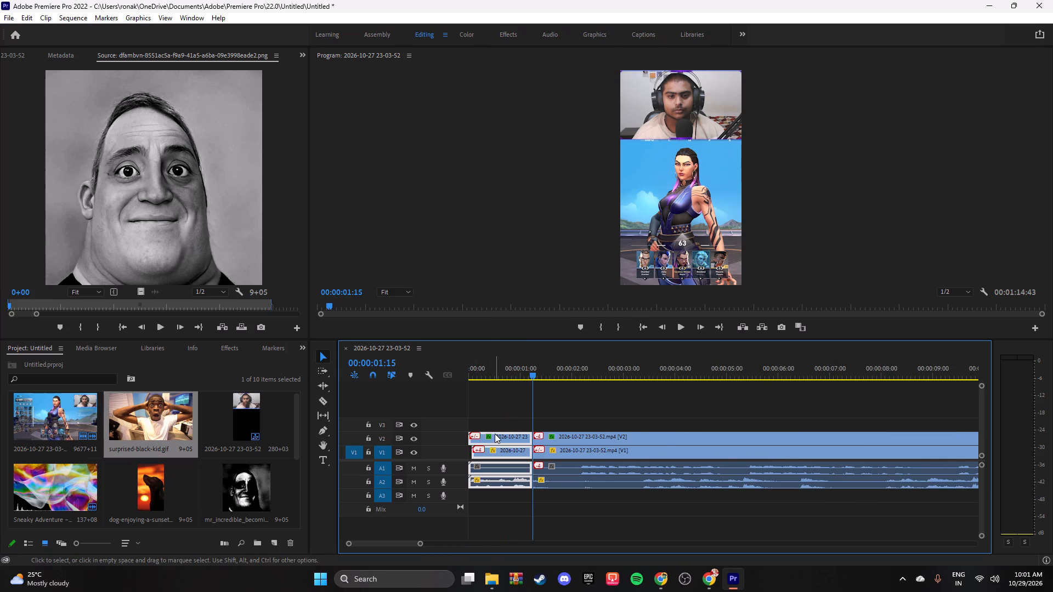
left_click(533, 54)
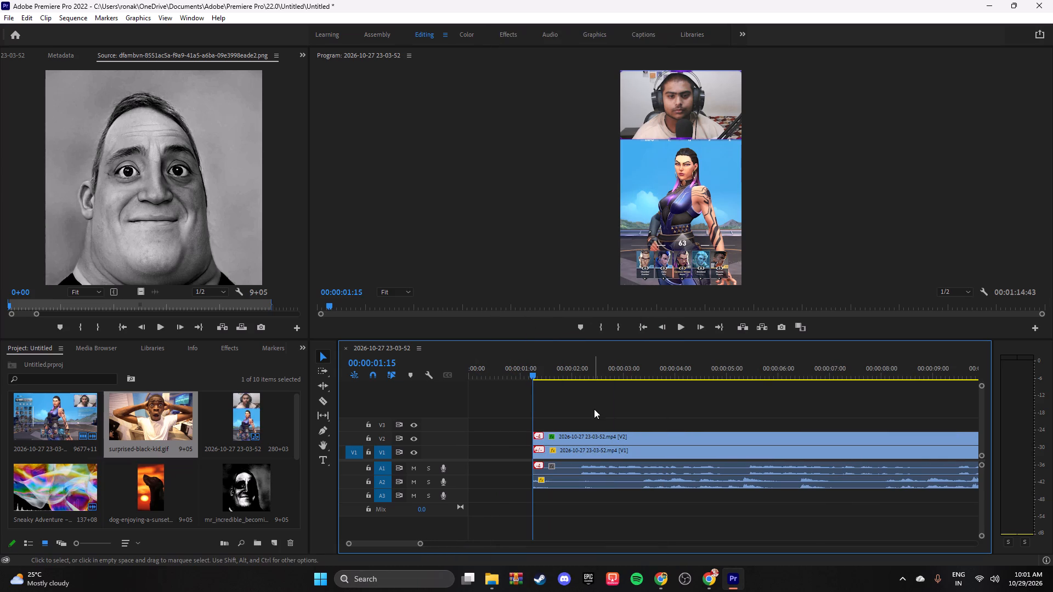
Close the gaps by moving the first segment to 00:00:00:00, the gif with its sound against it, and the second segment against the gif.
left_click_drag(595, 433, 517, 434)
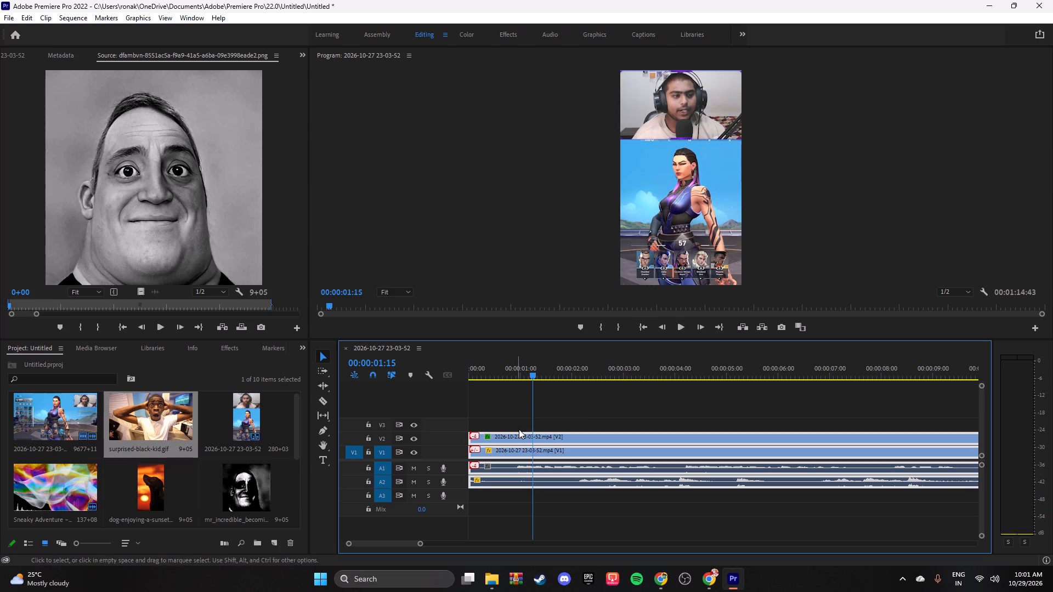
left_click_drag(530, 374, 445, 382)
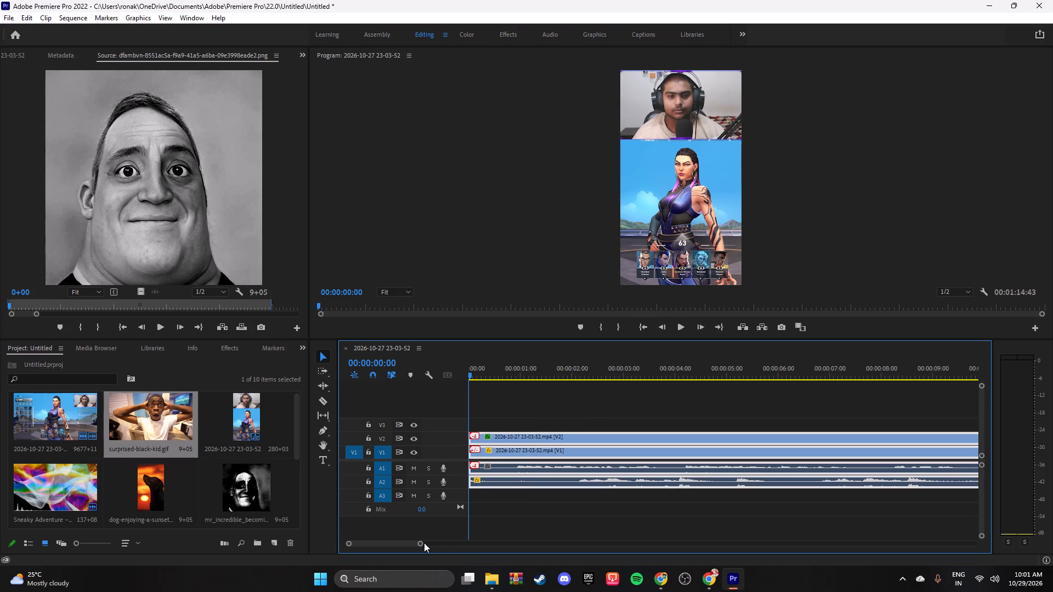
left_click_drag(423, 543, 505, 547)
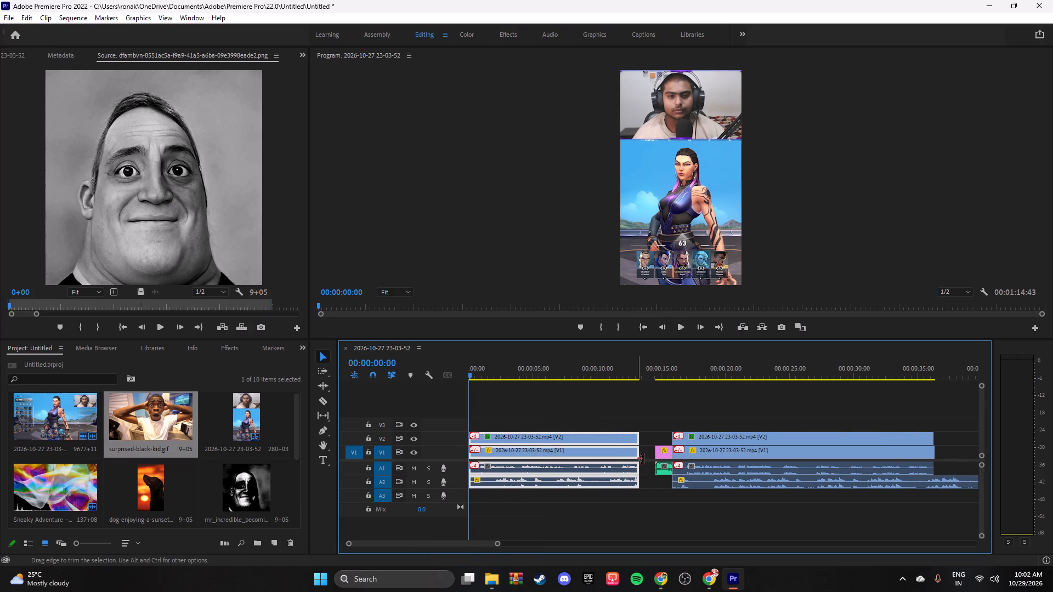
left_click_drag(665, 449, 653, 451)
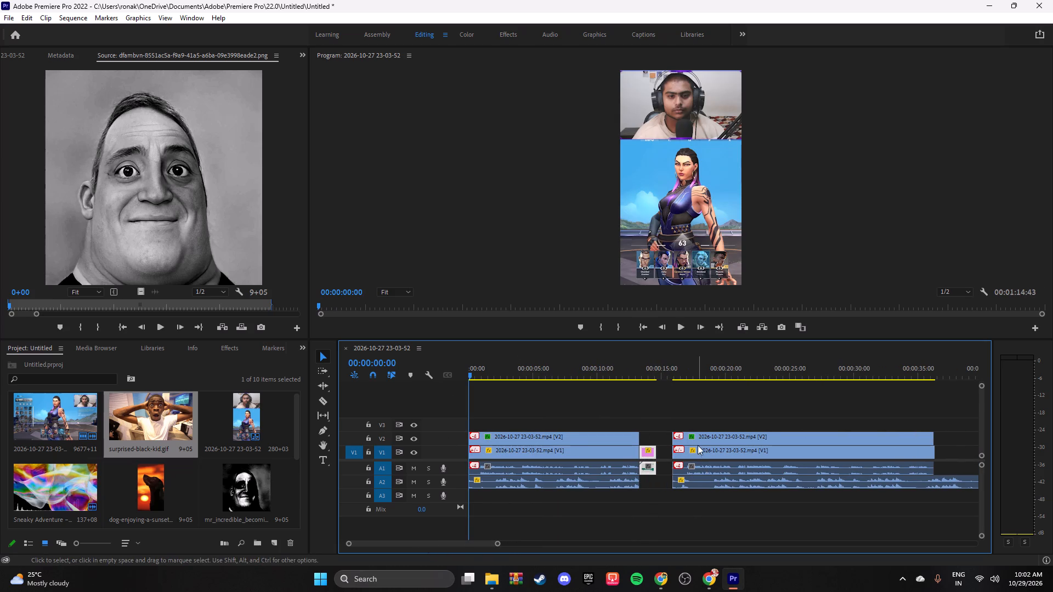
left_click_drag(695, 436, 685, 436)
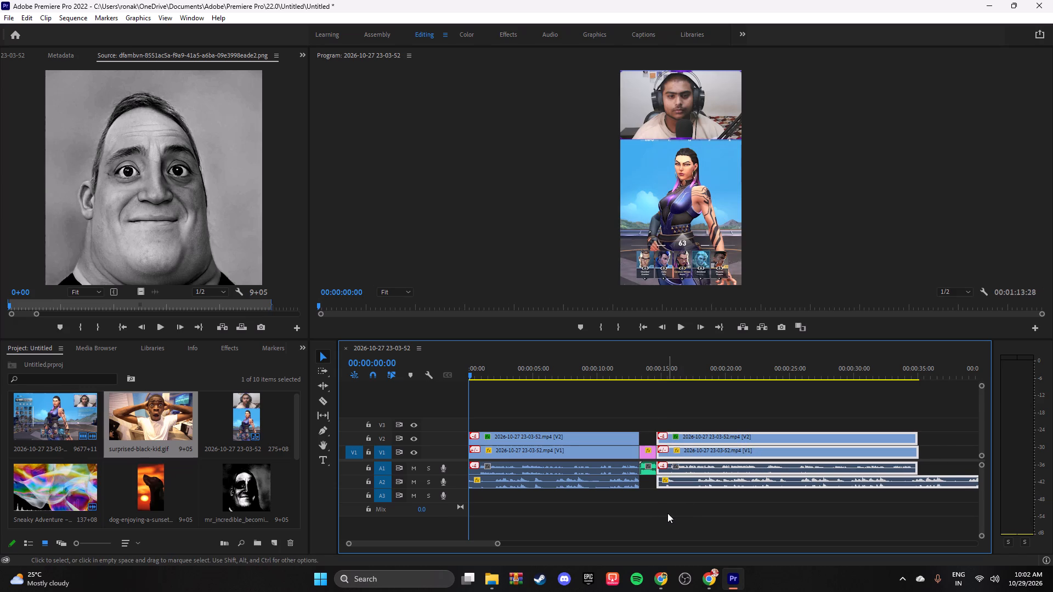
Play back the sequence from the start into the second recording segment and park the playhead at 00:00:22:21.
key("space")
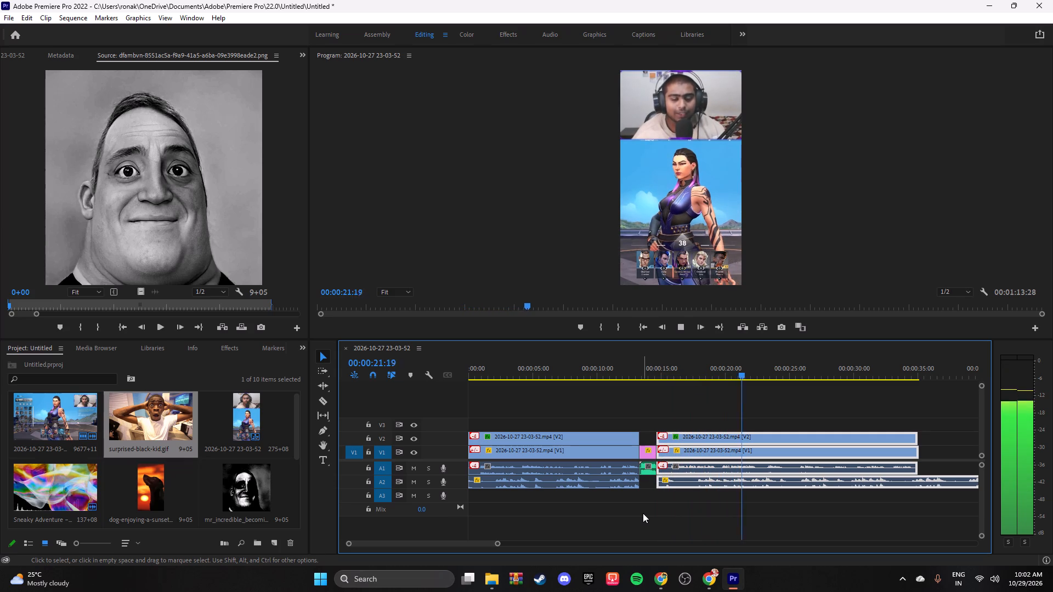
key("space")
key("space")
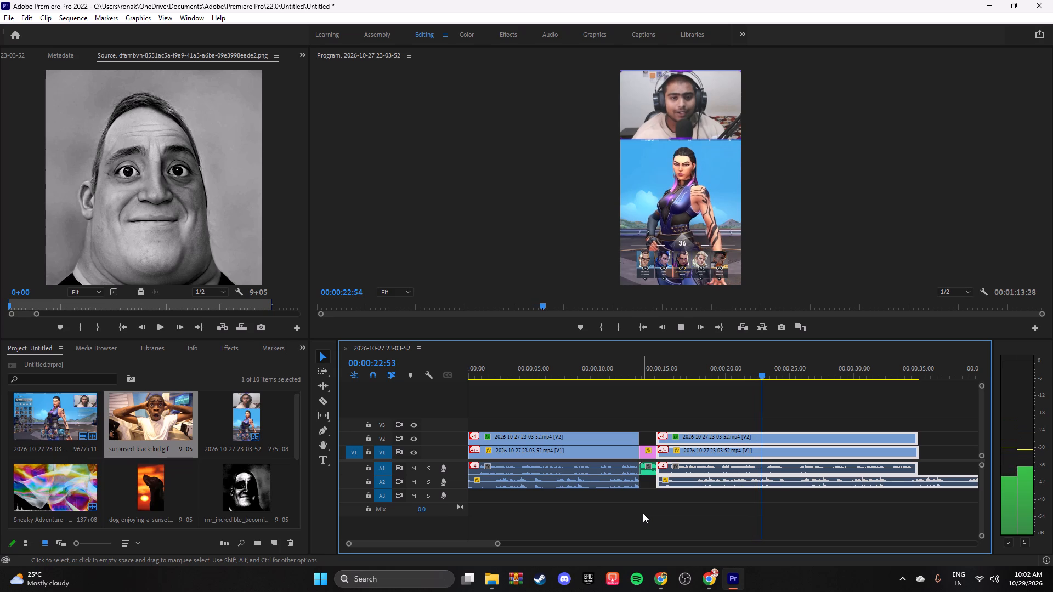
key("space")
left_click_drag(762, 373, 754, 373)
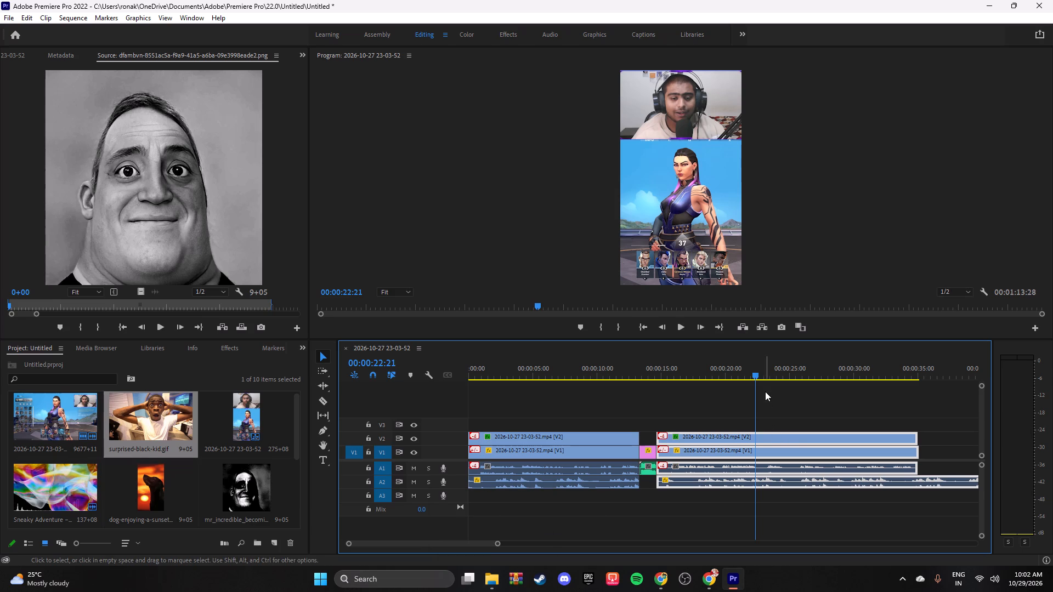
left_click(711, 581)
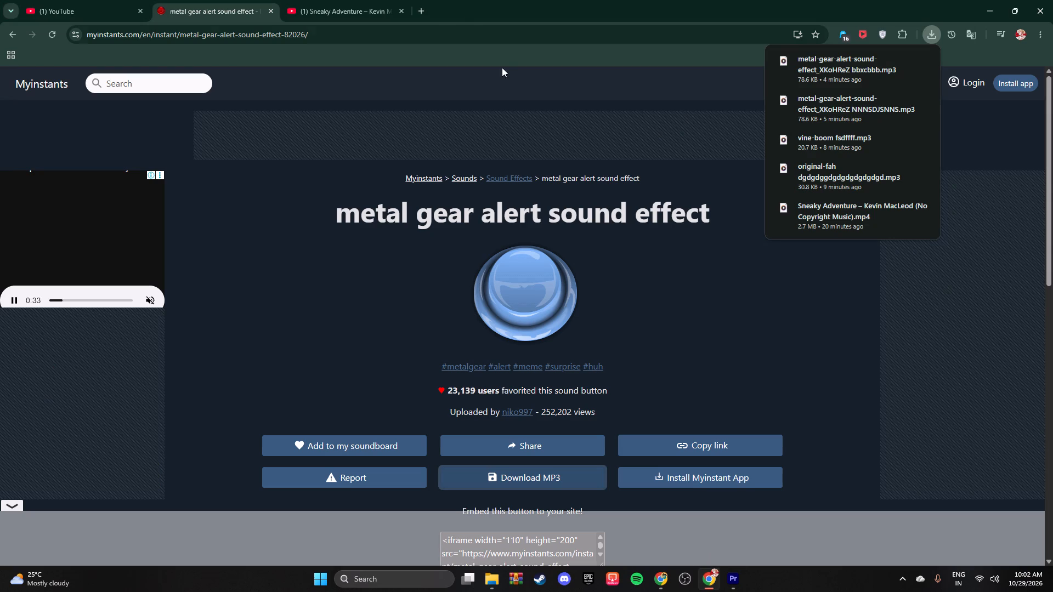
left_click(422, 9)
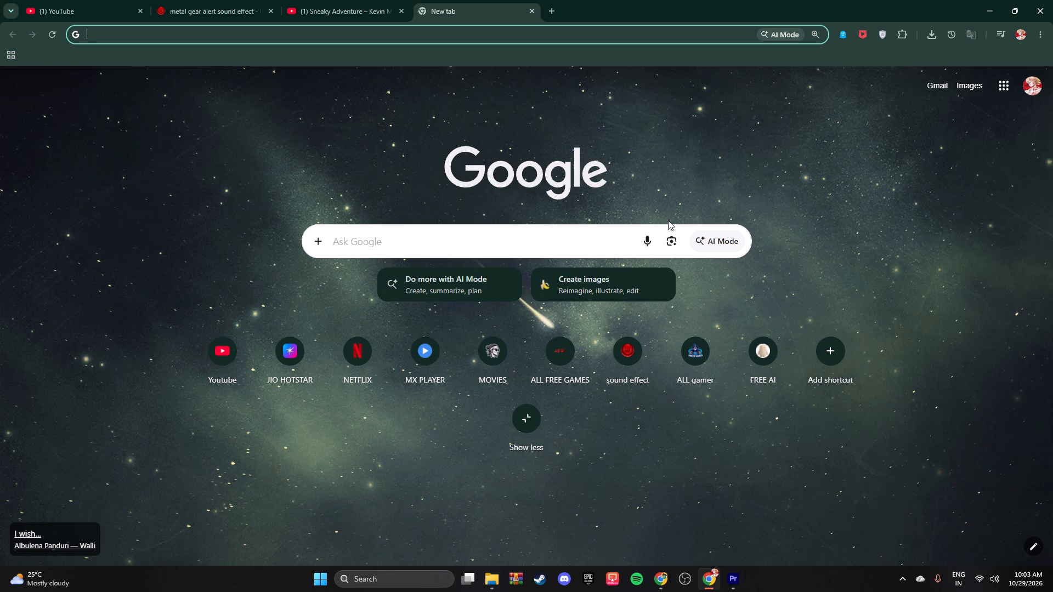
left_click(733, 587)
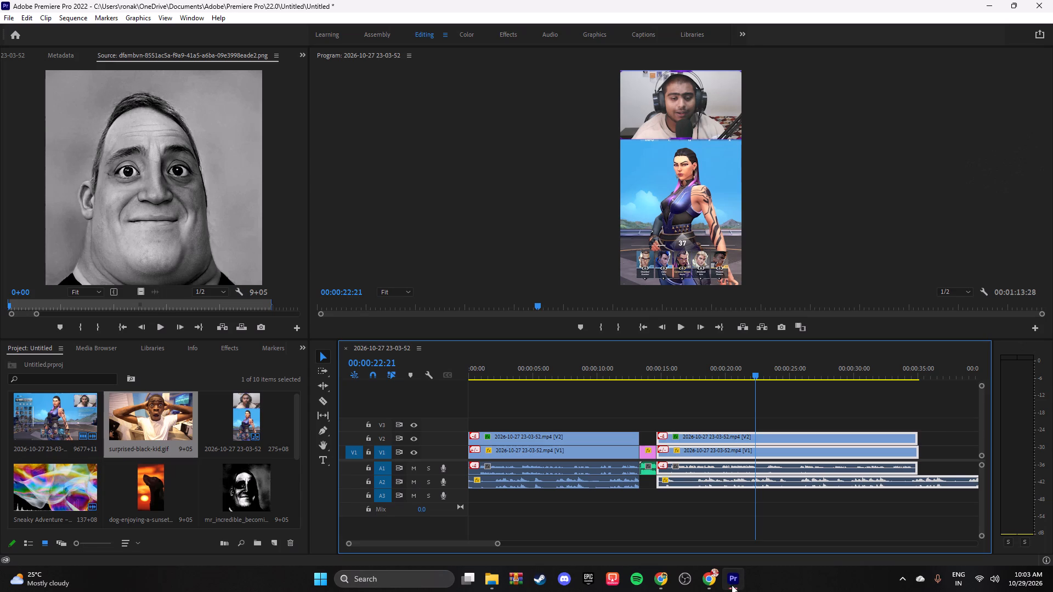
Show the hidden background app icons in the Windows system tray.
left_click(897, 577)
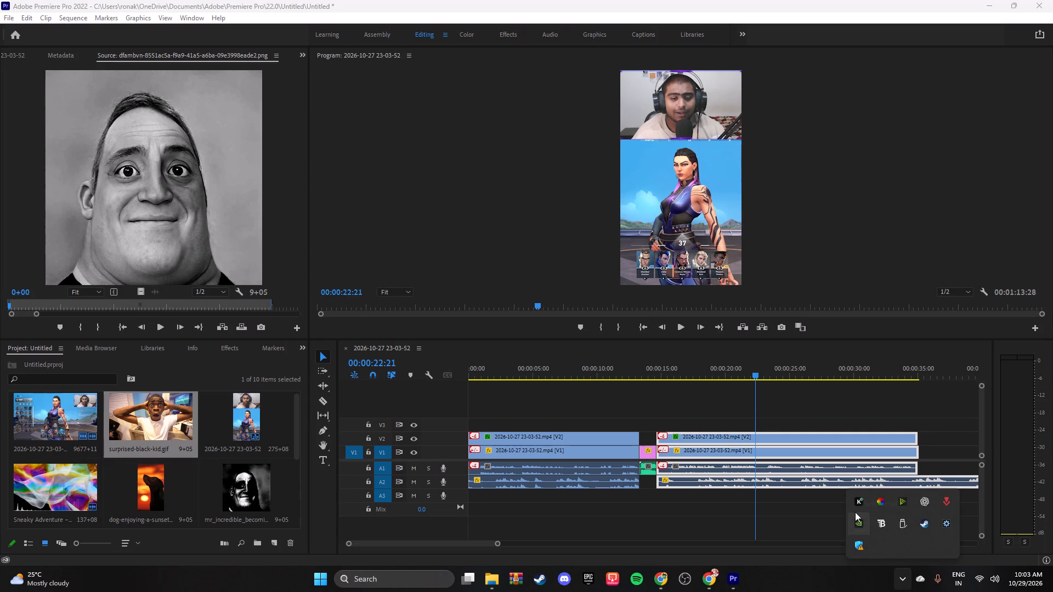
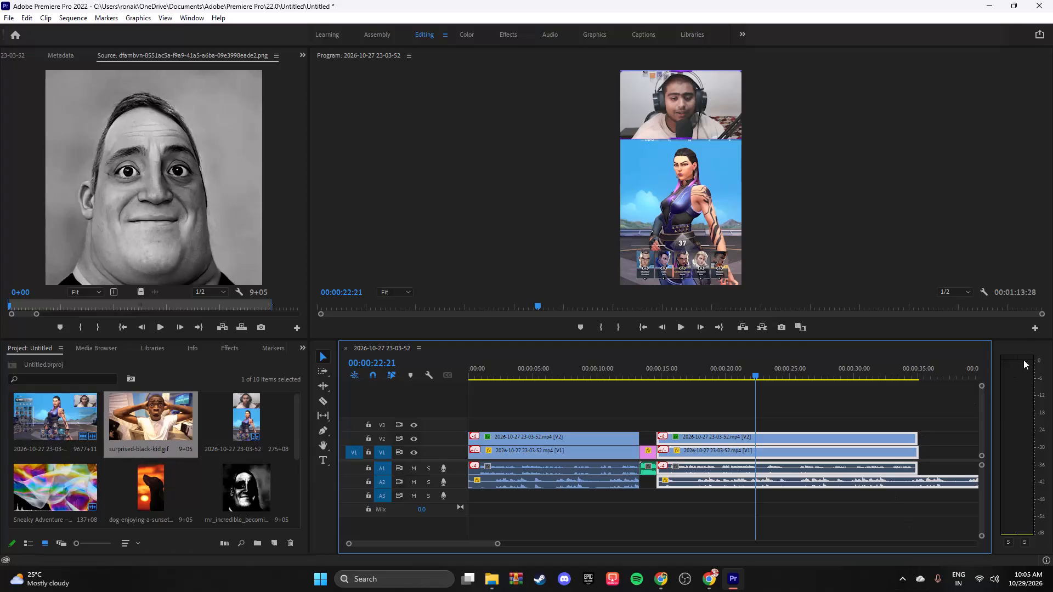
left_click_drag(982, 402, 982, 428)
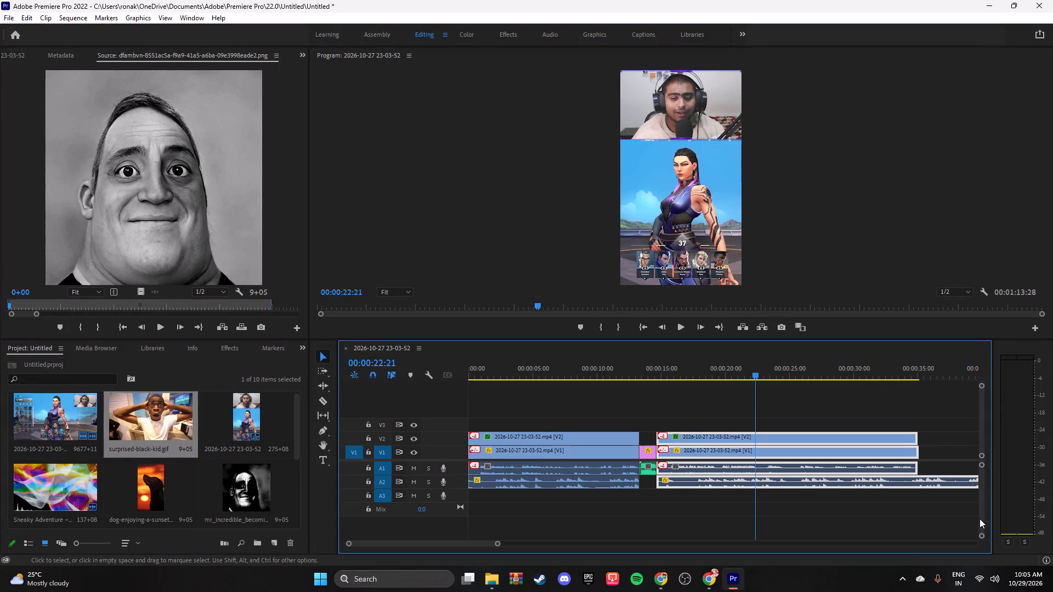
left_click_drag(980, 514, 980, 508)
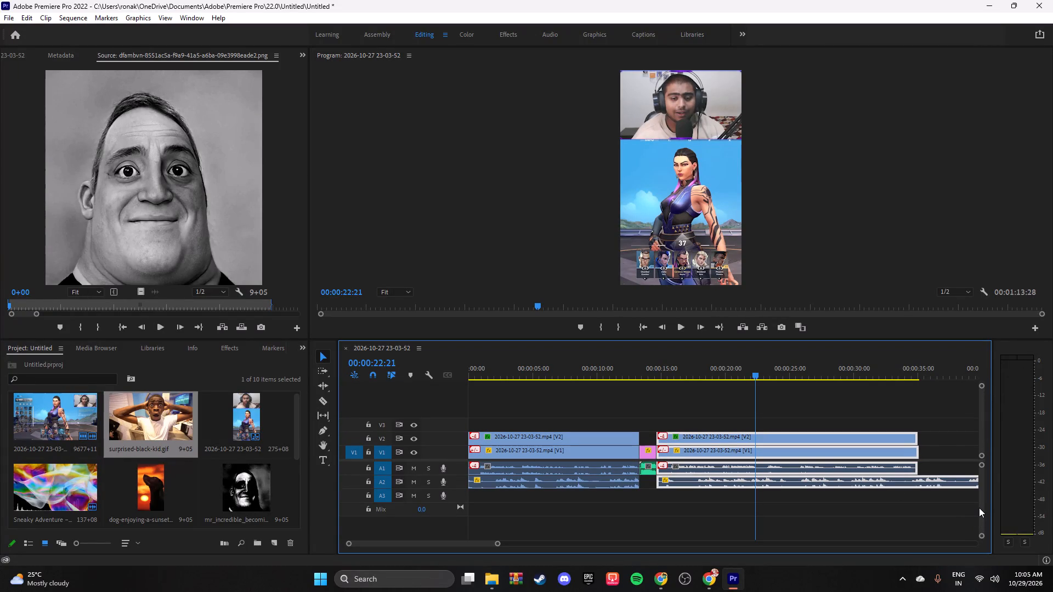
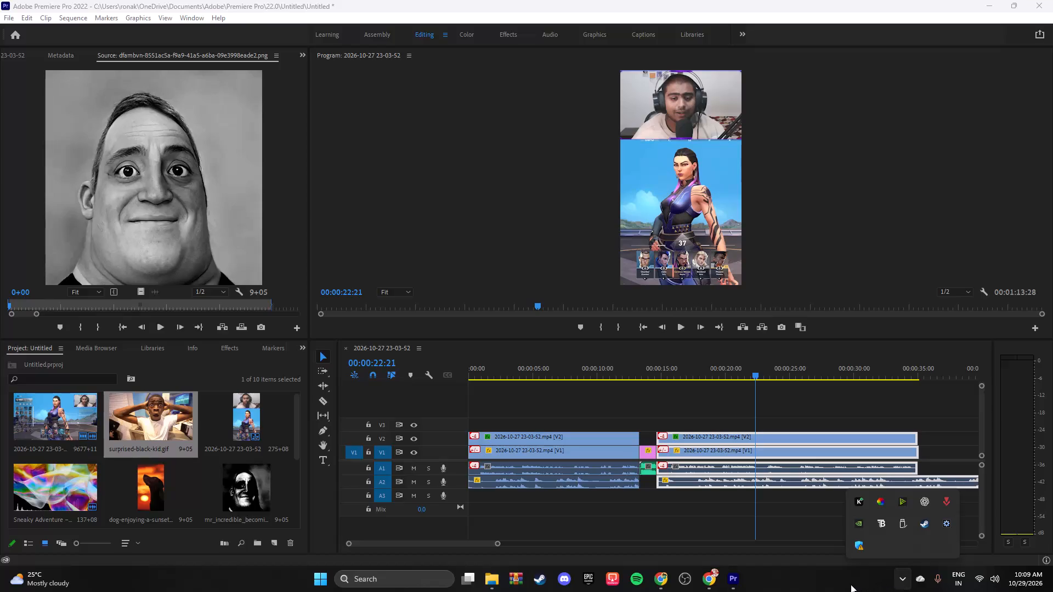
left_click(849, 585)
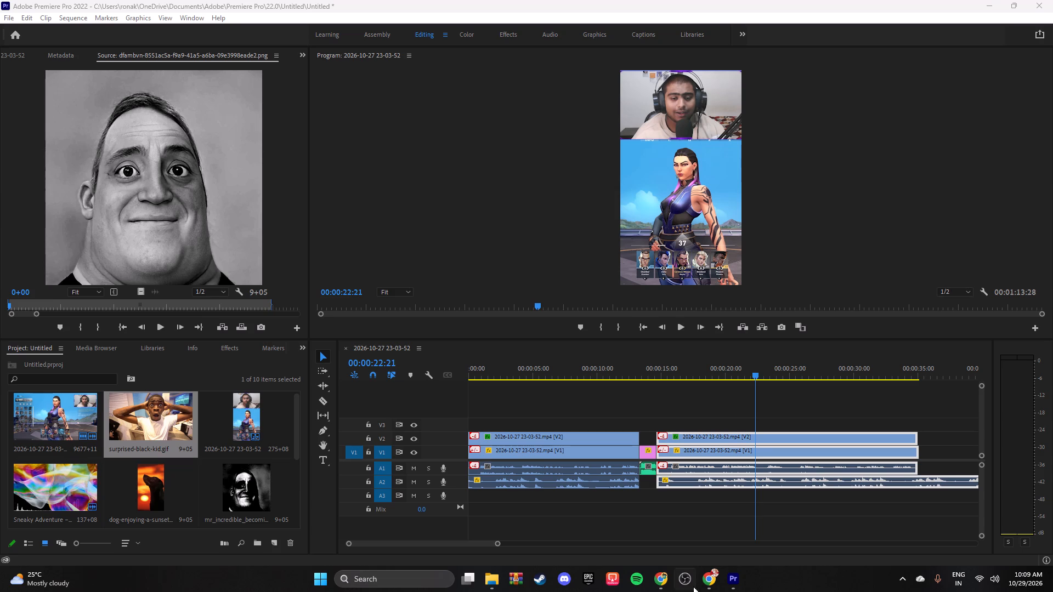
Switch to Google Chrome and enter "tele" as a Google search in a new tab.
left_click(710, 580)
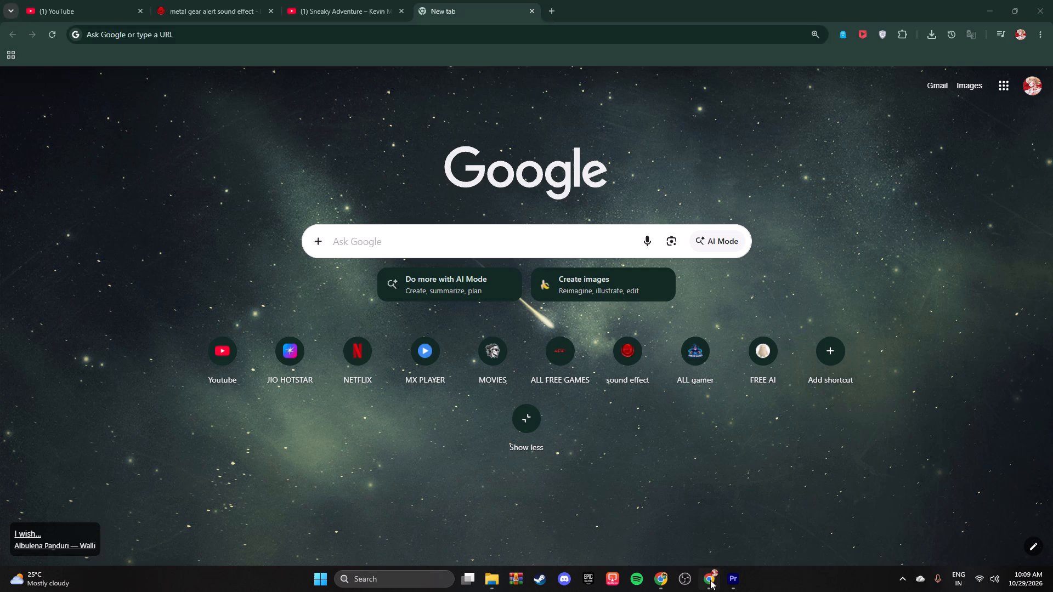
left_click(556, 13)
left_click(485, 247)
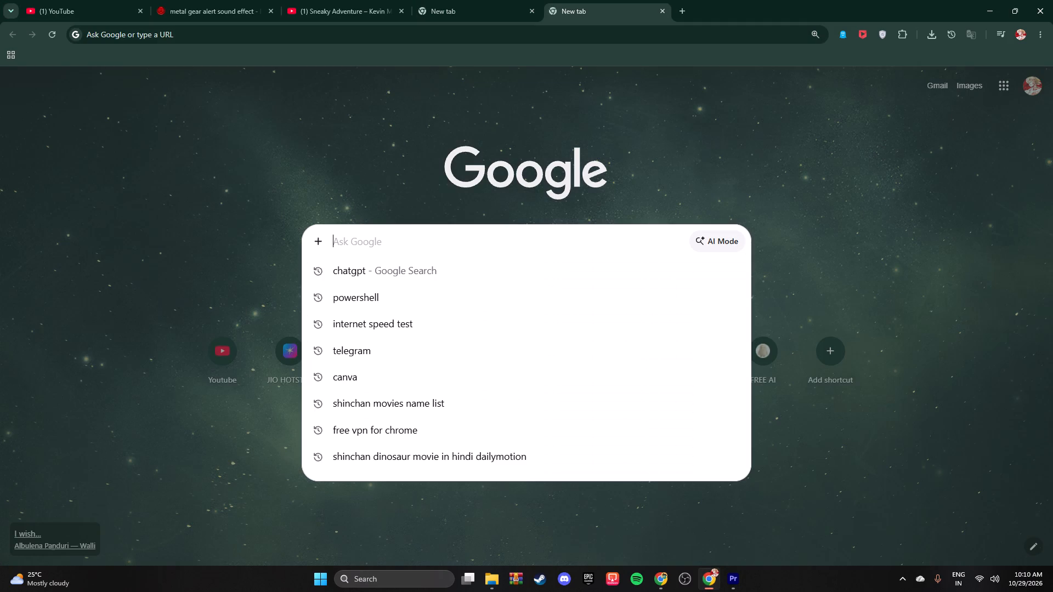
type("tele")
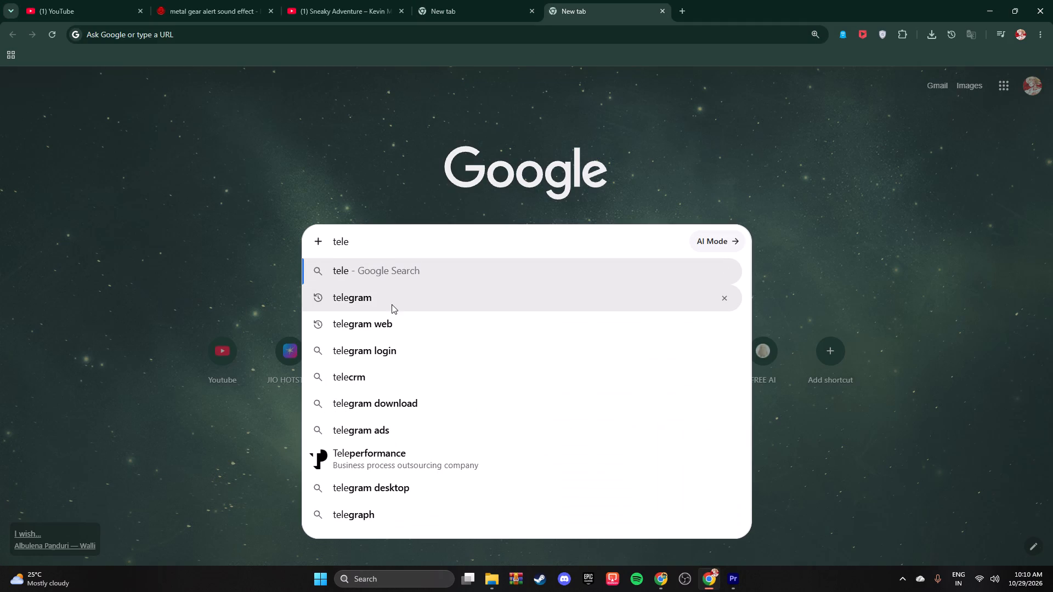
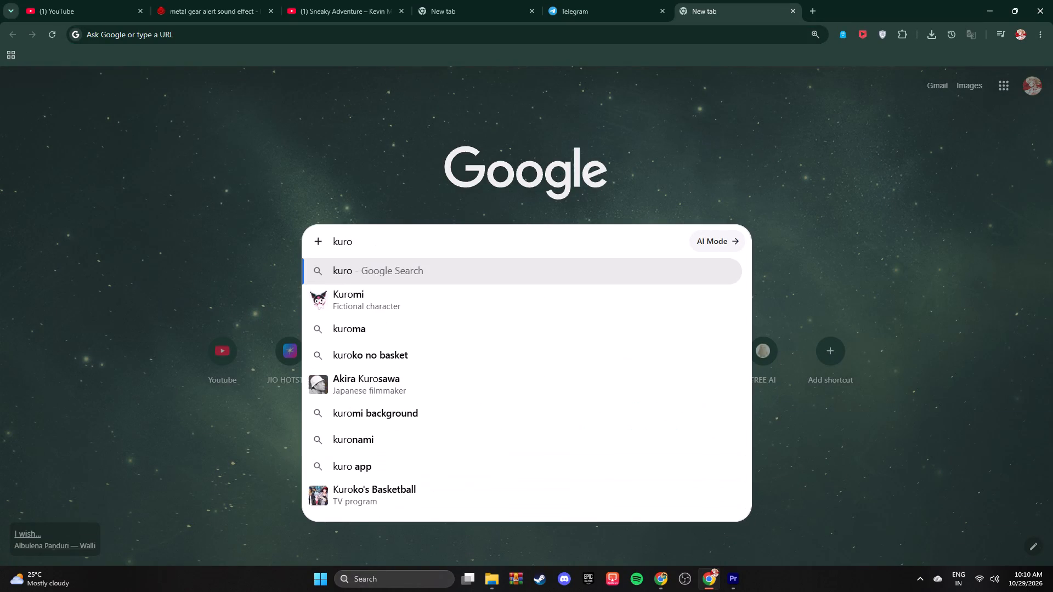
Search Google for "kuro".
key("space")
key("Return")
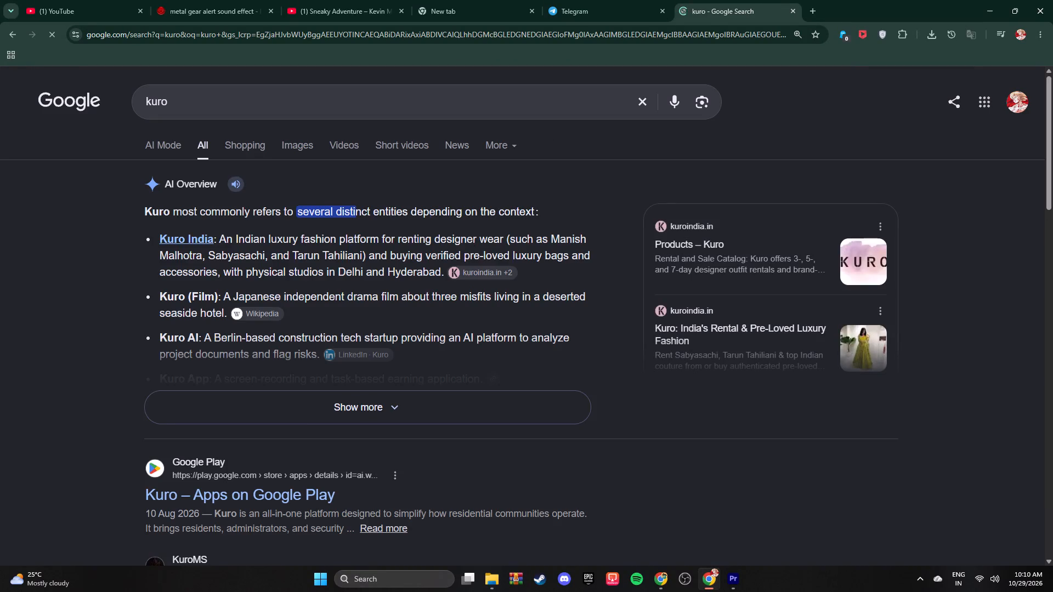
Open the Kuro result from kuropro.com to check the site, and go back to the search results.
scroll(304, 315, "down", 4)
scroll(205, 394, "down", 3)
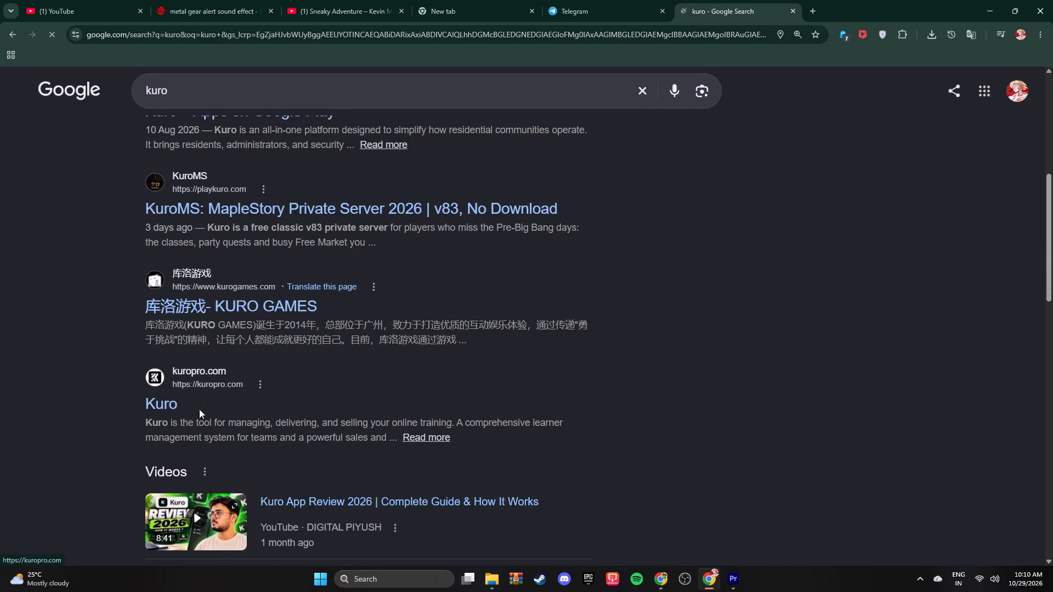
left_click(166, 404)
left_click(12, 34)
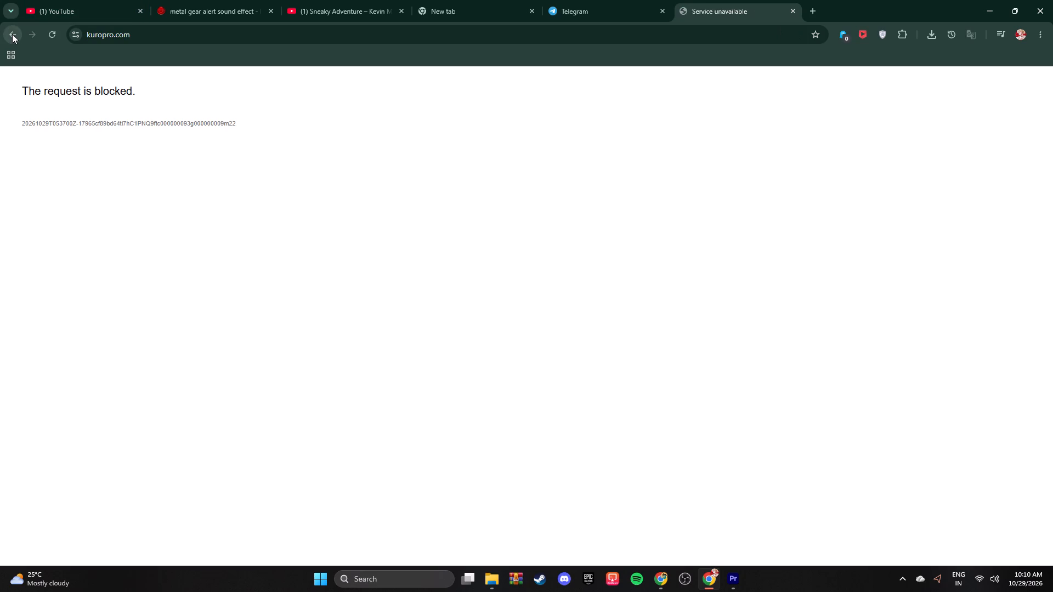
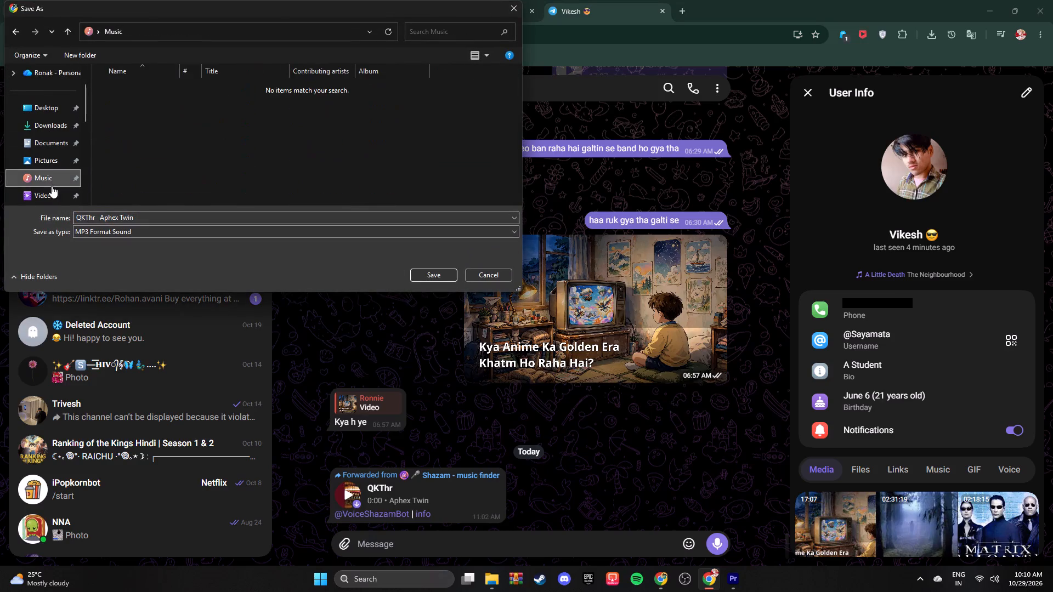
Choose the sound effect folder inside Videos as the save location for the QKThr Aphex Twin MP3 and open its file name for editing.
left_click(53, 190)
left_click(240, 173)
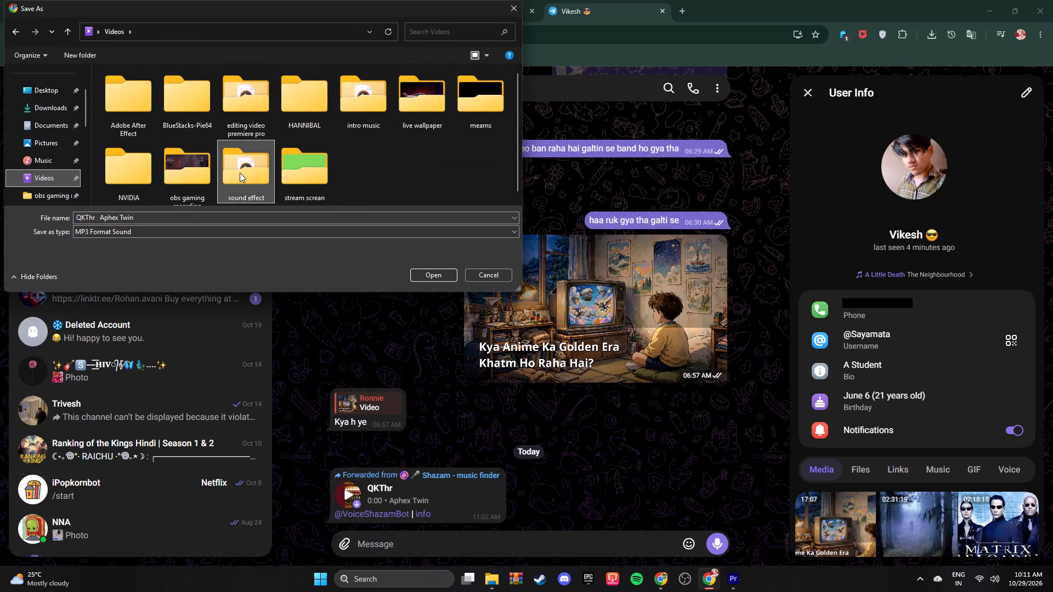
left_click(240, 173)
scroll(216, 217, "down", 1)
left_click(214, 218)
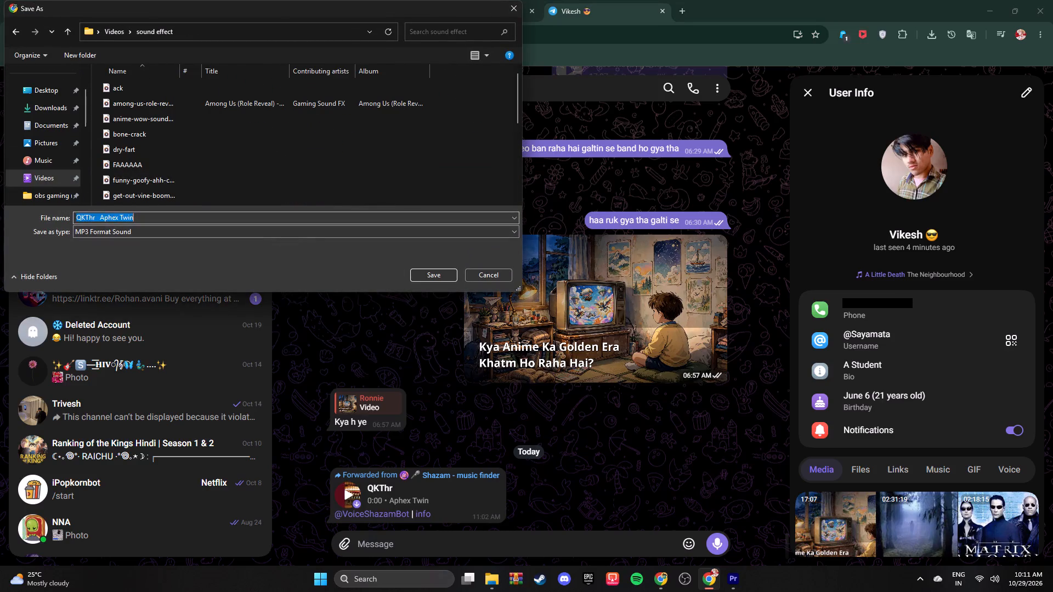
left_click(214, 218)
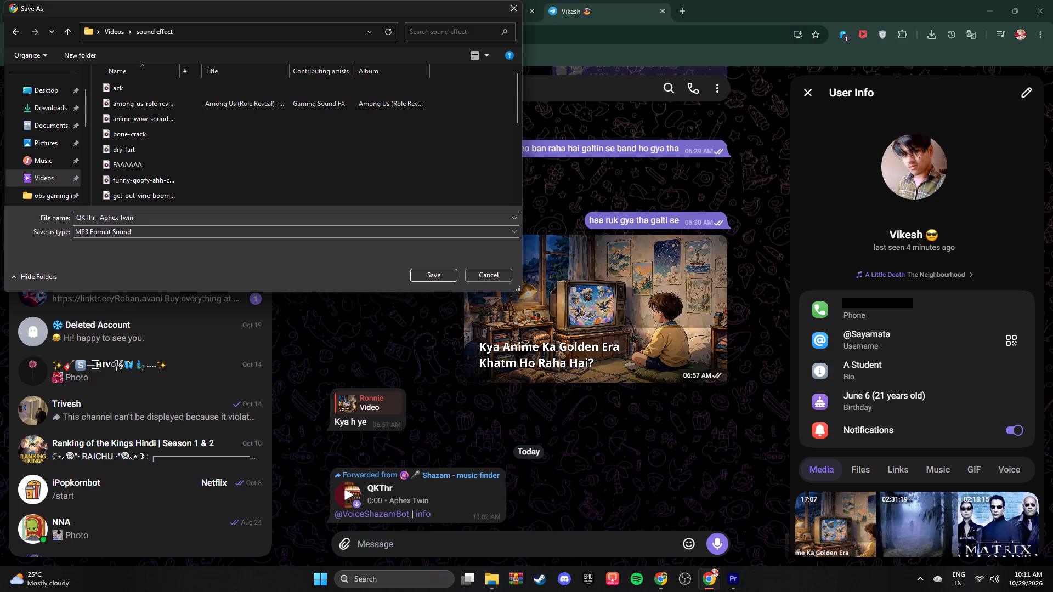
Save the forwarded MP3 in the sound effect folder as "QKThr Aphex Twin rizz song".
key("space")
type("hggggjh")
key("BackSpace")
key("BackSpace")
key("BackSpace")
key("BackSpace")
key("BackSpace")
key("BackSpace")
key("BackSpace")
key("r")
key("i")
type("zz")
key("space")
type("song")
key("space")
left_click(435, 270)
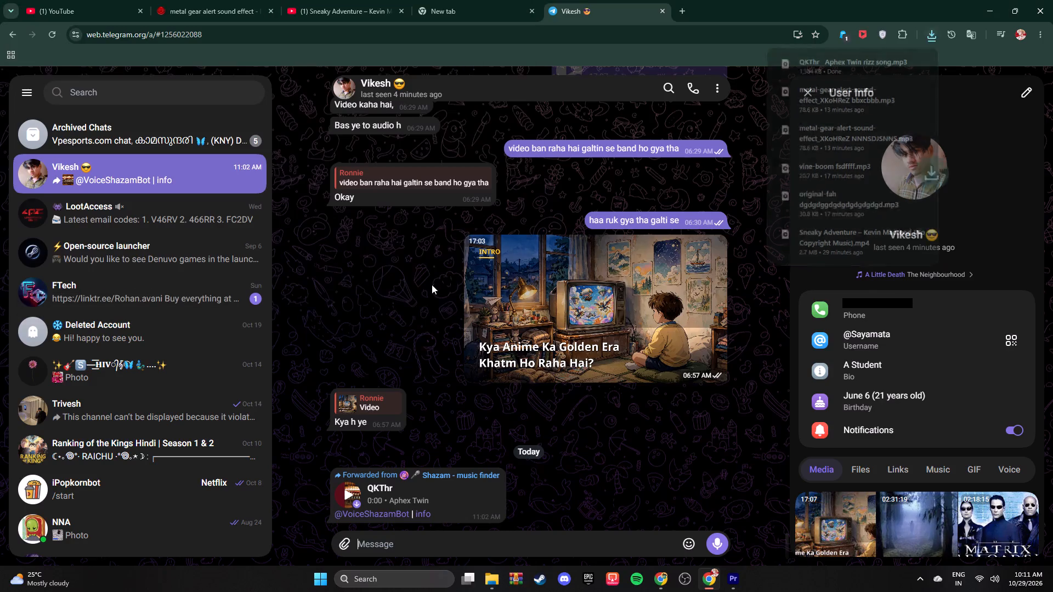
Close the Telegram page, return to Premiere Pro and move the playhead back to 00:00:06:45.
left_click(664, 9)
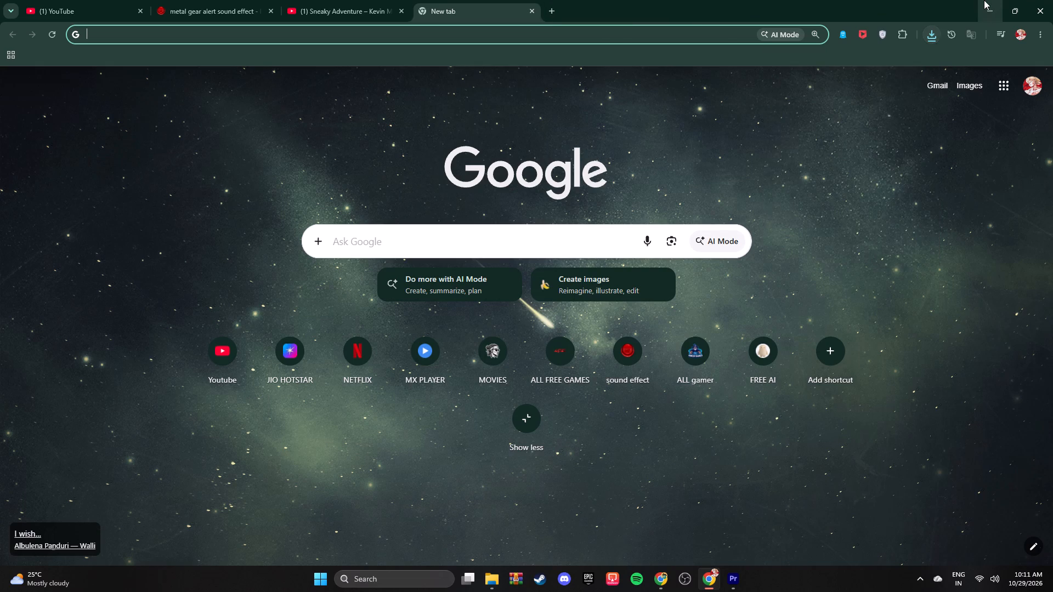
left_click(984, 0)
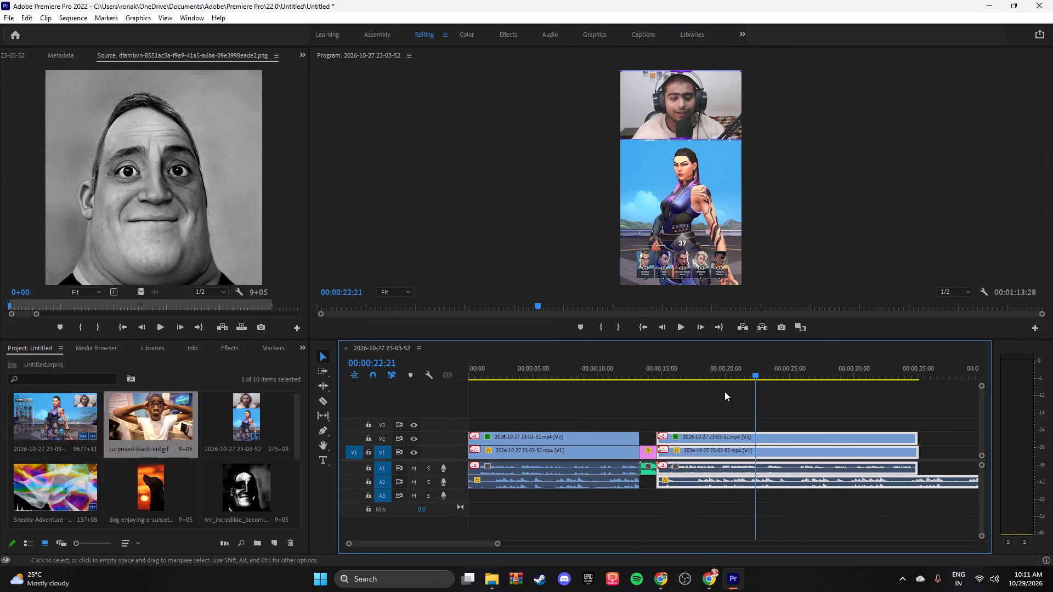
left_click_drag(754, 375, 637, 383)
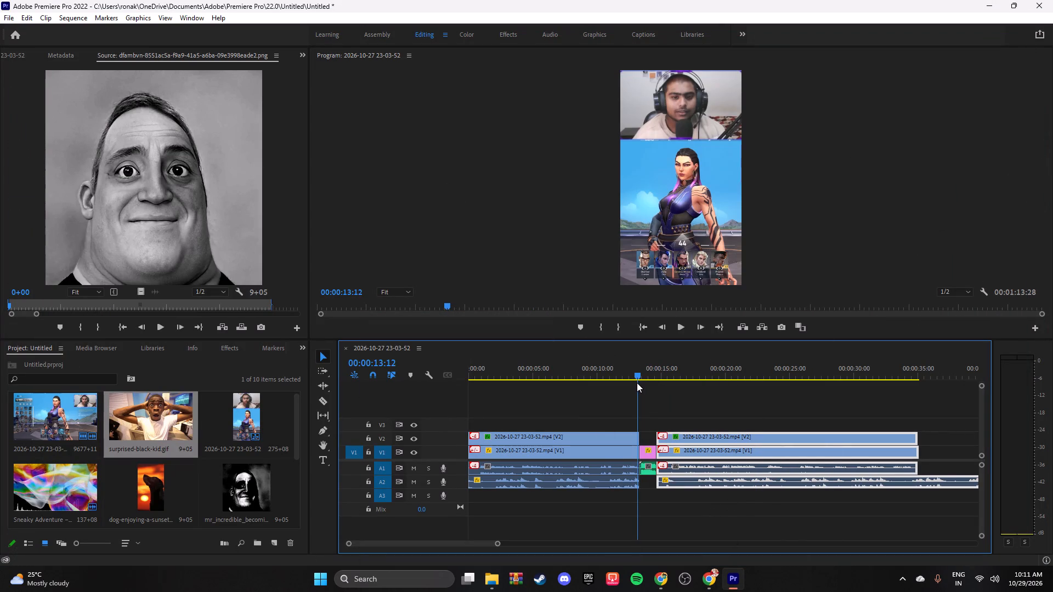
left_click_drag(637, 383, 554, 395)
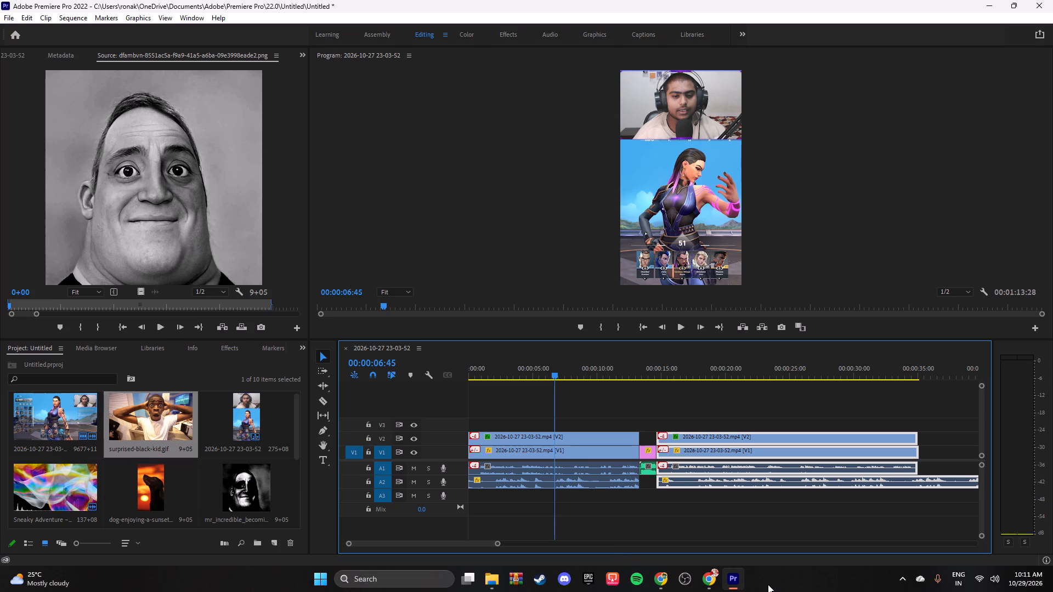
Switch to Chrome and show the hidden system tray icons.
left_click(706, 583)
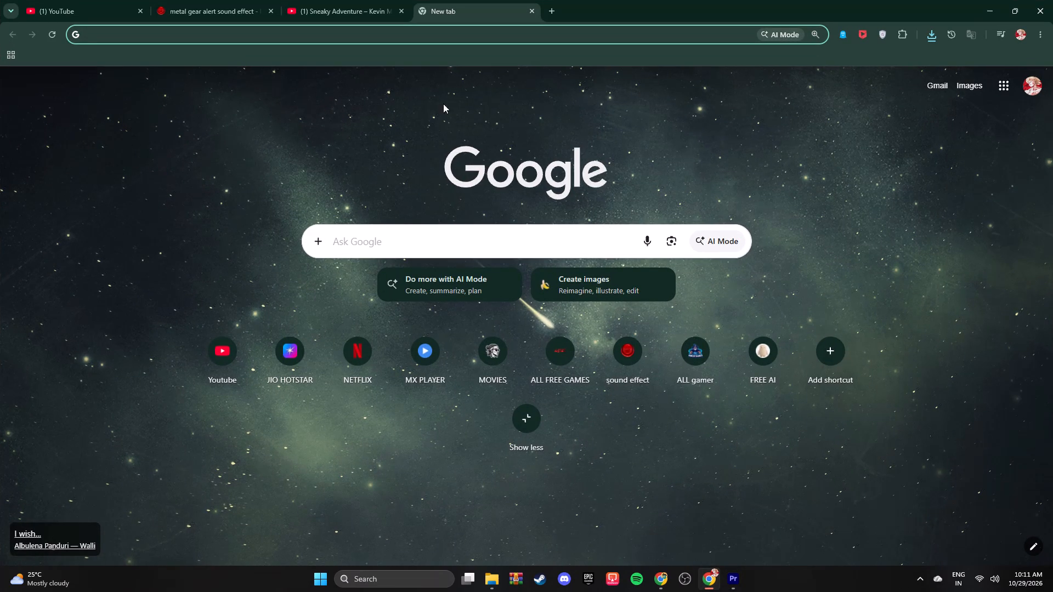
left_click(915, 575)
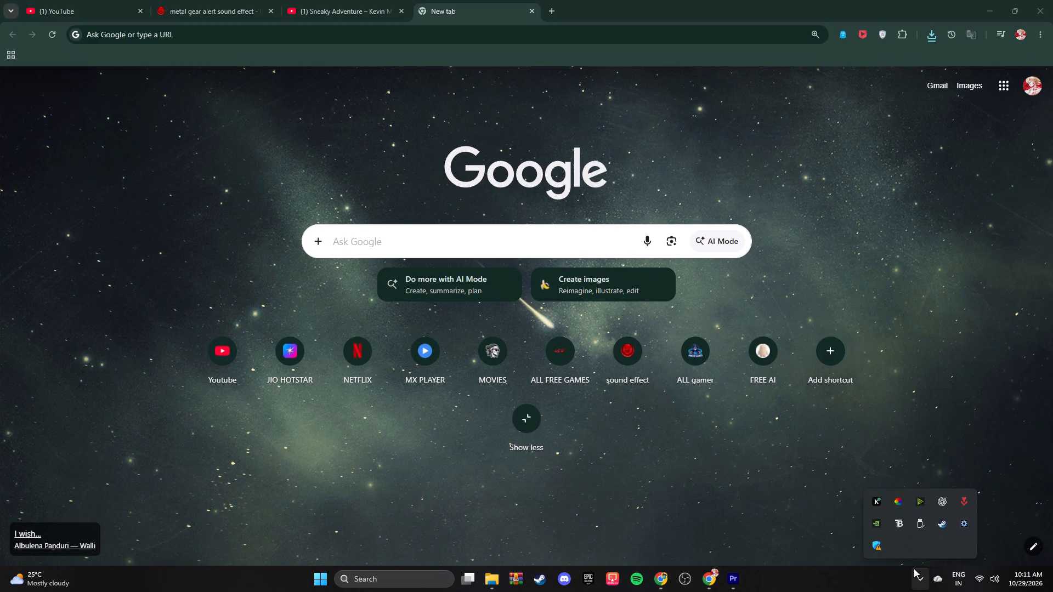
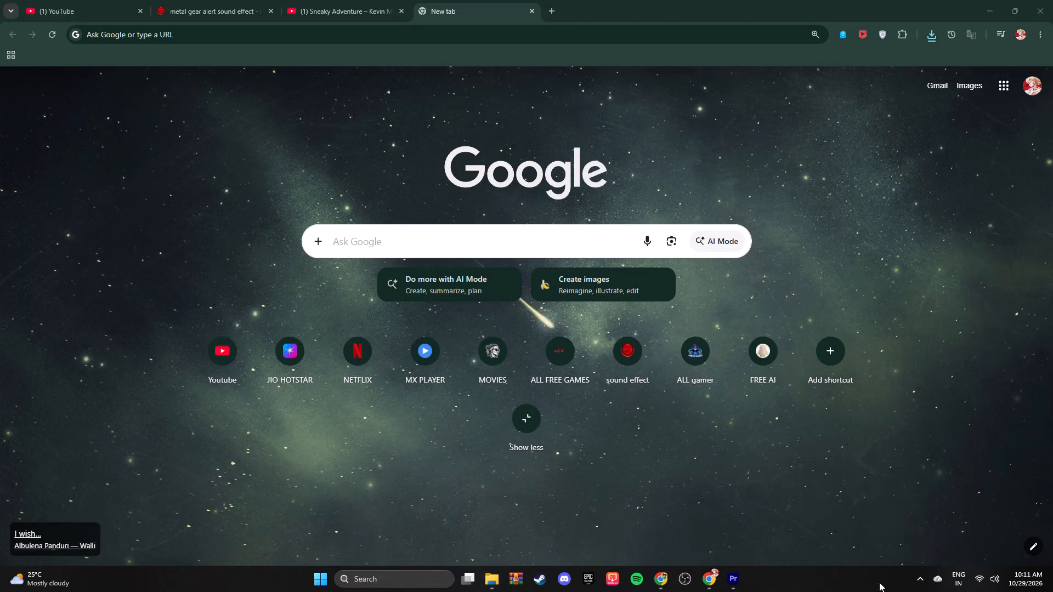
Play the "QKThr Aphex Twin rizz song" MP3 from the sound effect folder in Videos using File Explorer, and return to Chrome.
left_click(498, 587)
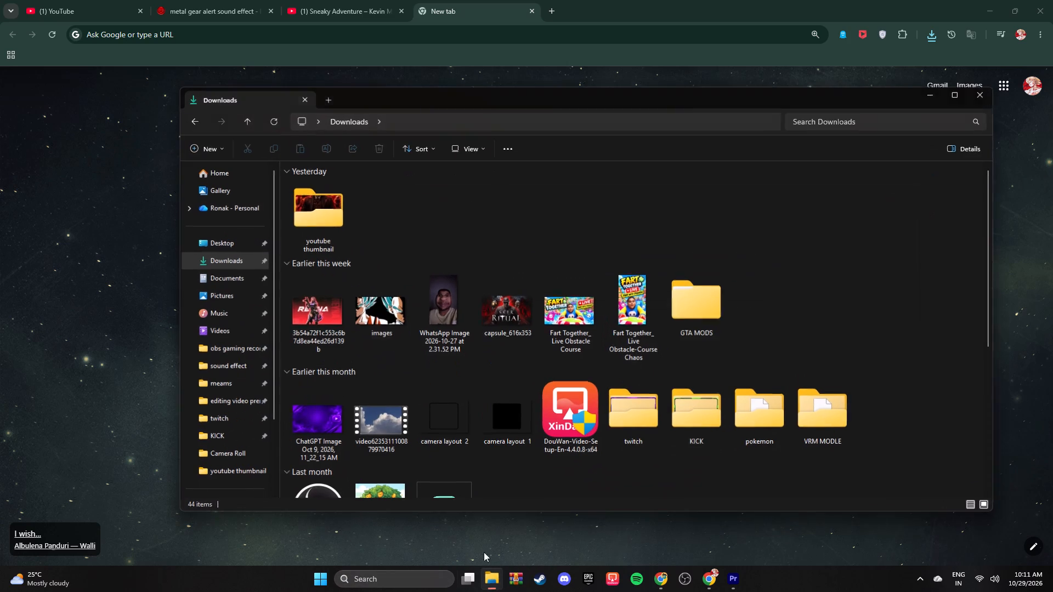
left_click(233, 327)
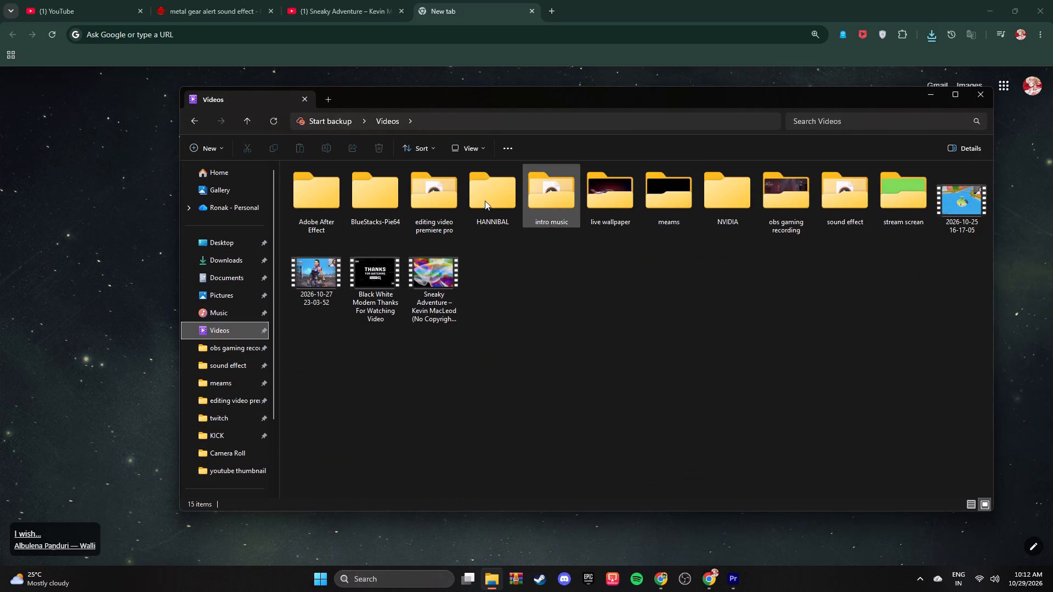
double_click(839, 200)
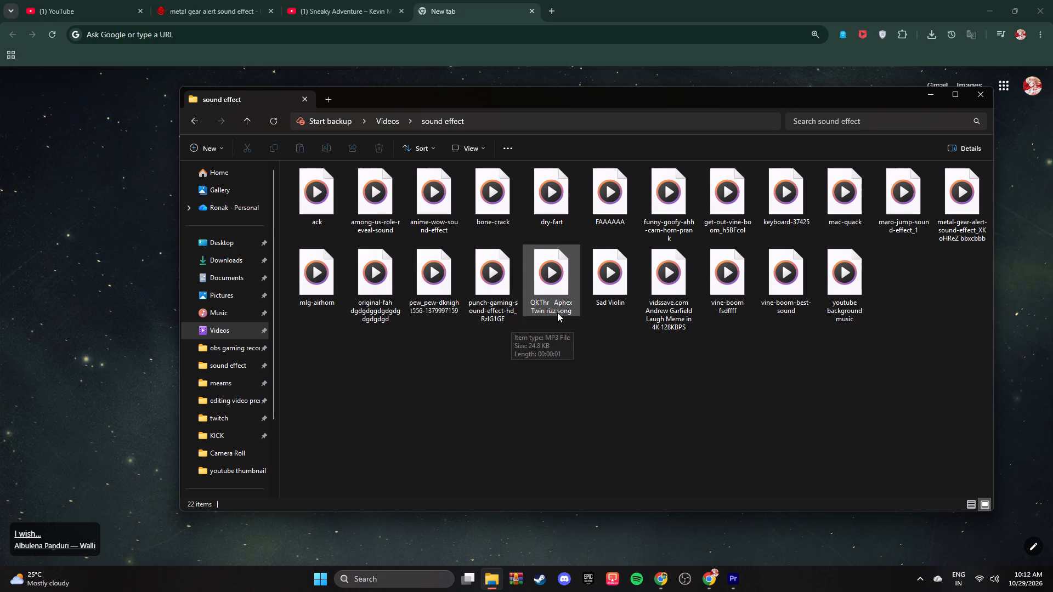
double_click(552, 283)
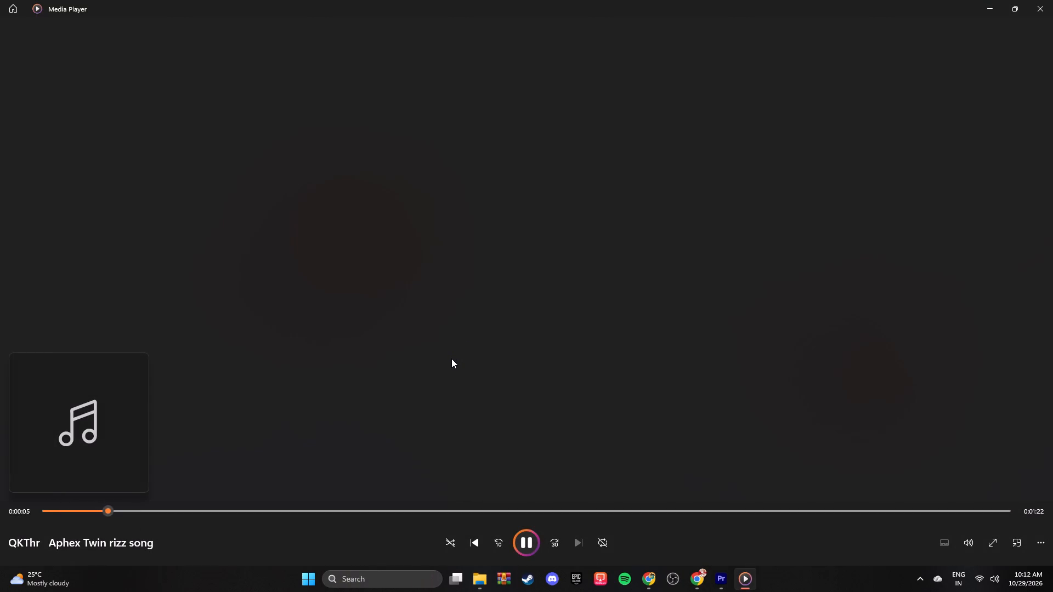
left_click(1052, 0)
left_click(865, 383)
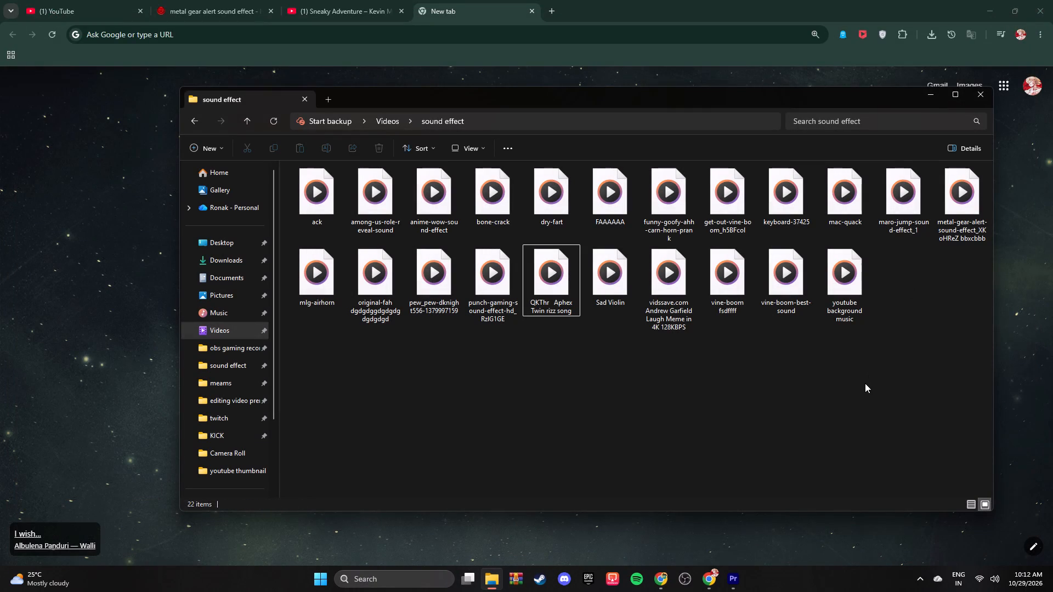
left_click(927, 99)
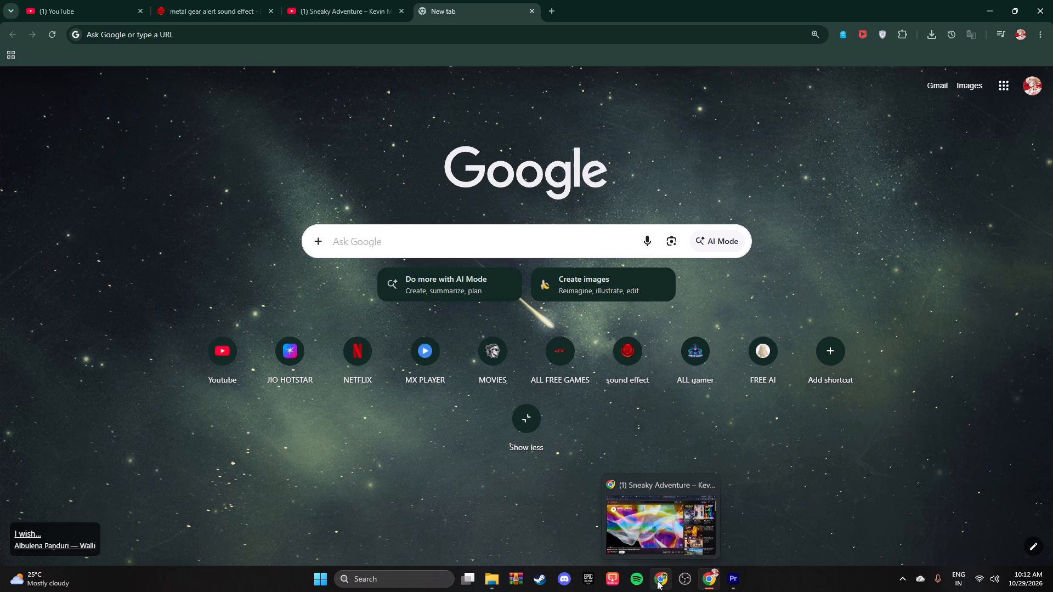
left_click(851, 466)
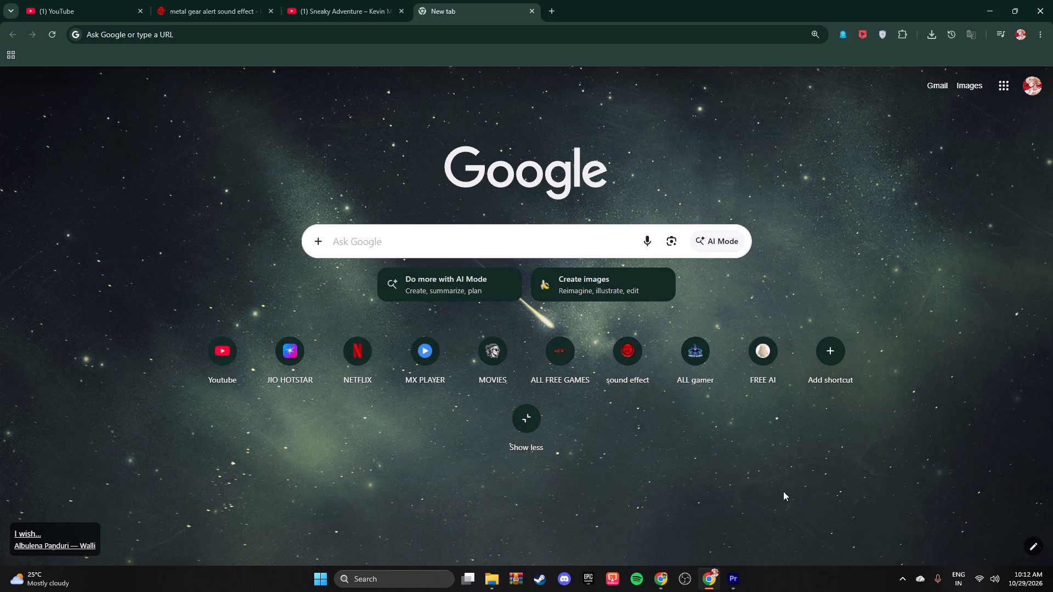
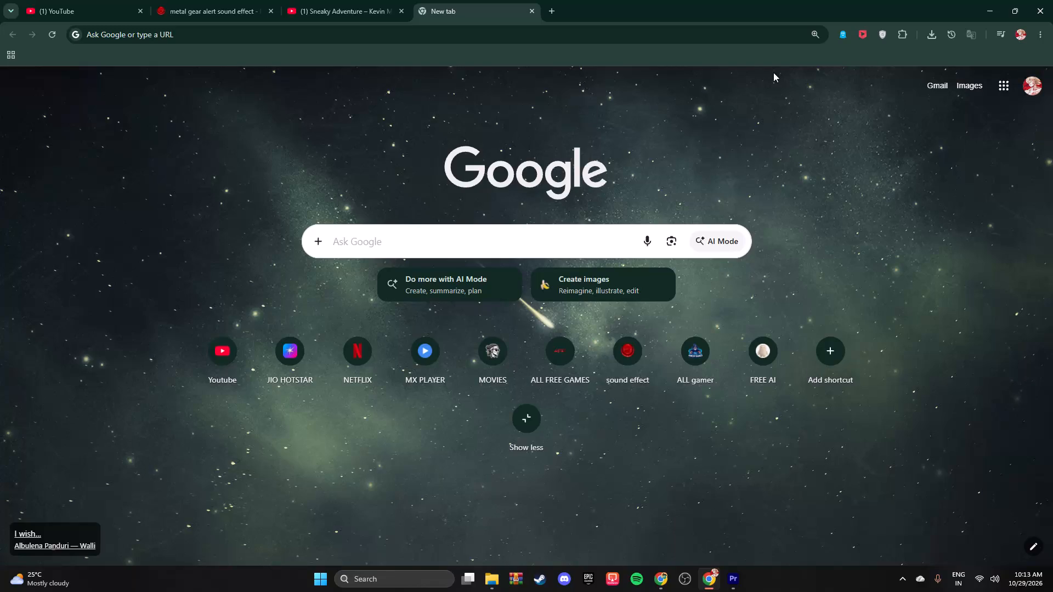
Switch to Premiere Pro and briefly play the vertical sequence from the playhead in the agent-select section before the pink clip.
left_click(723, 573)
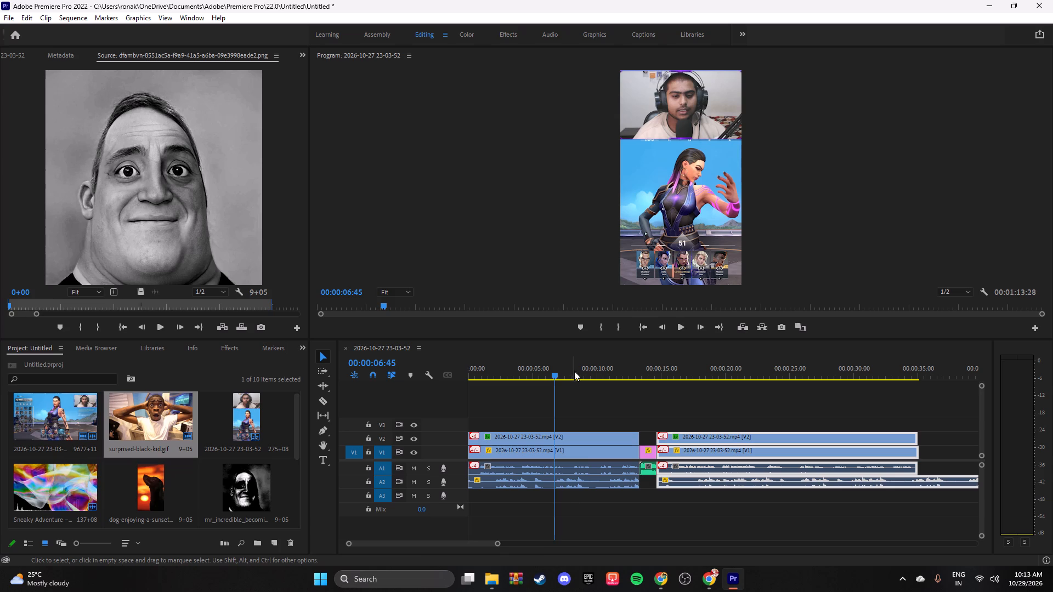
left_click(682, 326)
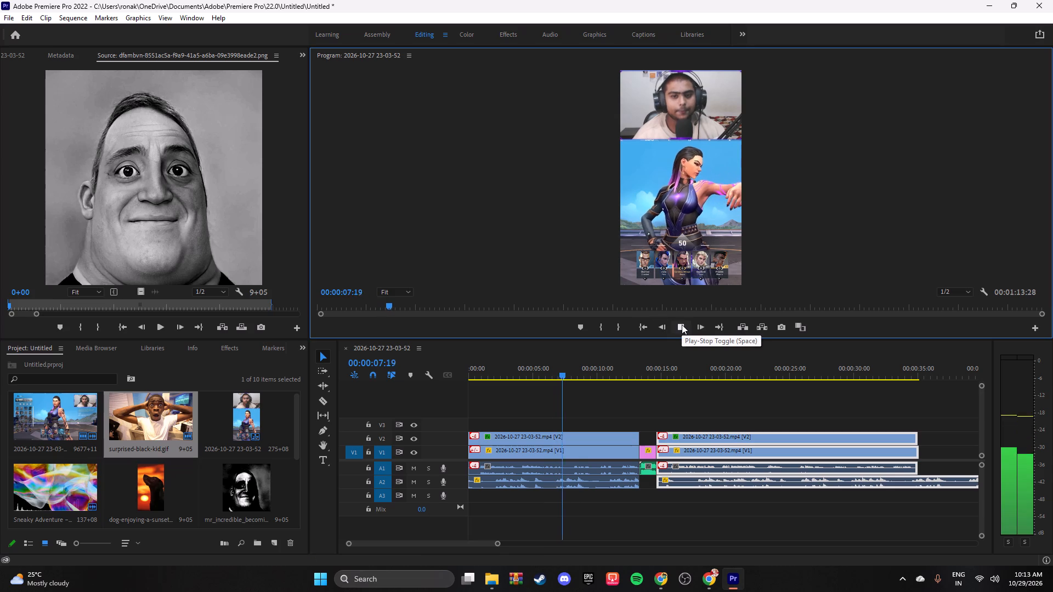
left_click(682, 325)
Listen to the "QKThr Aphex Twin rizz song" MP3 from the sound effect folder, skipping ahead past its opening, and close the player.
left_click(485, 582)
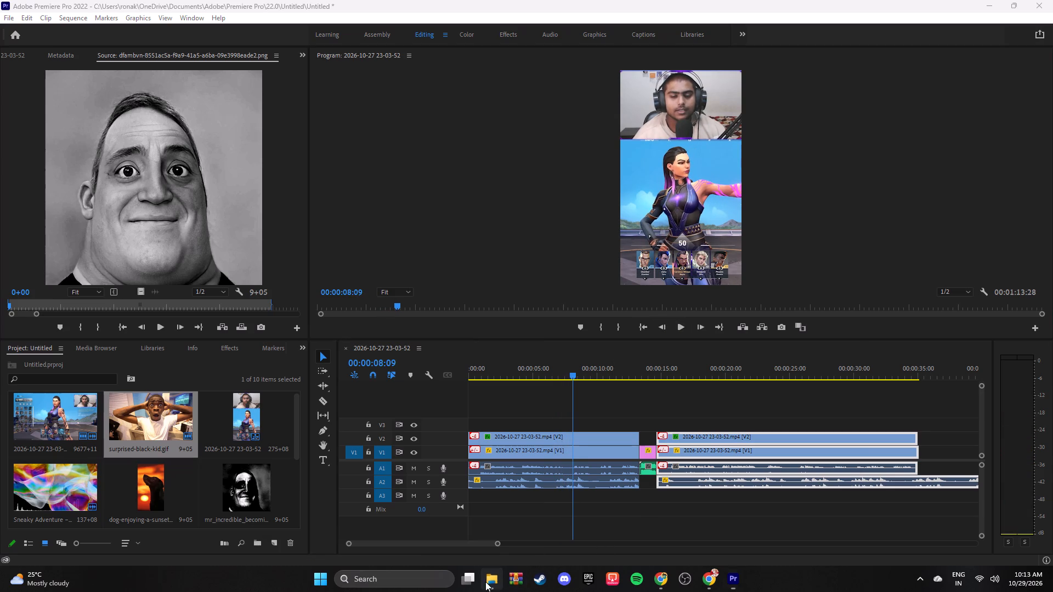
double_click(555, 291)
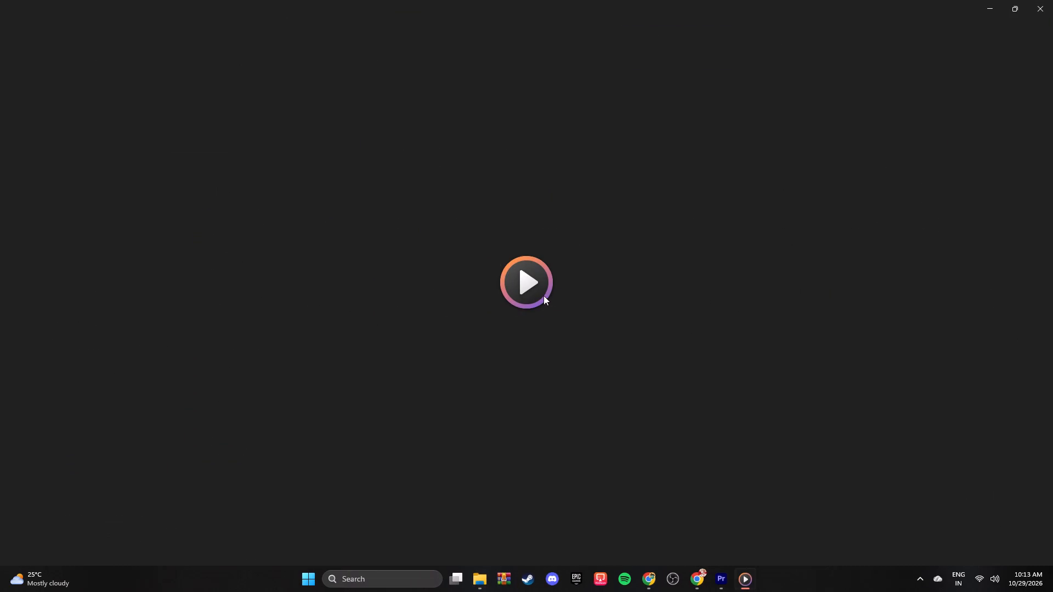
left_click(196, 508)
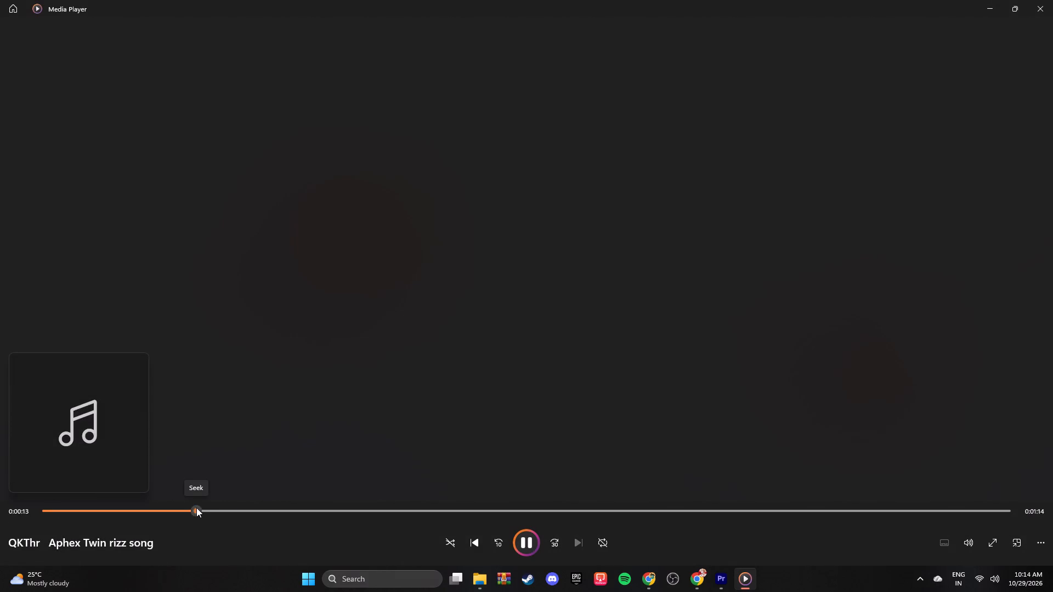
left_click(1040, 6)
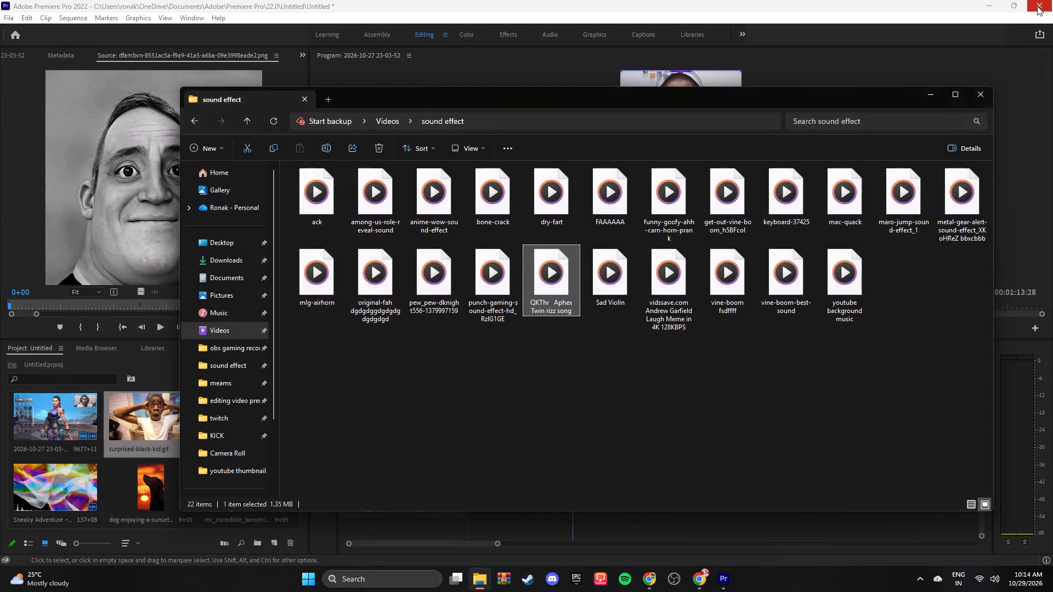
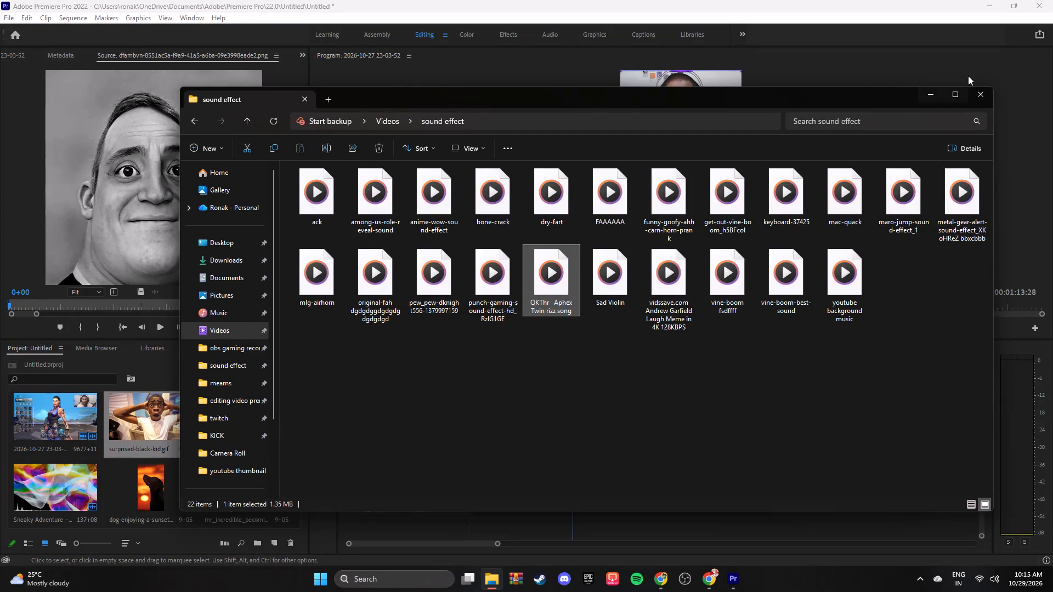
Close the sound effect folder, search Google in Chrome for "can i see you as my crush song" and open "YhapoJJ - Yelda (Official Audio)".
left_click(986, 99)
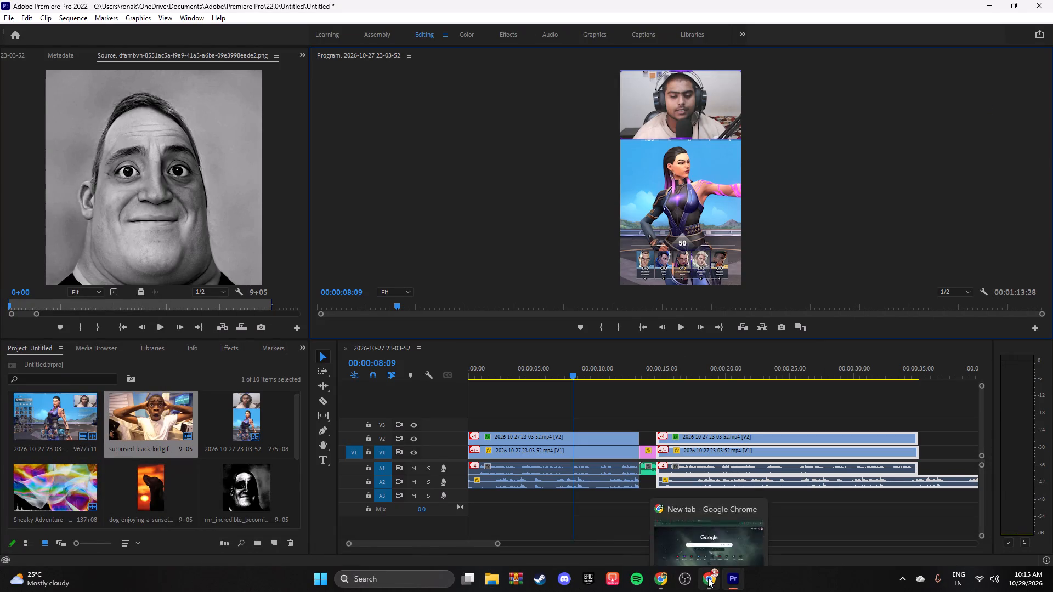
left_click(708, 578)
left_click(359, 247)
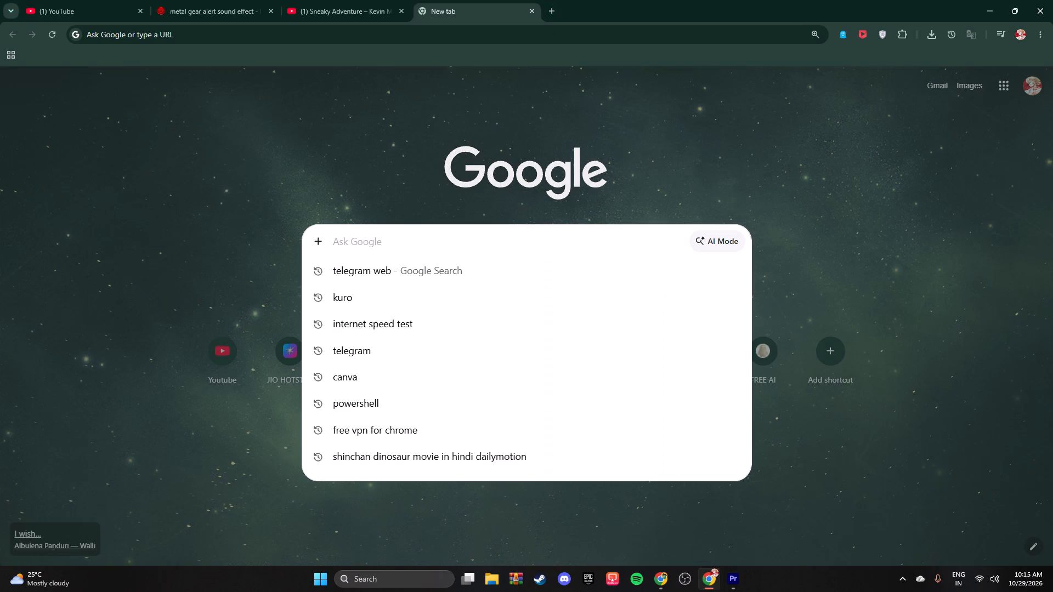
type("can i see")
key("space")
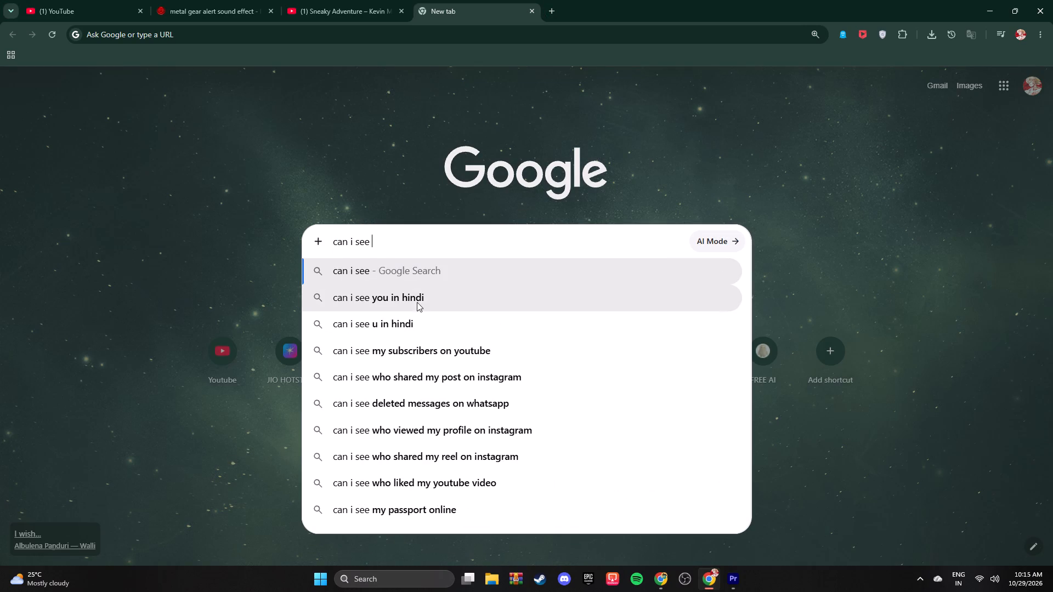
type("you as")
key("space")
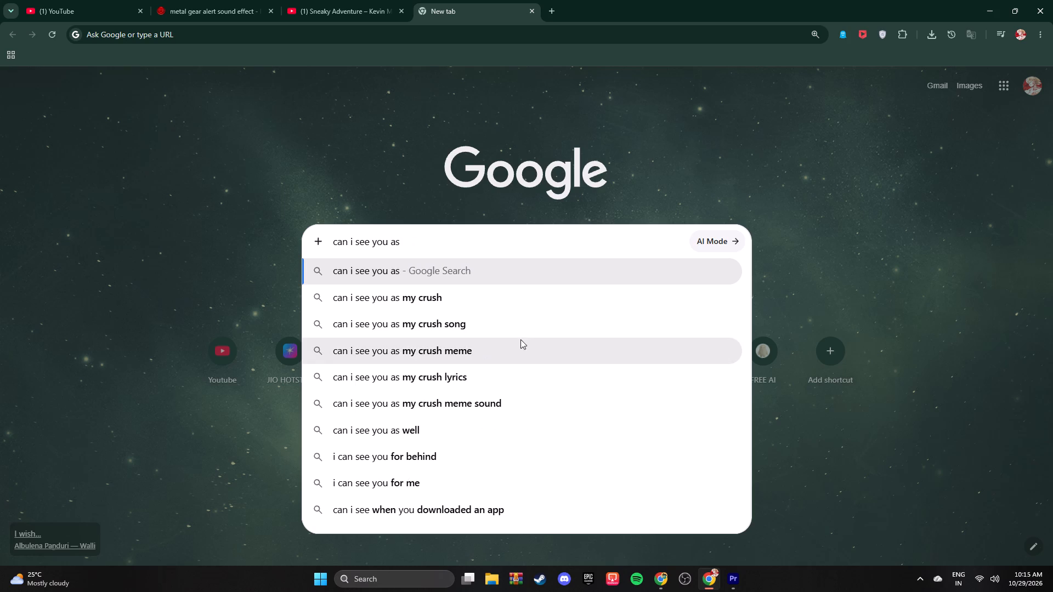
left_click(494, 326)
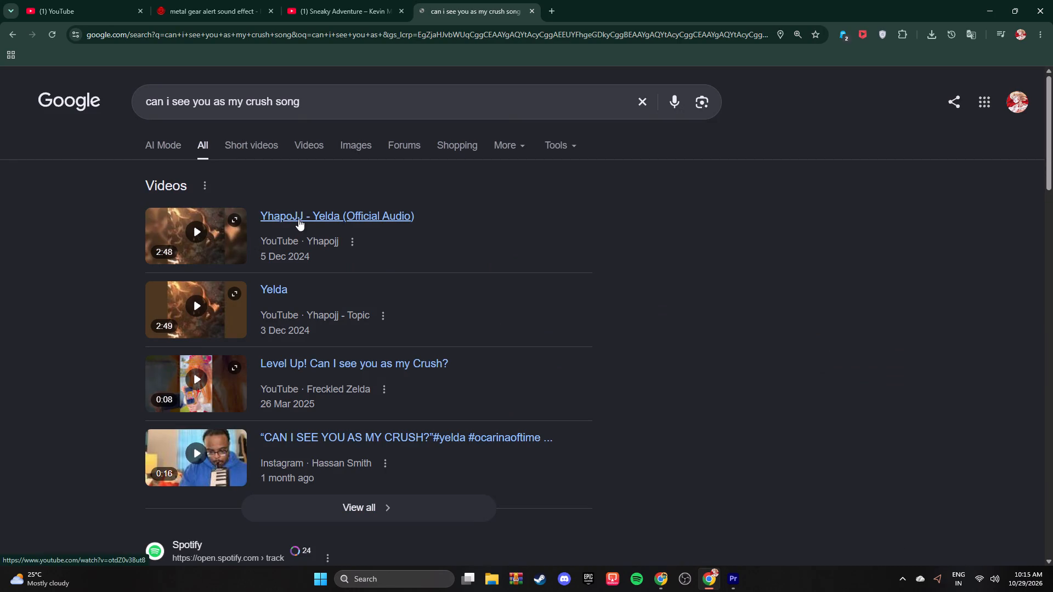
left_click(297, 219)
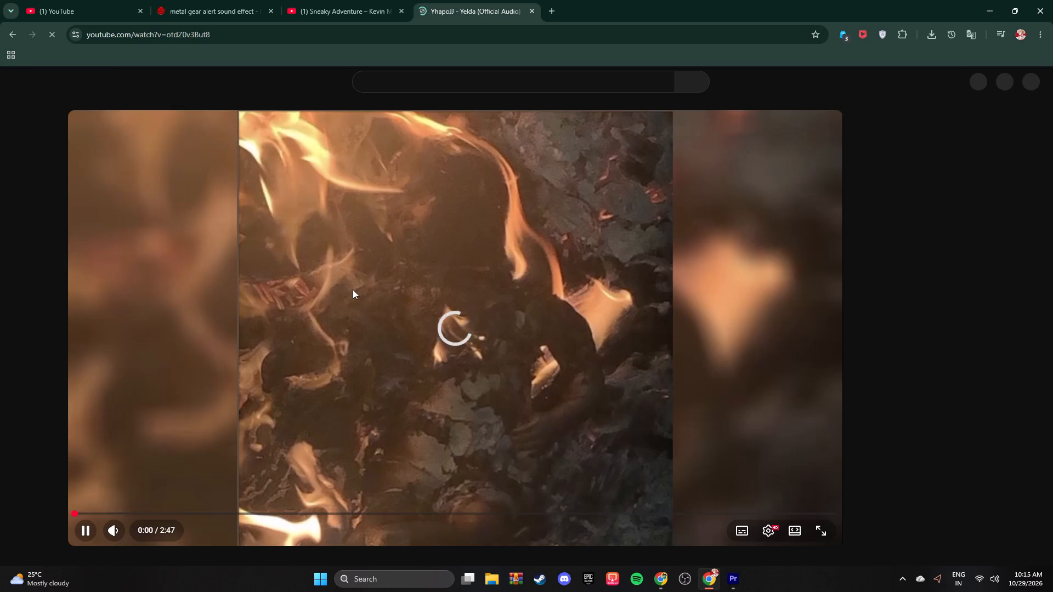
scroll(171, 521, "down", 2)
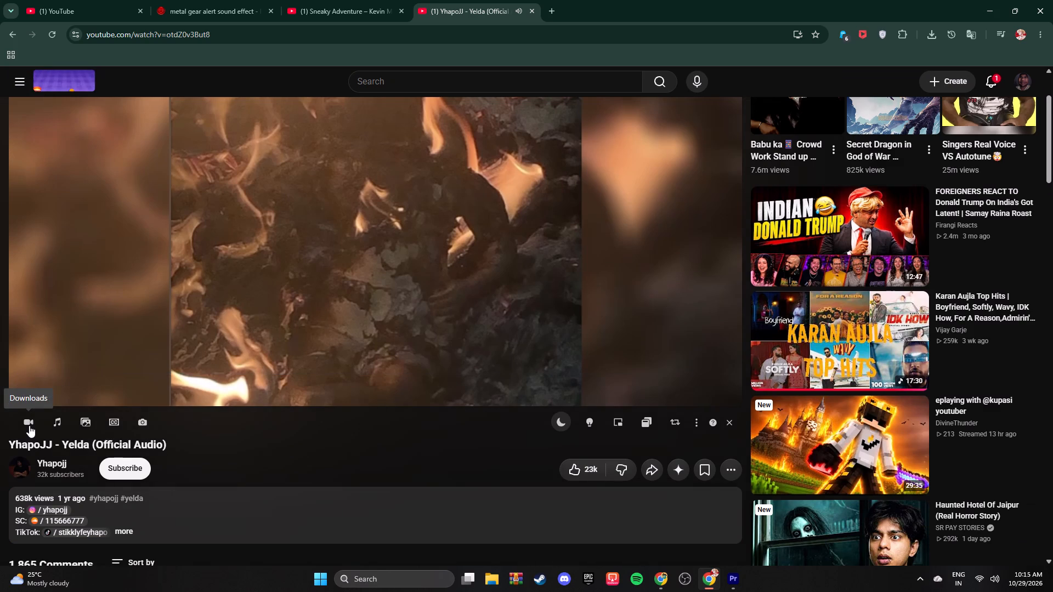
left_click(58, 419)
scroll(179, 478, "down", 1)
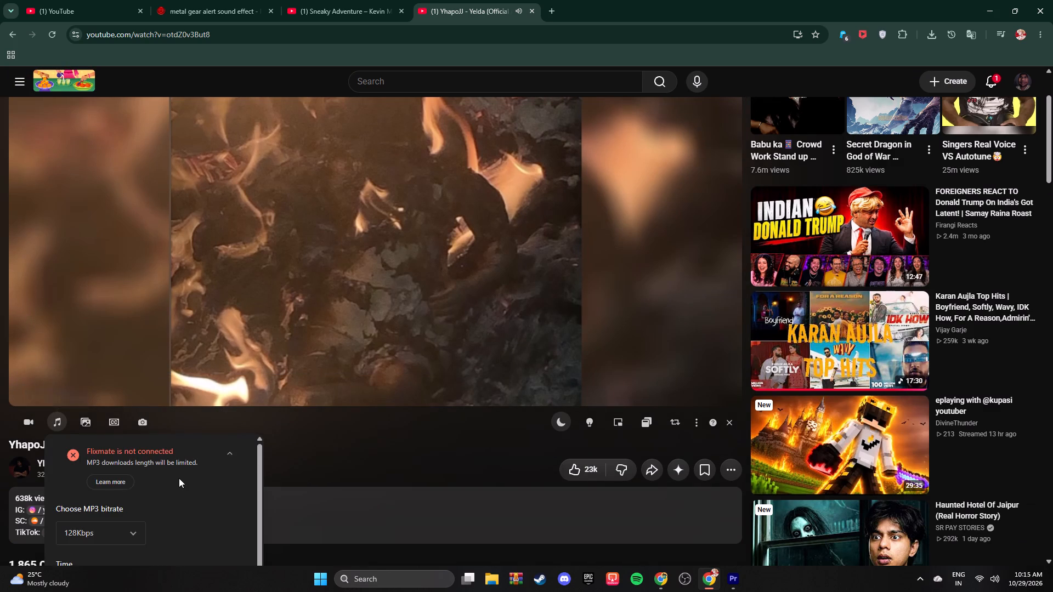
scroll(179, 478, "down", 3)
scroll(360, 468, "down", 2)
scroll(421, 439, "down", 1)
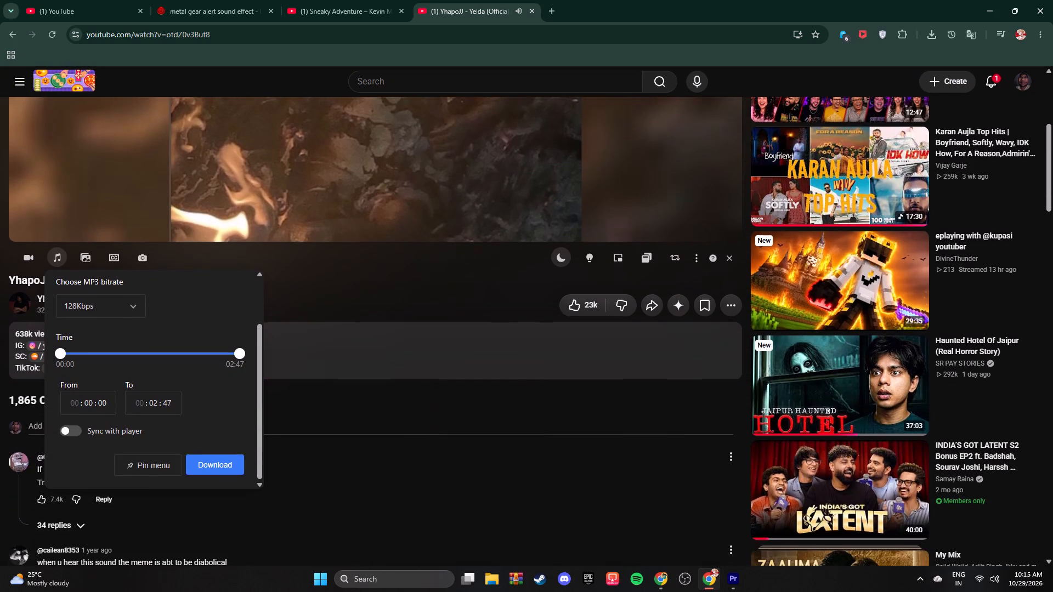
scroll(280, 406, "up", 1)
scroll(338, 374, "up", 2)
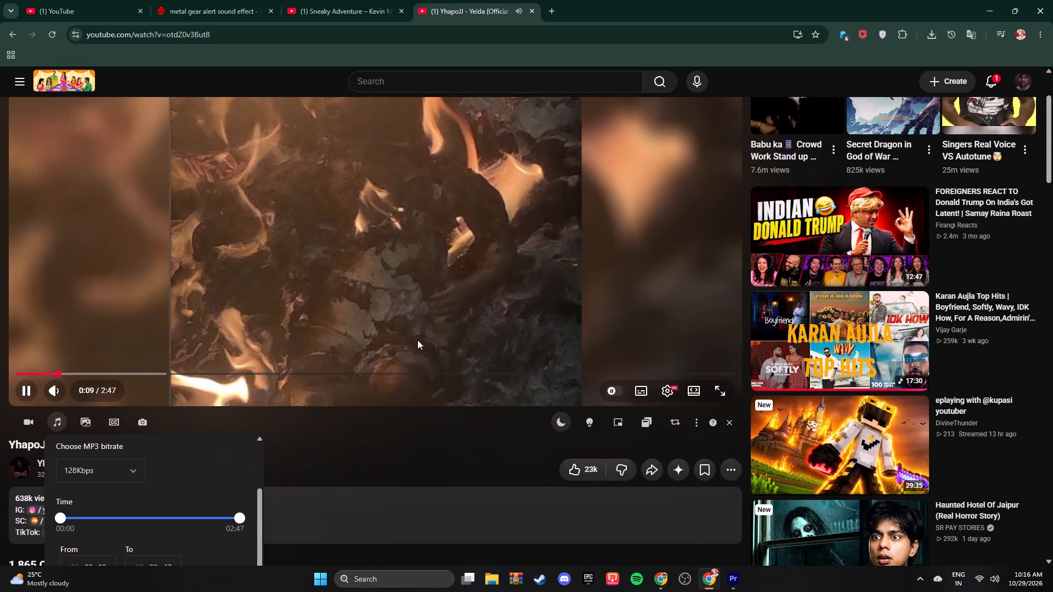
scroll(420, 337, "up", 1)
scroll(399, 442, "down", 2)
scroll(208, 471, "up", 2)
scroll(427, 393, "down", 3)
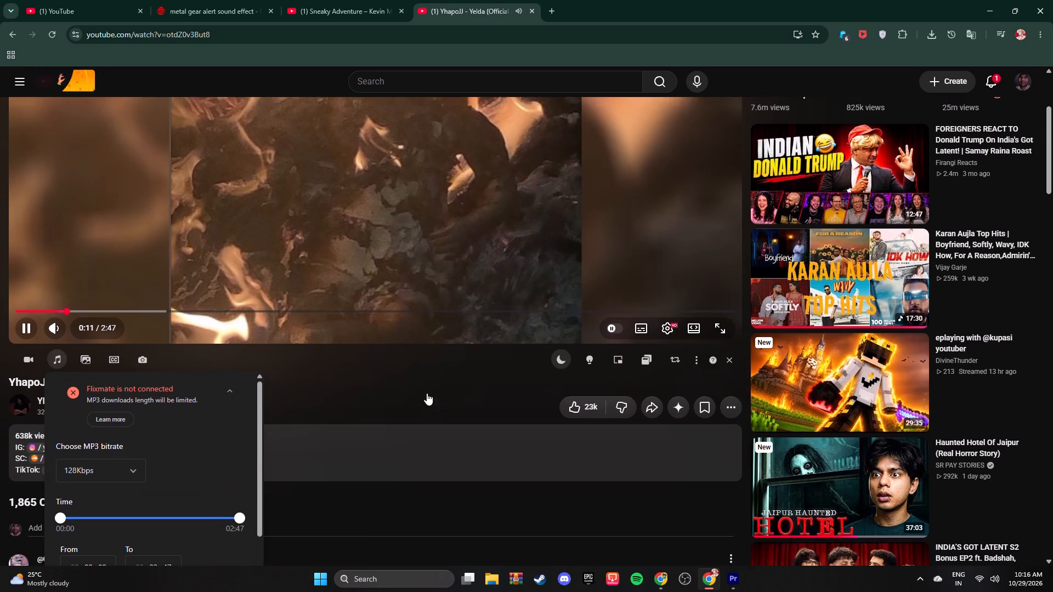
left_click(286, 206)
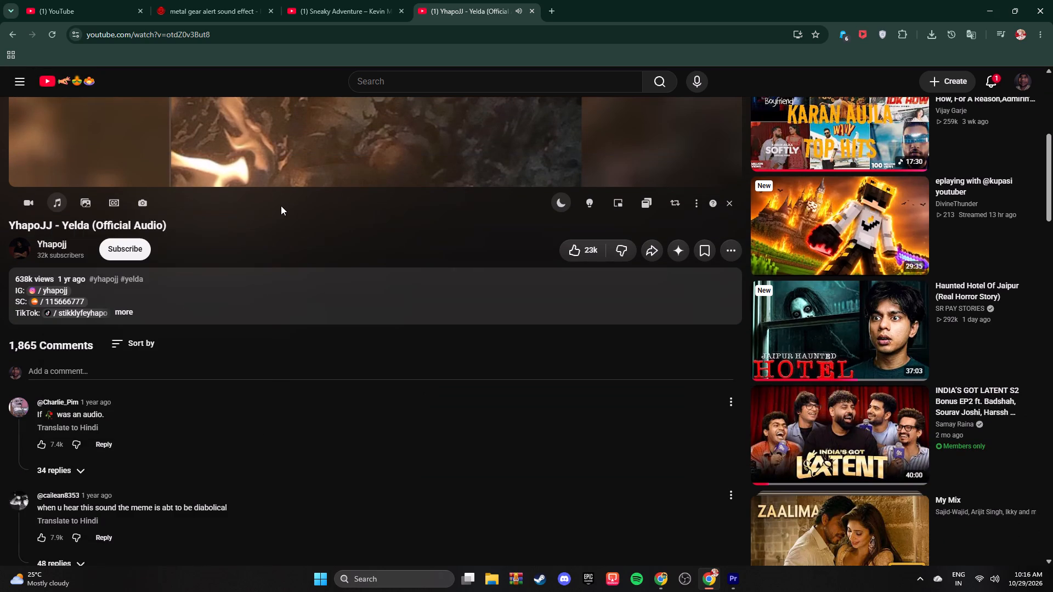
Download the YhapoJJ - Yelda video as a 720p MP4 into the Pictures folder, pause its playback and minimize the browser.
left_click(29, 202)
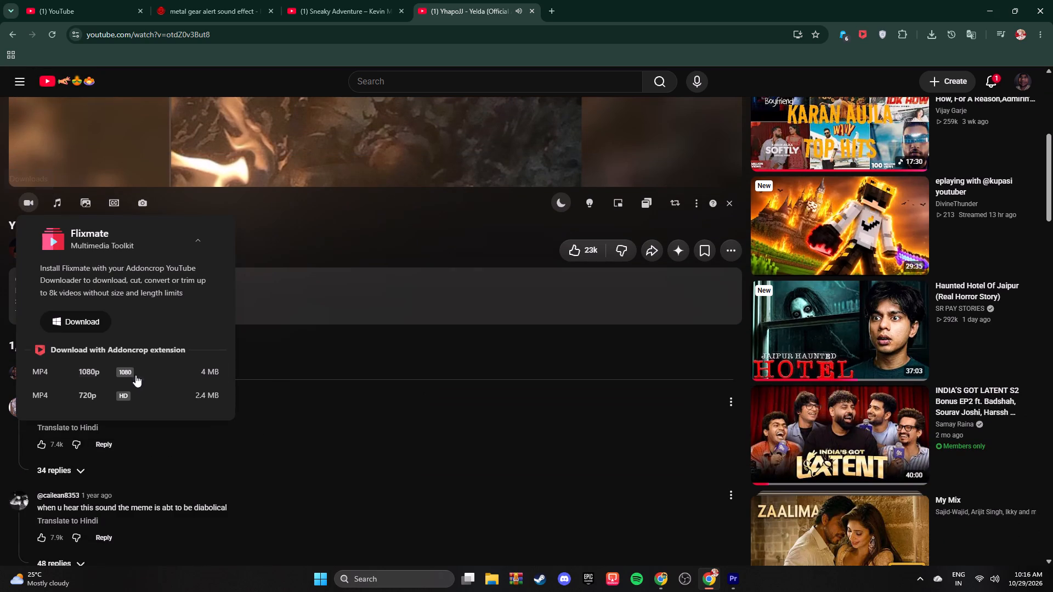
left_click(212, 394)
scroll(458, 130, "up", 2)
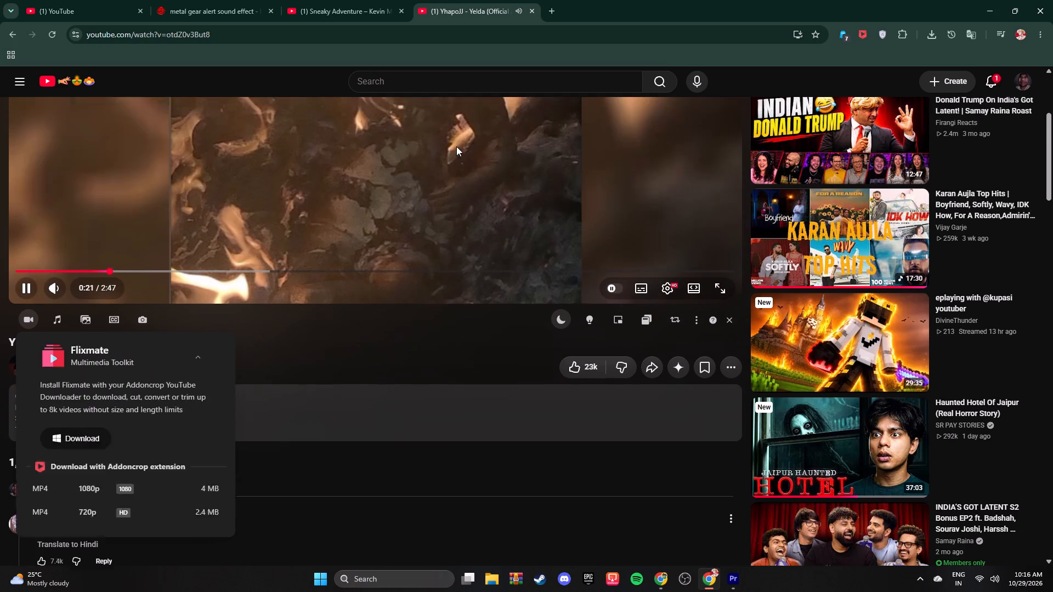
scroll(456, 146, "up", 3)
left_click(48, 157)
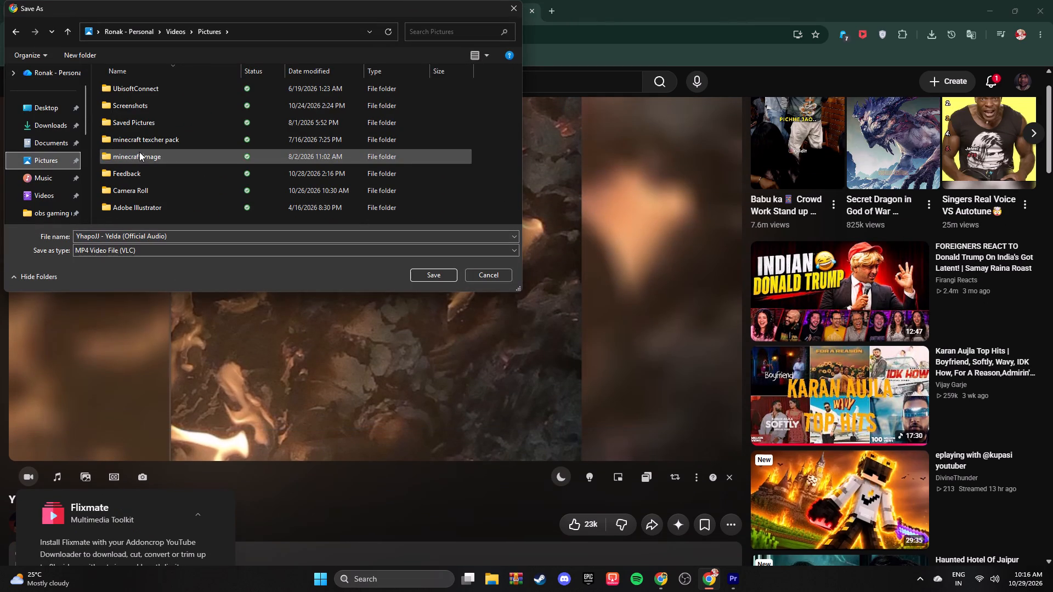
scroll(140, 172, "down", 2)
left_click(430, 276)
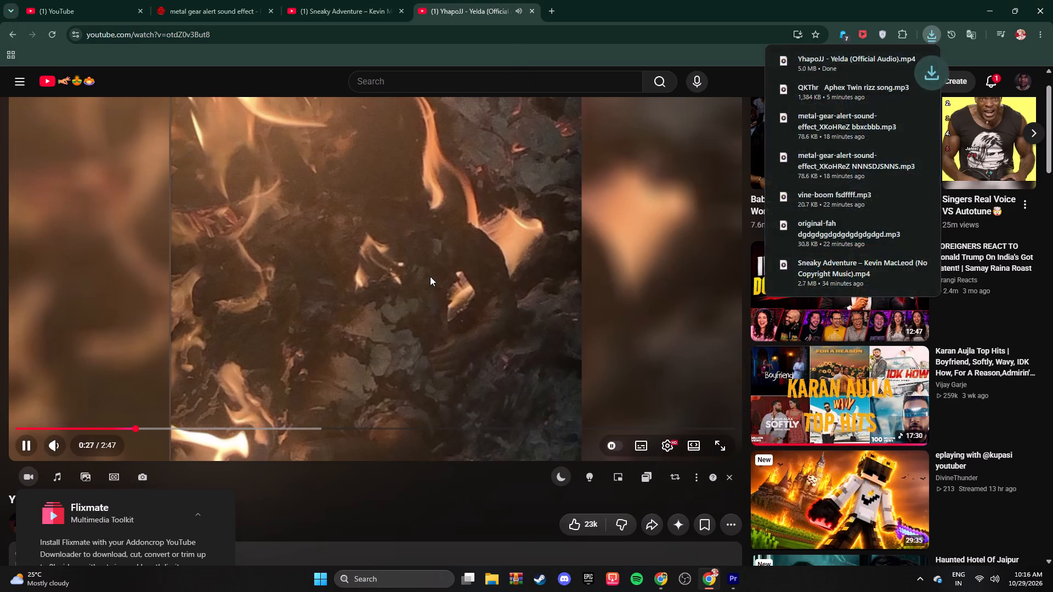
left_click(430, 276)
left_click(992, 4)
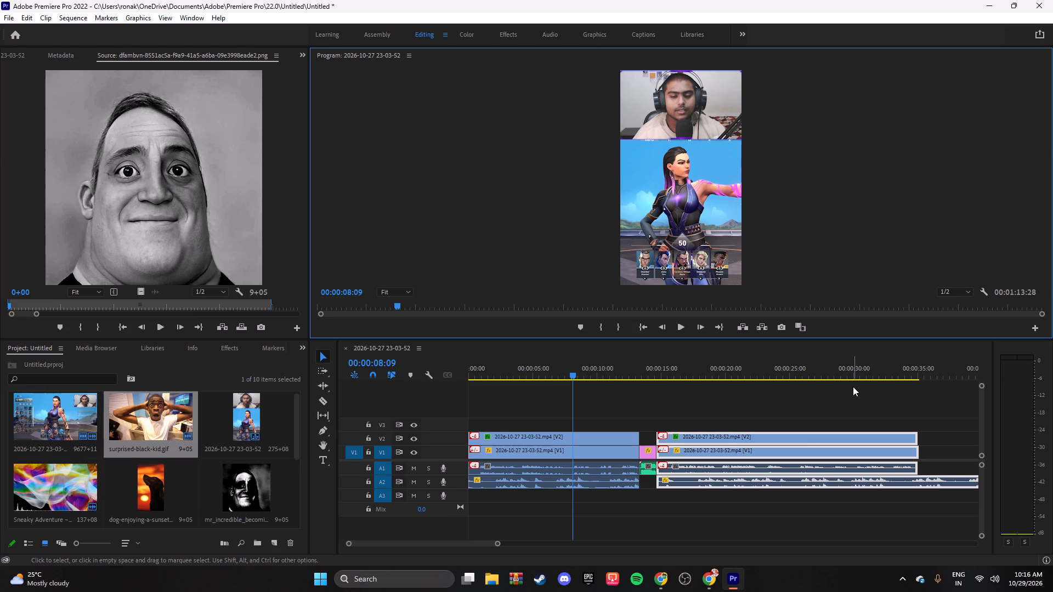
Close all the leftover image-search, music and YouTube tabs in the other Chrome window.
left_click(658, 584)
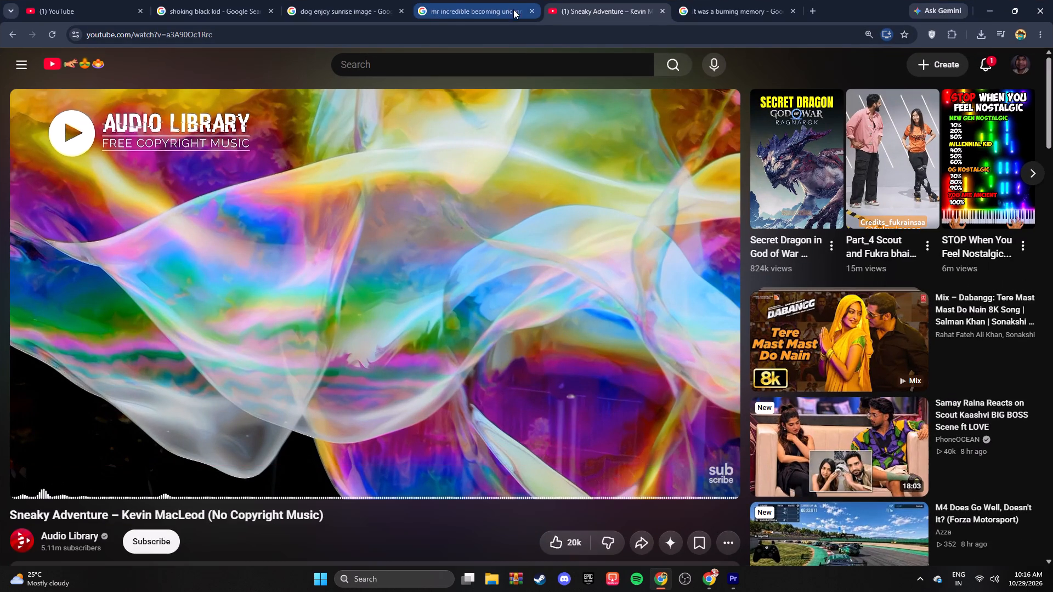
left_click(530, 12)
left_click(389, 10)
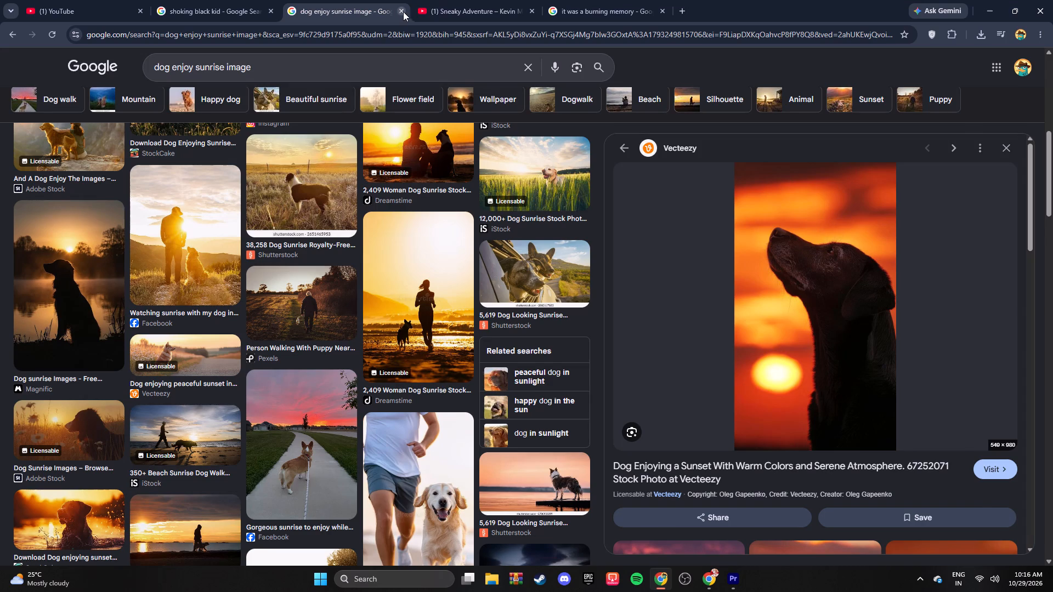
left_click(403, 12)
left_click(244, 8)
left_click(273, 12)
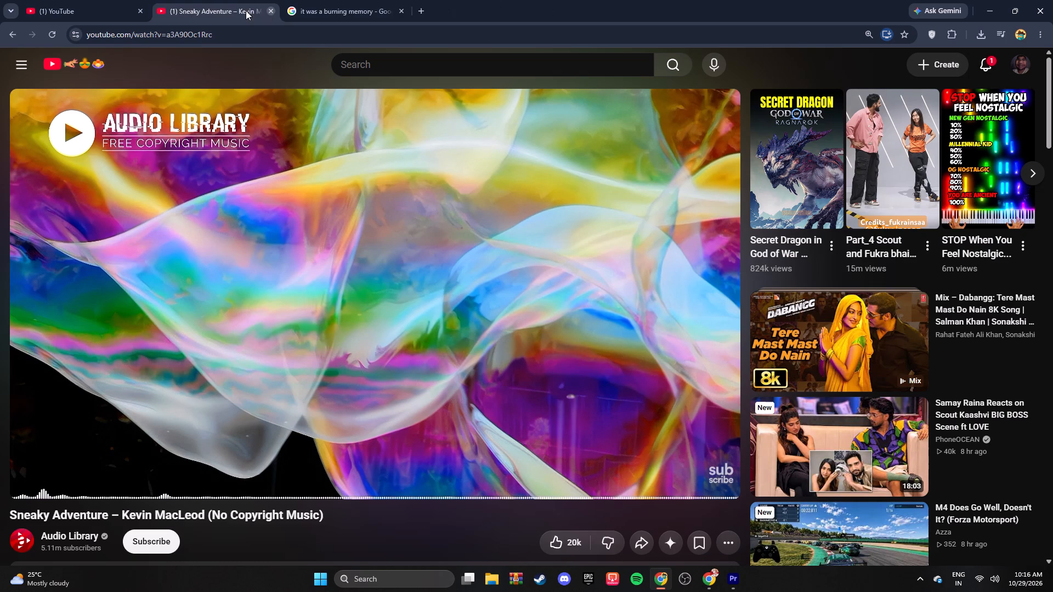
left_click(271, 11)
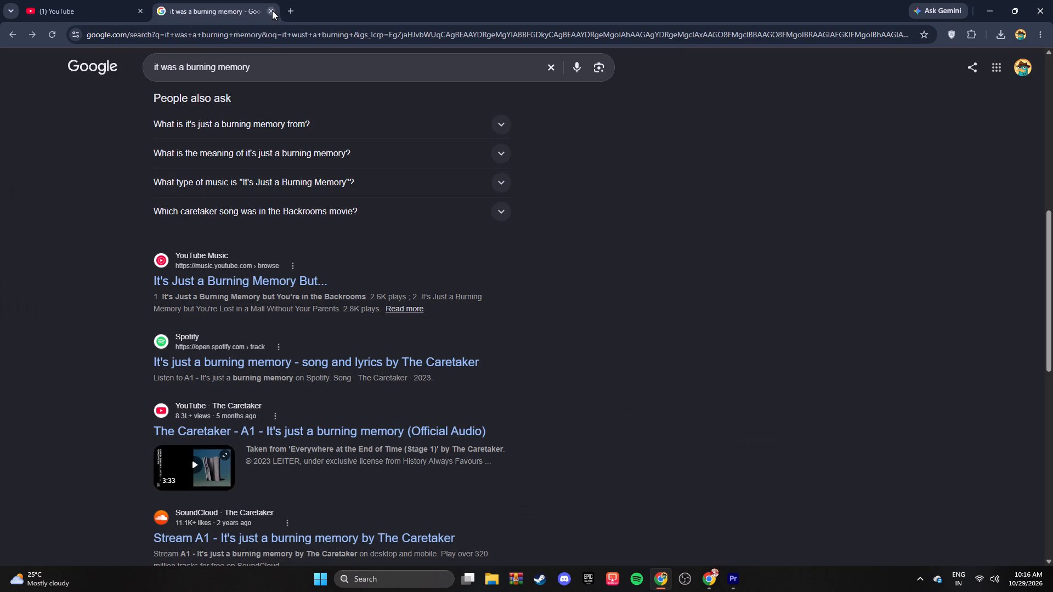
left_click(272, 10)
left_click(141, 8)
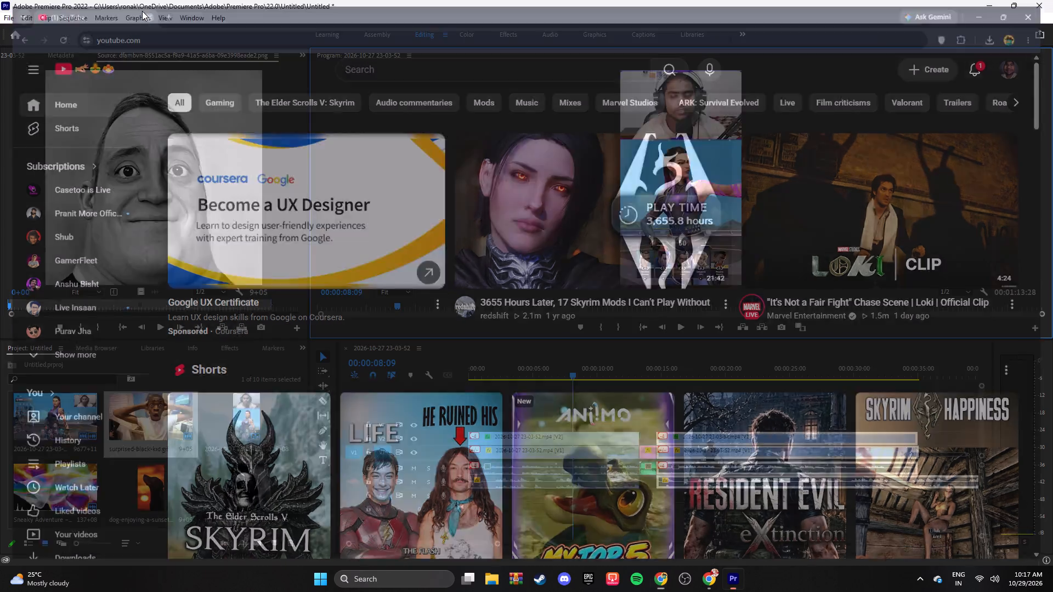
Open the Sneaky Adventure video from the Videos folder to check it, close the player and minimize the folder.
left_click(493, 580)
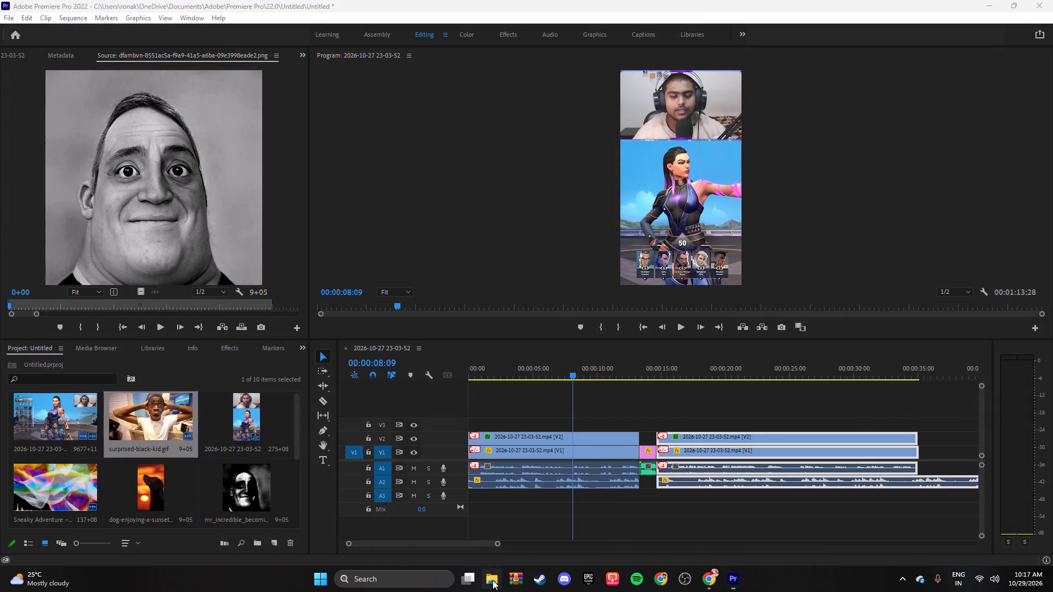
left_click(236, 324)
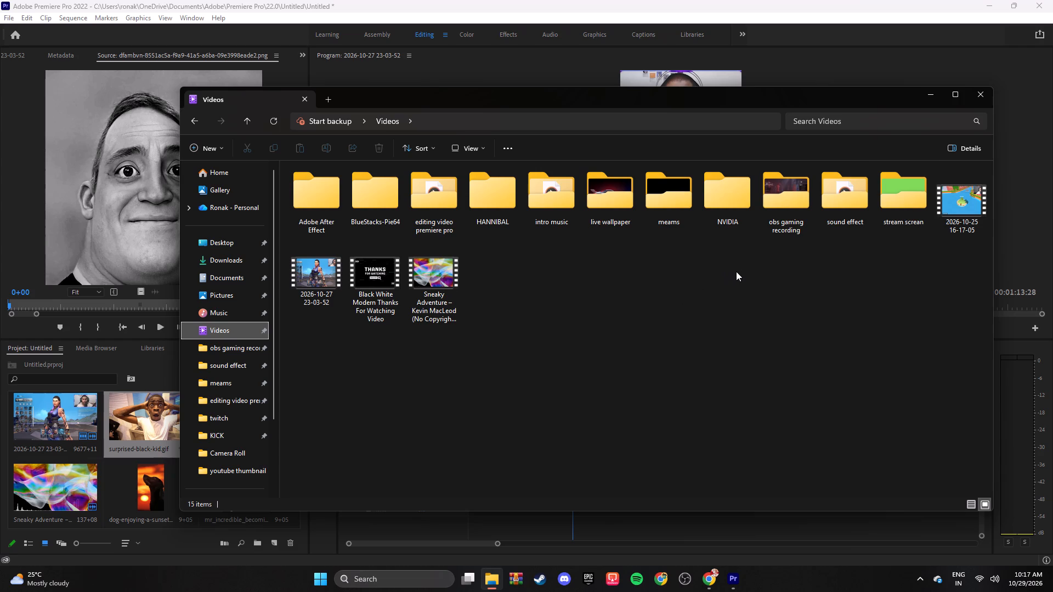
double_click(448, 277)
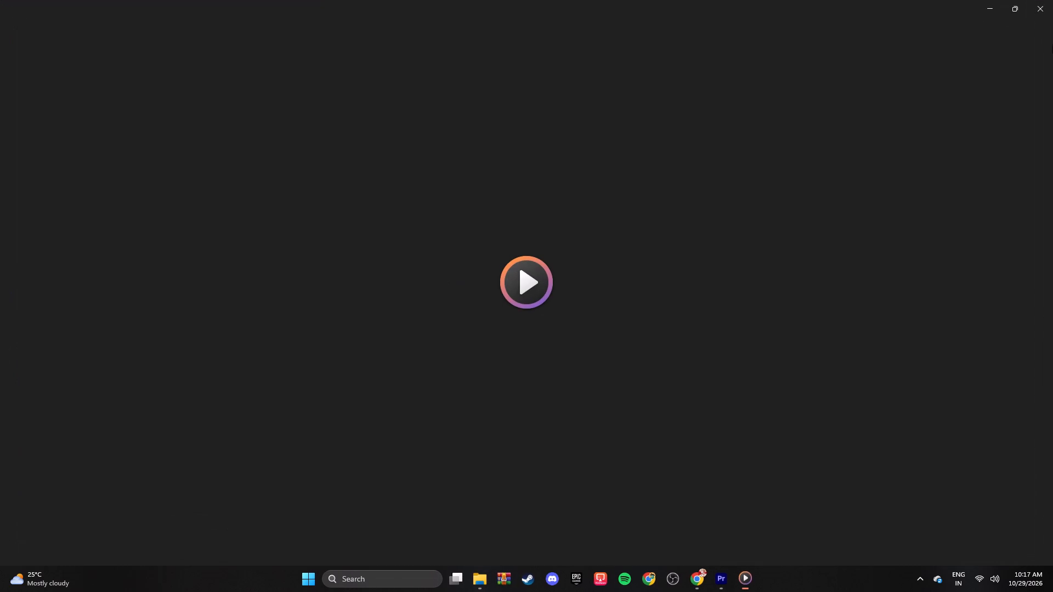
left_click(1044, 4)
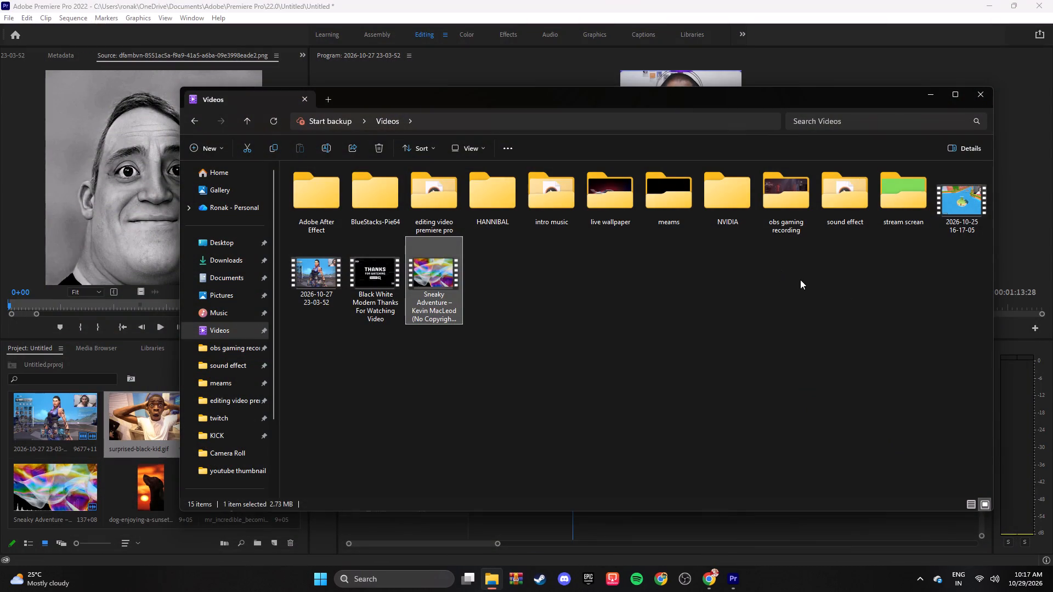
left_click(850, 287)
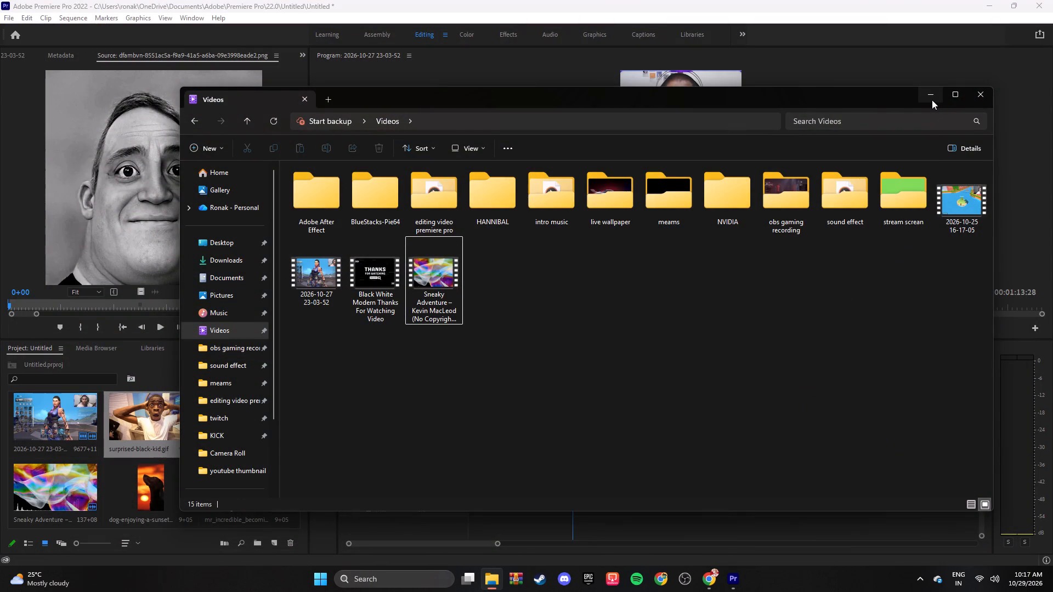
left_click(932, 100)
Back in Chrome, start a 128Kbps MP3 download of the full YhapoJJ - Yelda video and pause its playback.
left_click(707, 578)
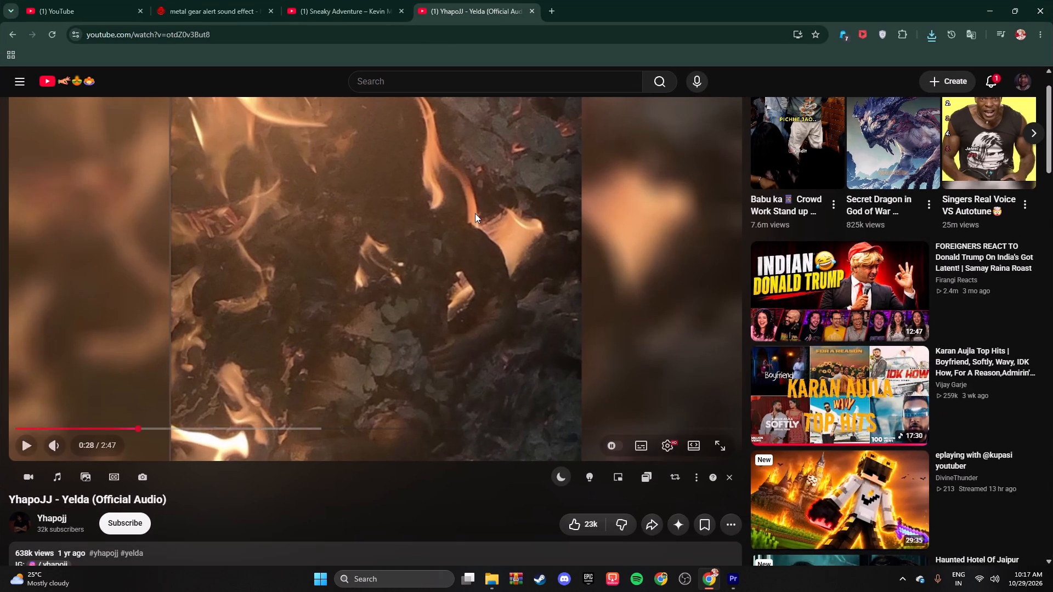
left_click(213, 358)
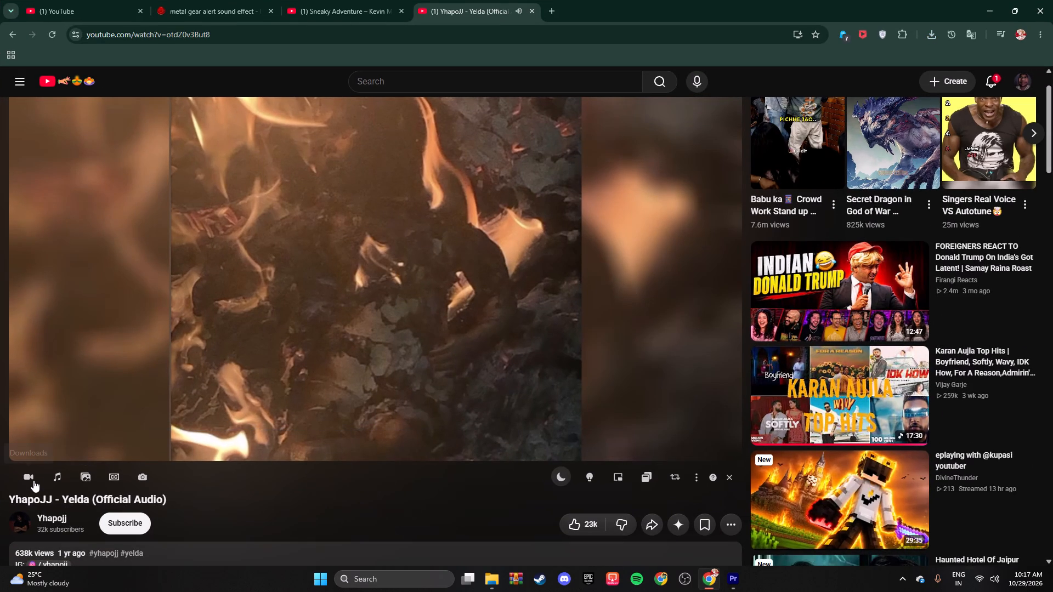
left_click(33, 480)
scroll(202, 508, "down", 4)
left_click(332, 341)
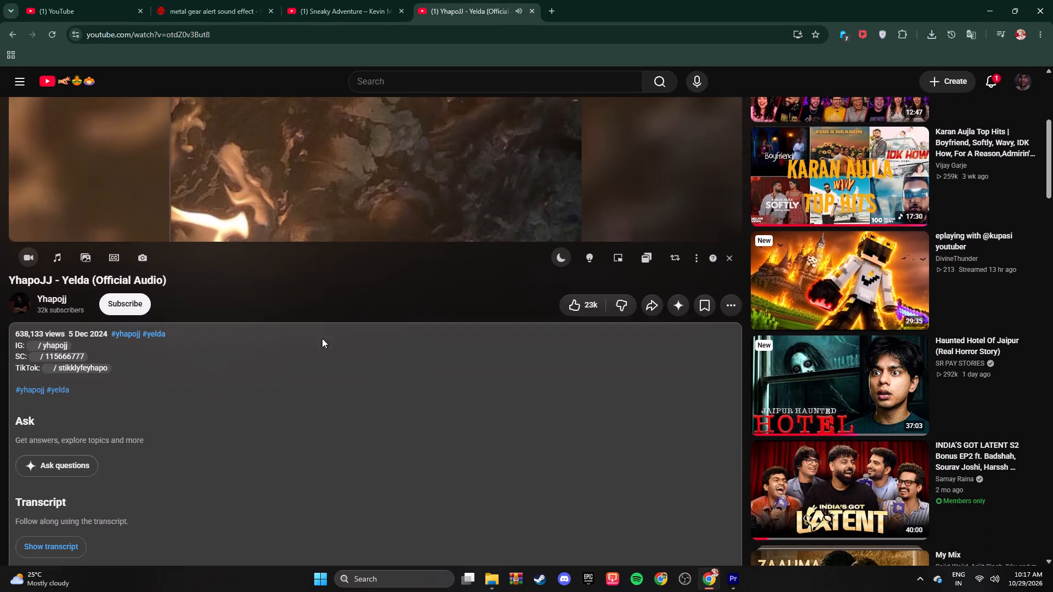
left_click(59, 257)
scroll(160, 364, "down", 2)
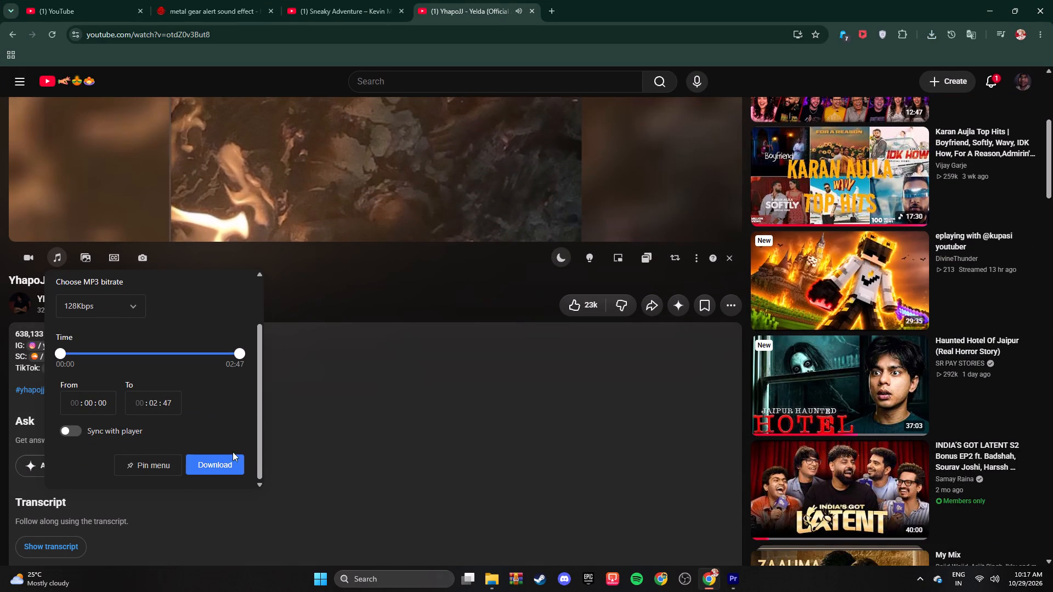
left_click(220, 470)
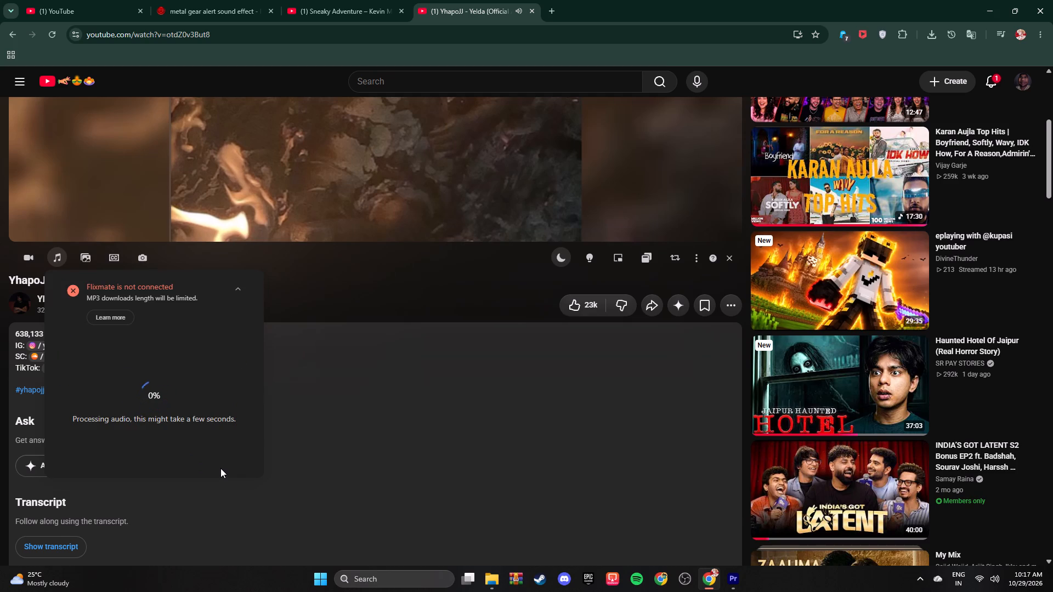
scroll(354, 260, "up", 2)
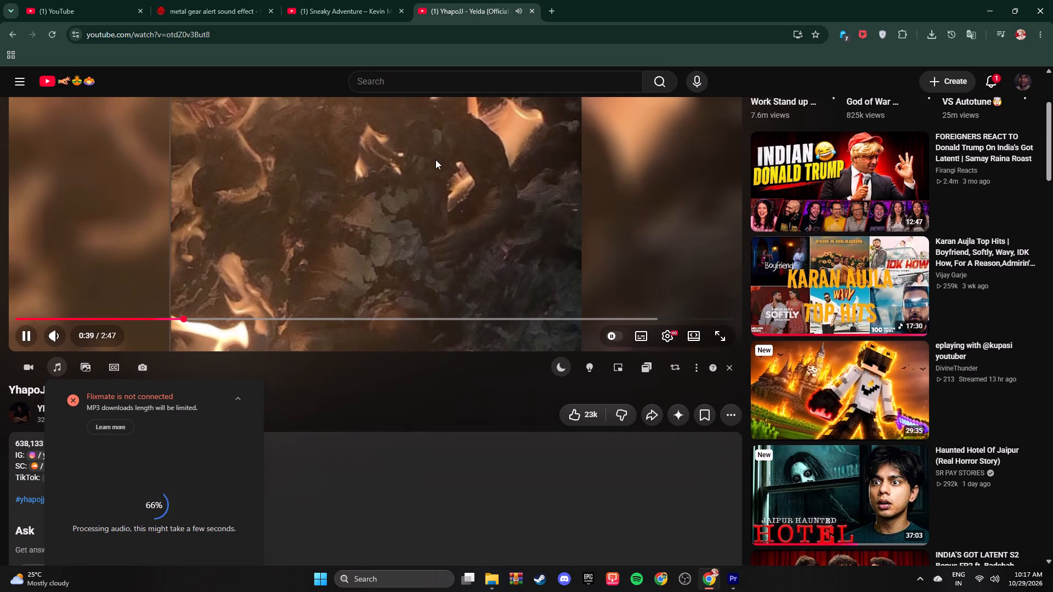
left_click(435, 160)
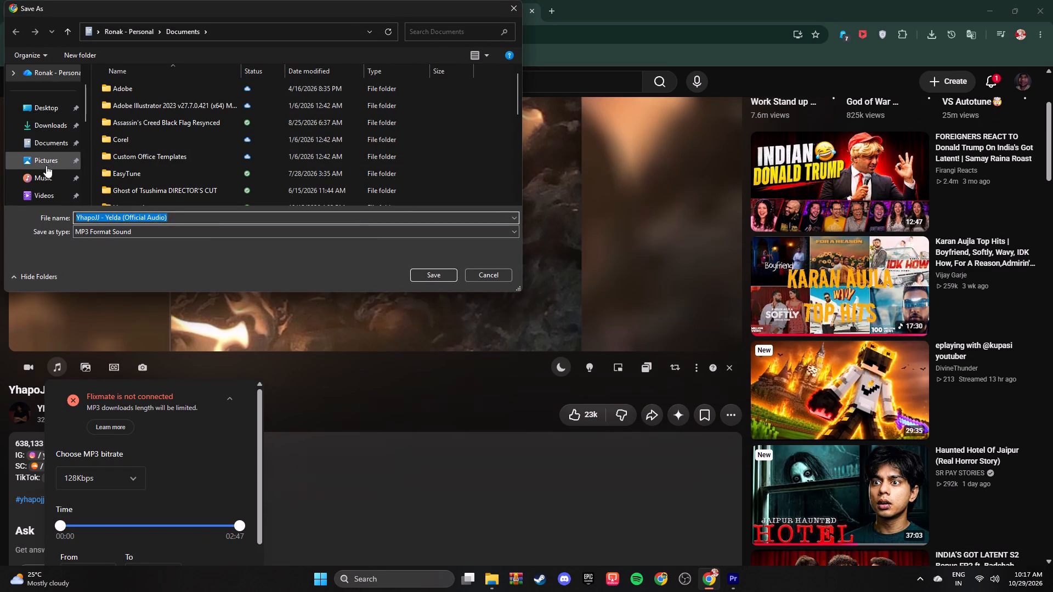
Save the YhapoJJ - Yelda MP3 in the intro music folder inside Videos and minimize the browser.
left_click(46, 124)
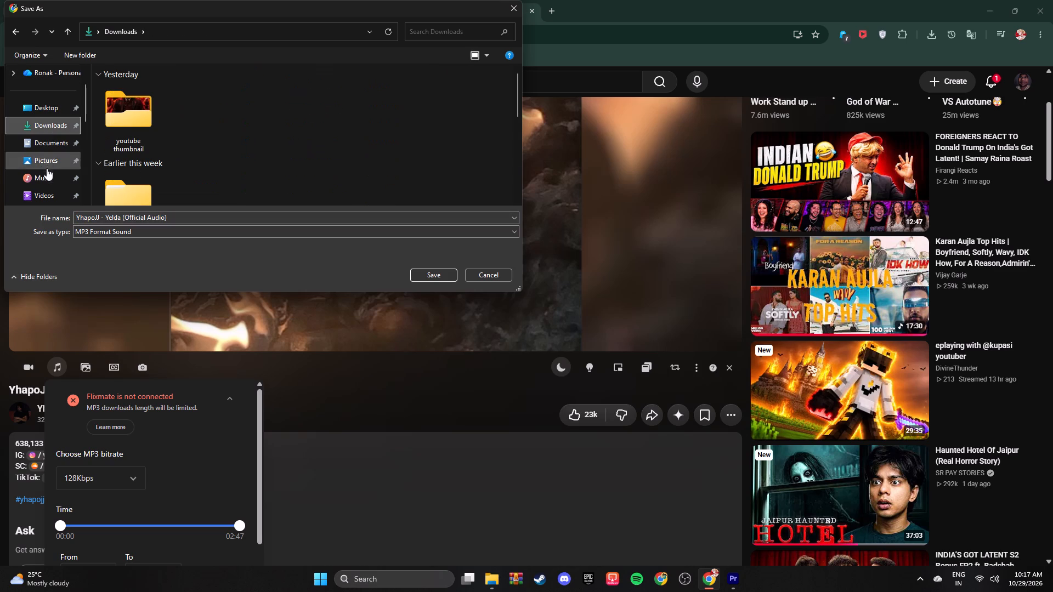
left_click(46, 195)
scroll(392, 161, "down", 2)
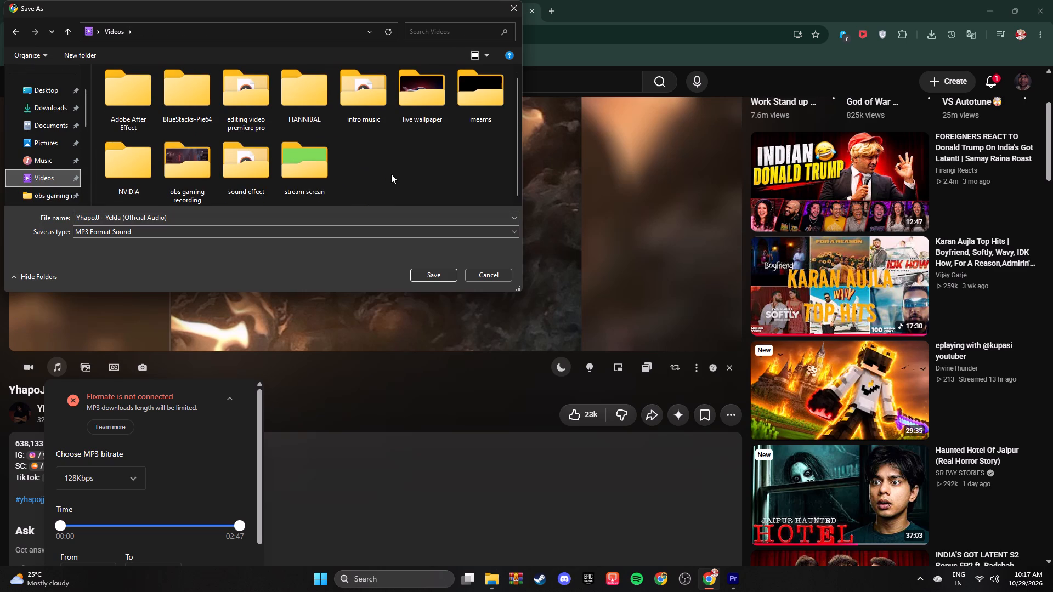
double_click(369, 103)
left_click(428, 271)
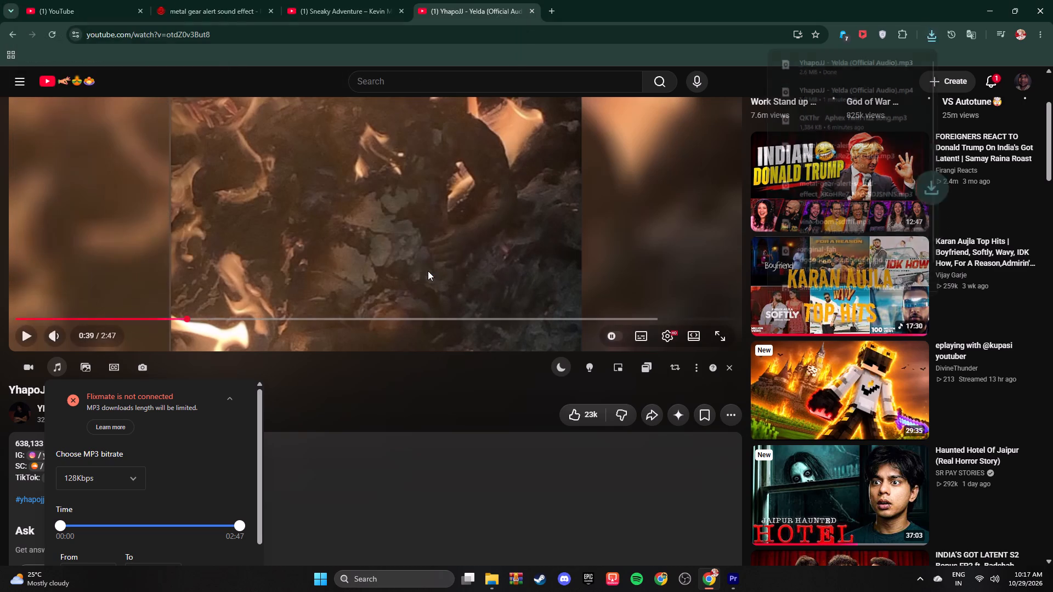
left_click(986, 5)
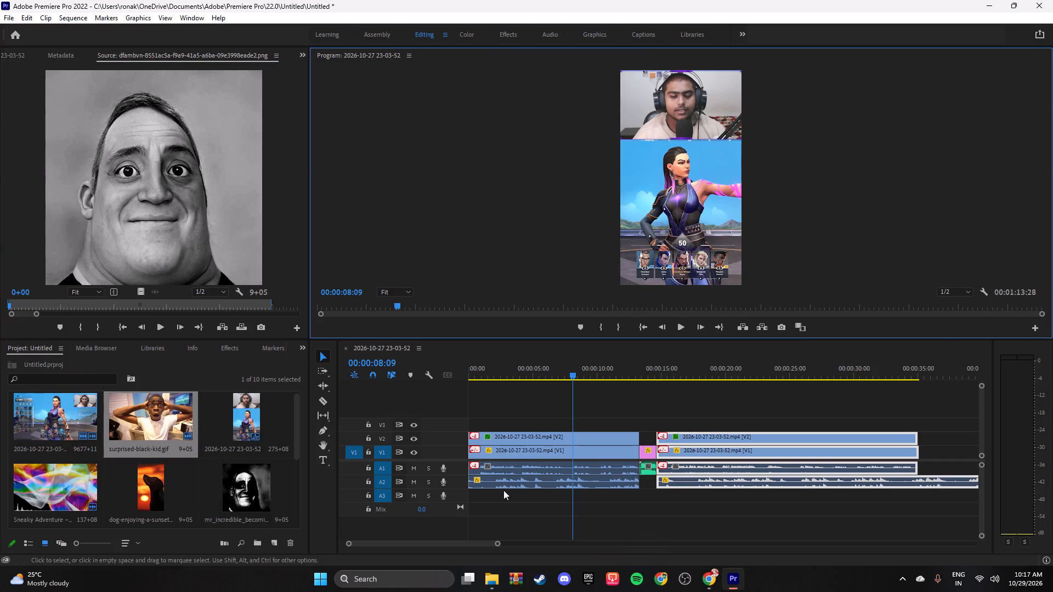
Import the YhapoJJ - Yelda MP3 from the intro music folder into the Premiere Pro project and minimize the folder window.
left_click(484, 588)
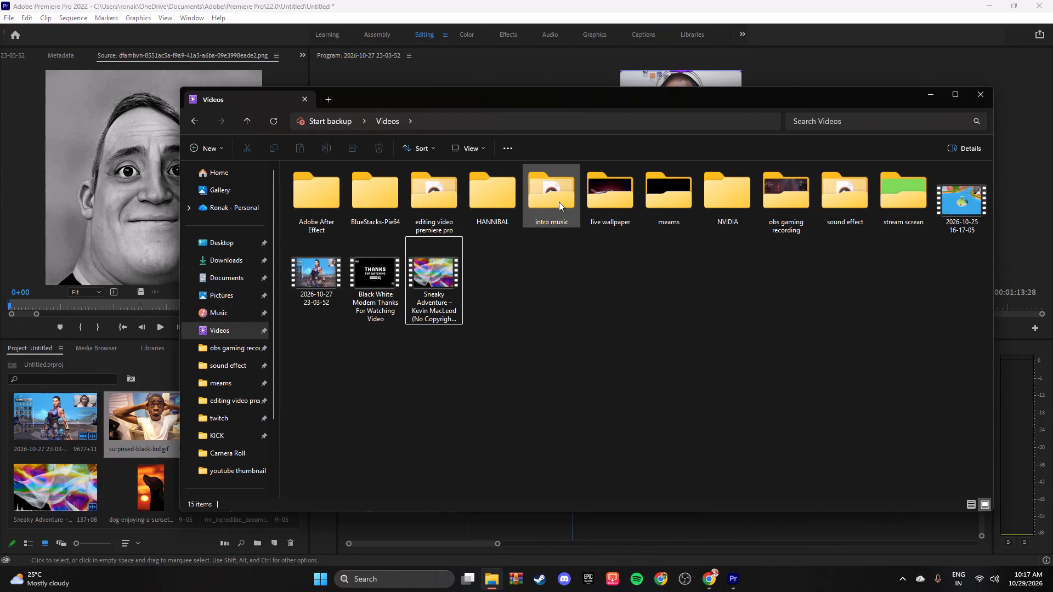
left_click(539, 350)
double_click(550, 204)
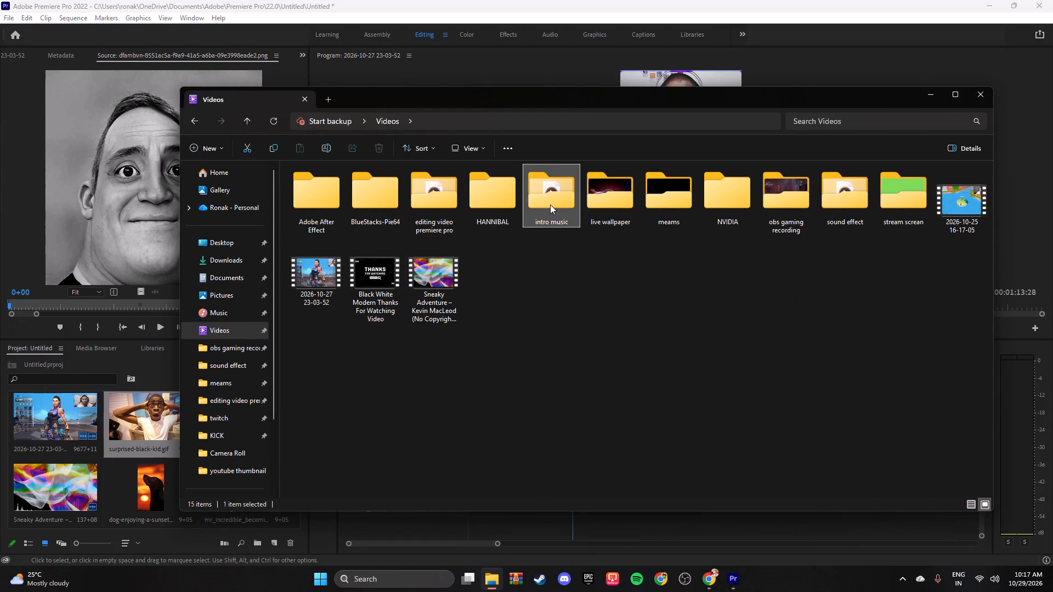
double_click(346, 217)
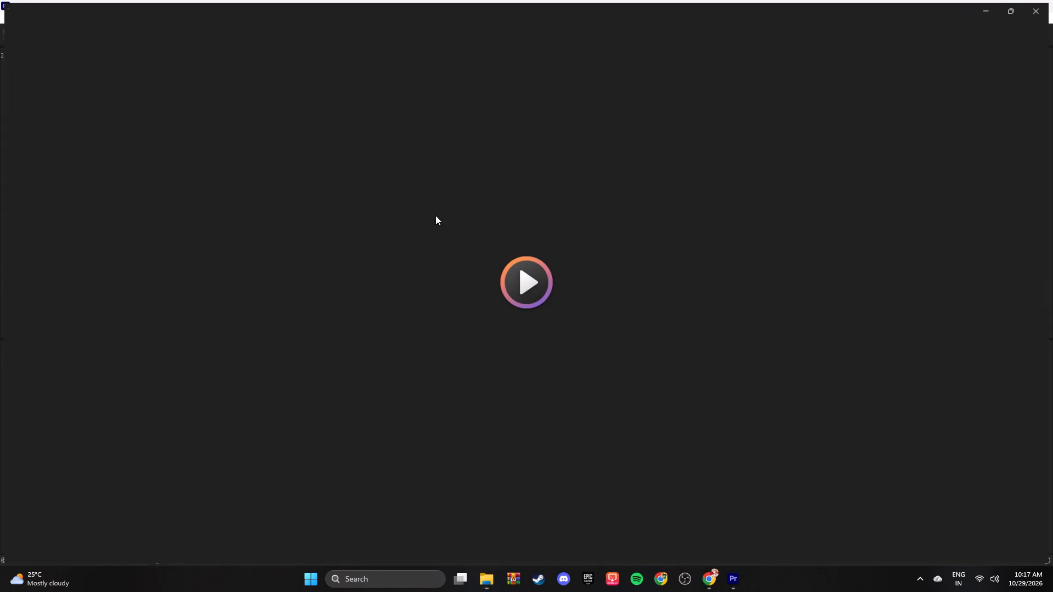
left_click(984, 8)
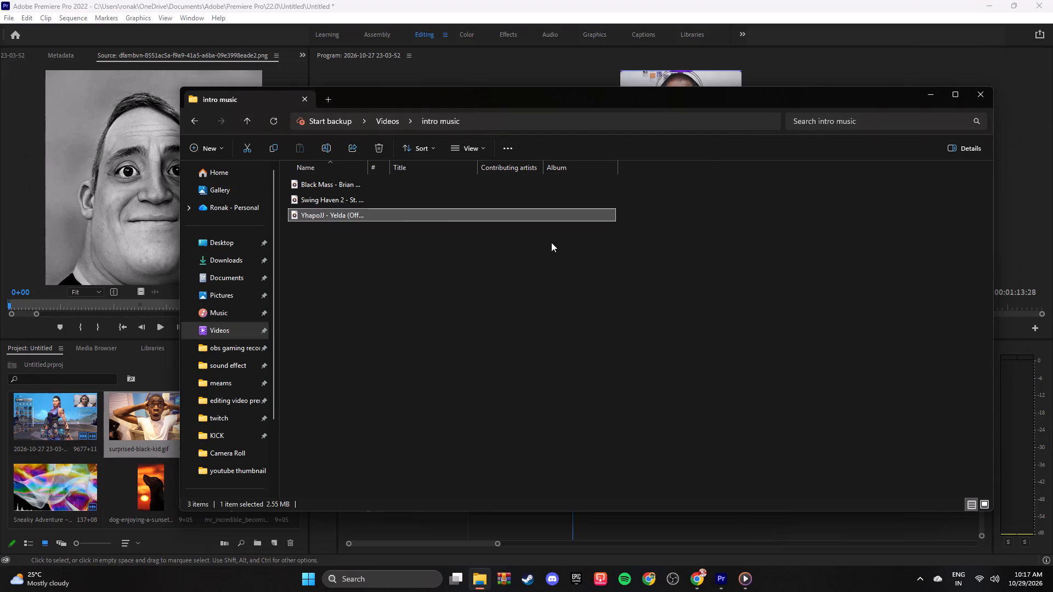
left_click_drag(341, 217, 154, 448)
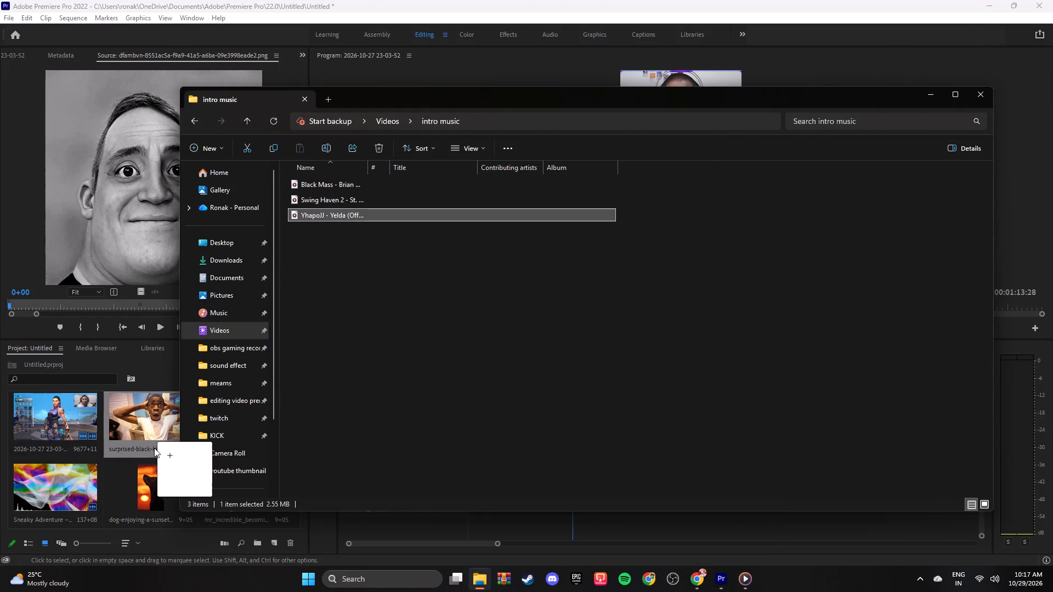
left_click_drag(154, 448, 104, 478)
left_click(931, 92)
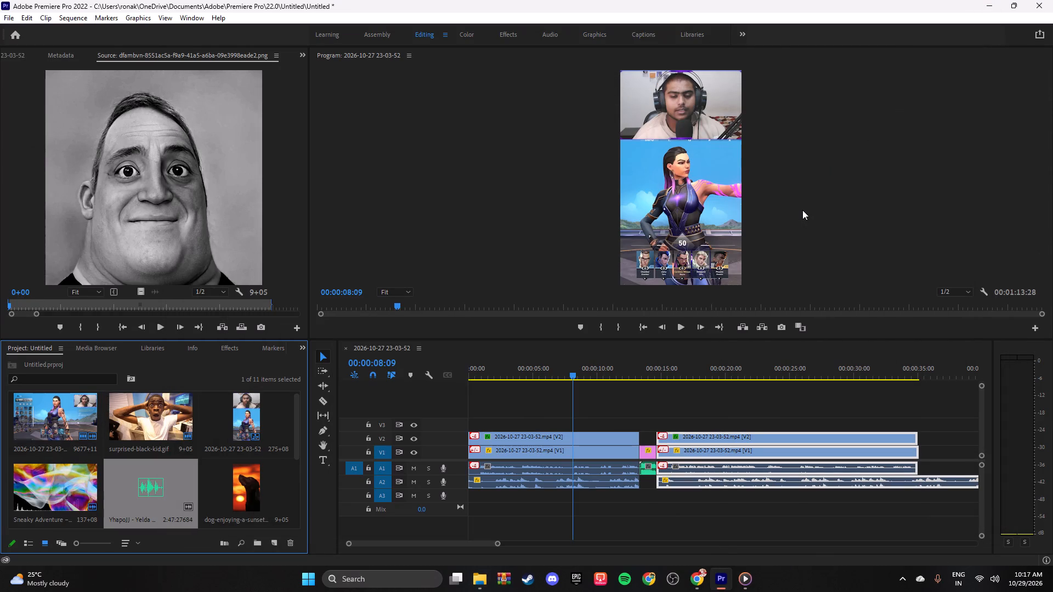
Close the Media Player that is still playing YhapoJJ - Yelda in the background.
key("space")
key("space")
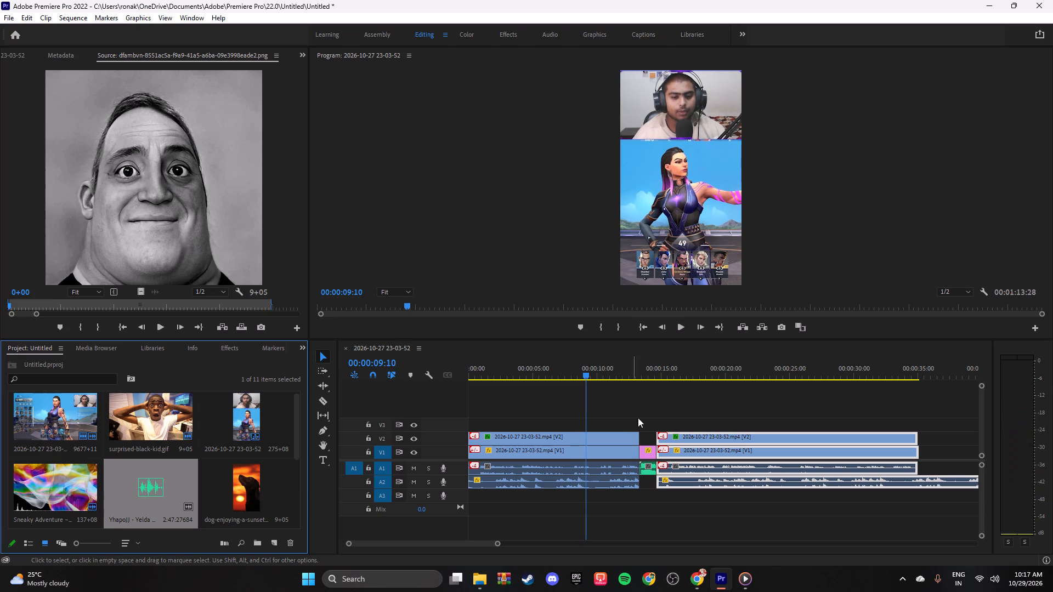
left_click(754, 579)
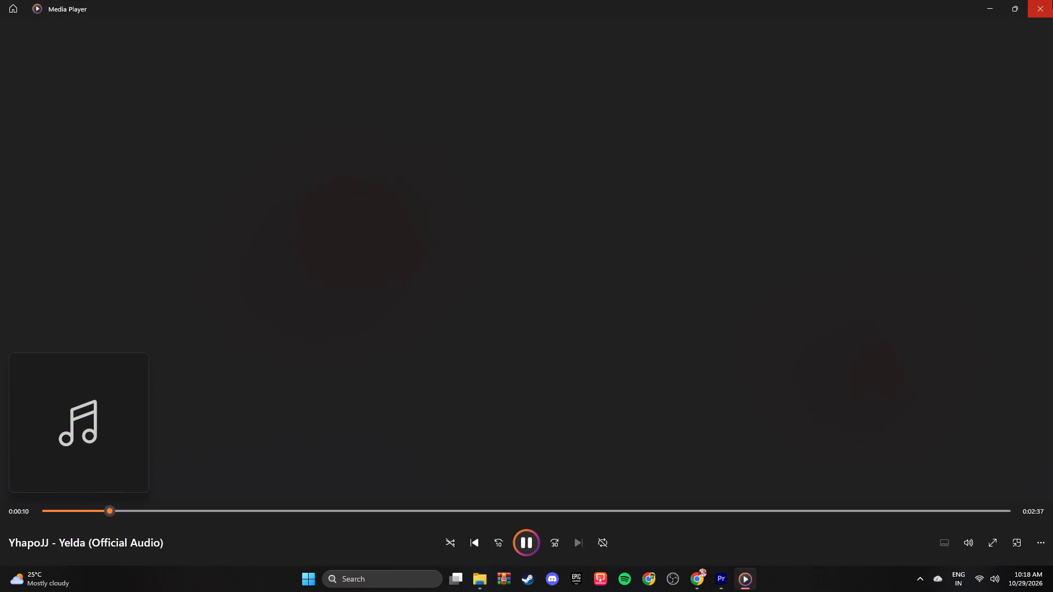
left_click(1052, 0)
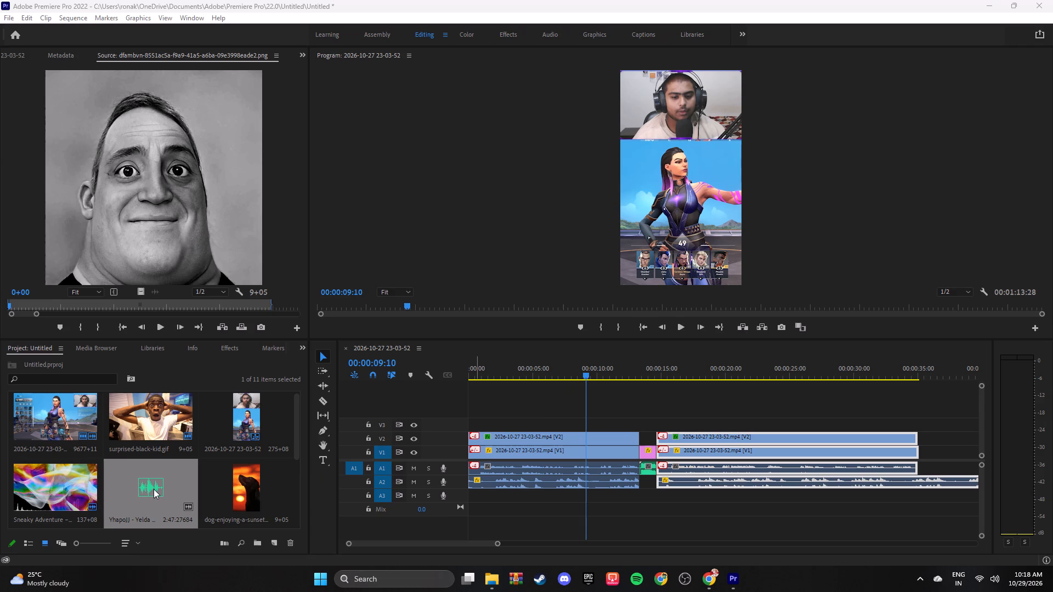
Play the sequence from its start up to the surprised-kid meme to find where the song should come in.
key("space")
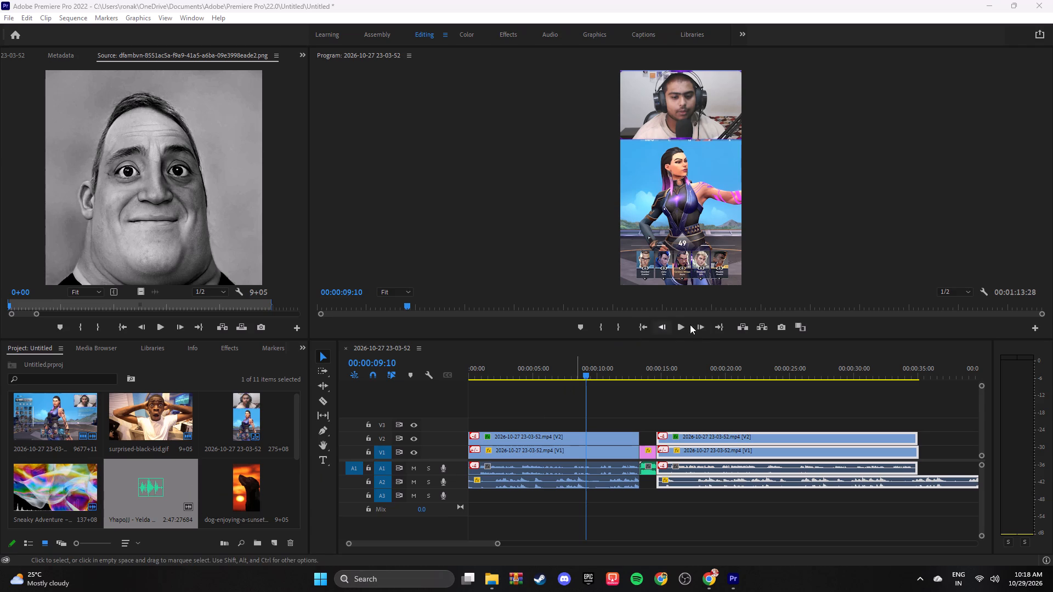
left_click(679, 327)
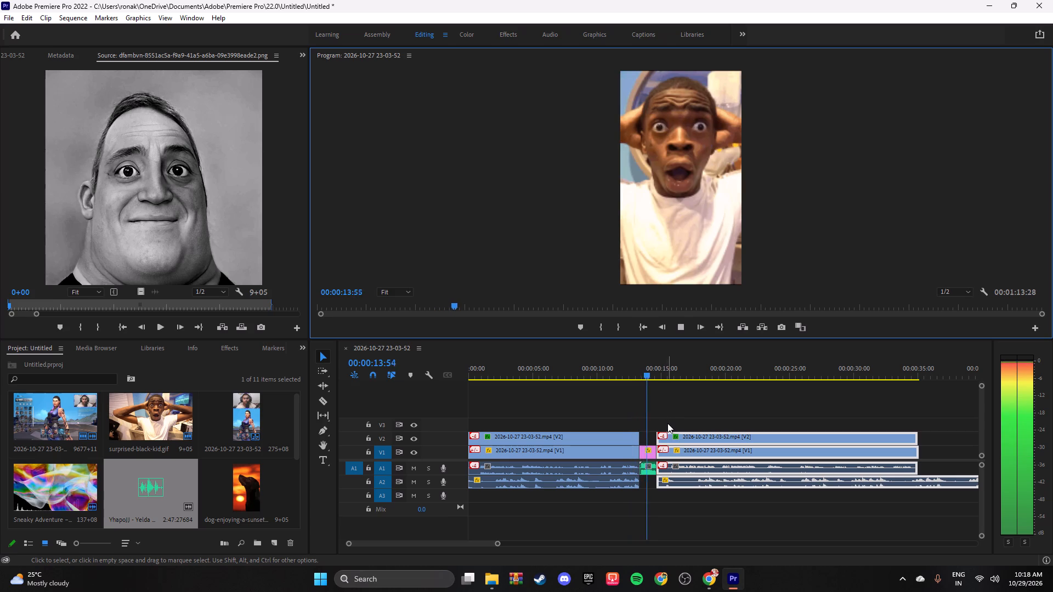
key("space")
left_click_drag(652, 374, 650, 374)
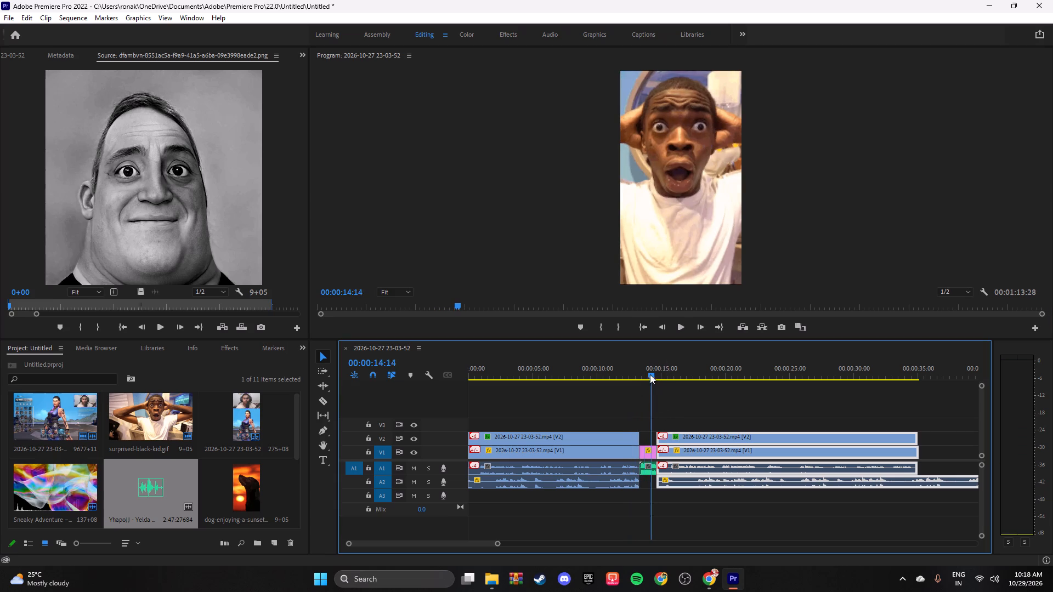
left_click_drag(650, 374, 635, 376)
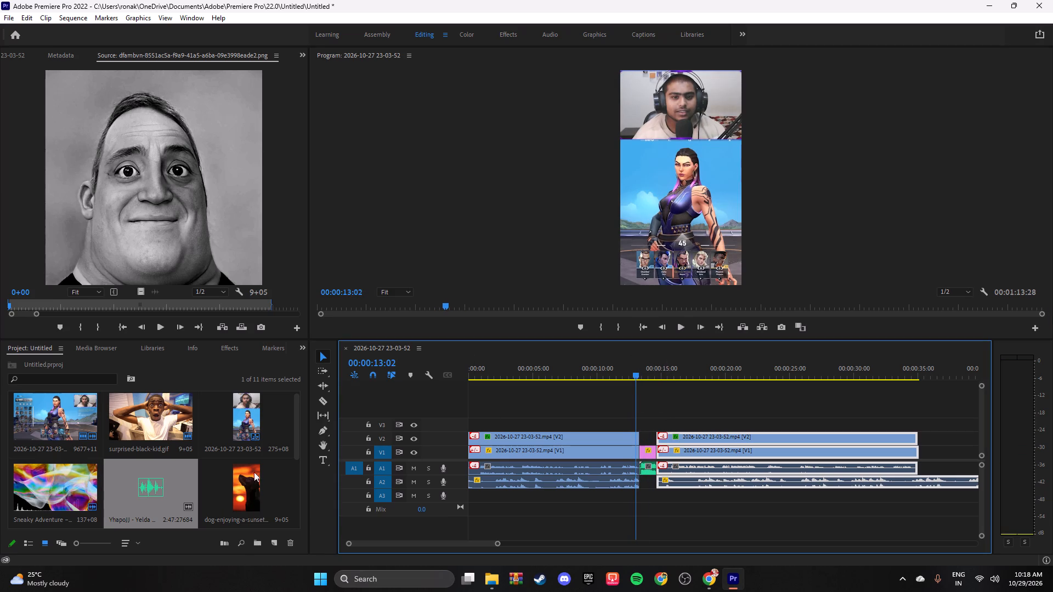
left_click_drag(637, 374, 466, 390)
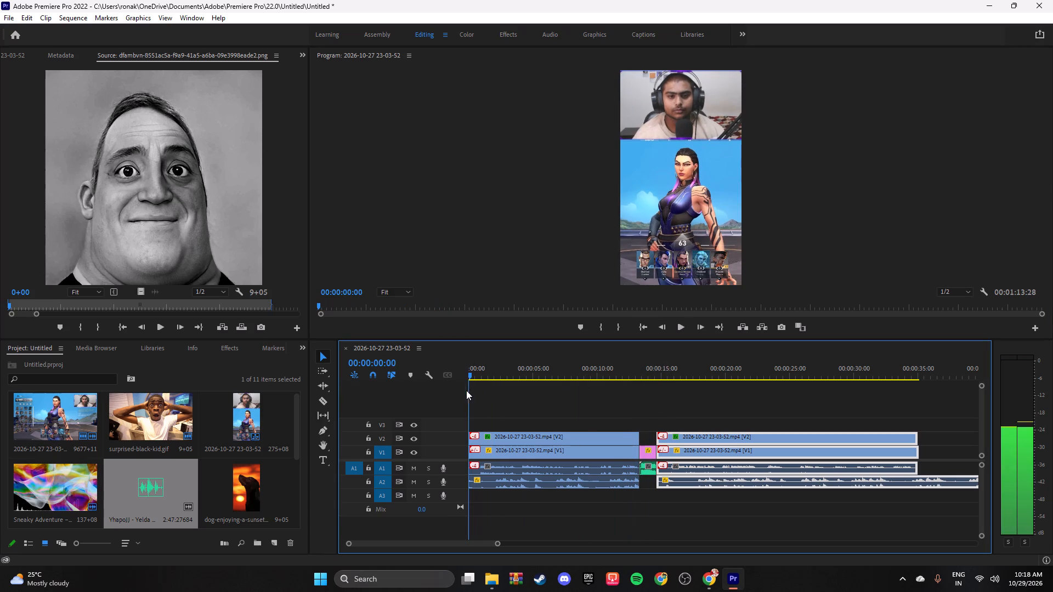
left_click_drag(466, 390, 460, 392)
key("space")
key("space")
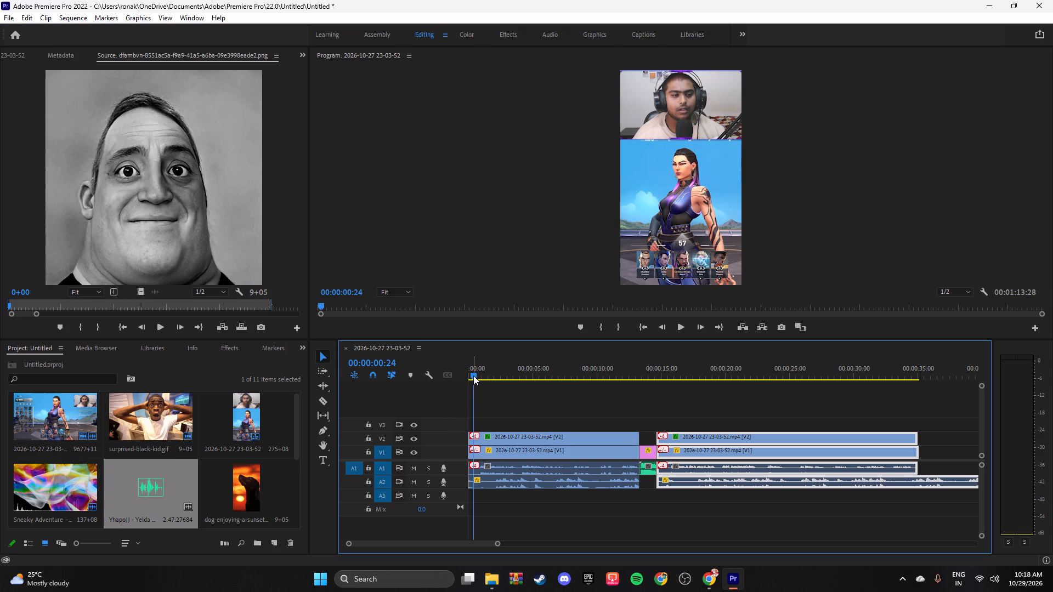
left_click_drag(473, 375, 462, 376)
key("space")
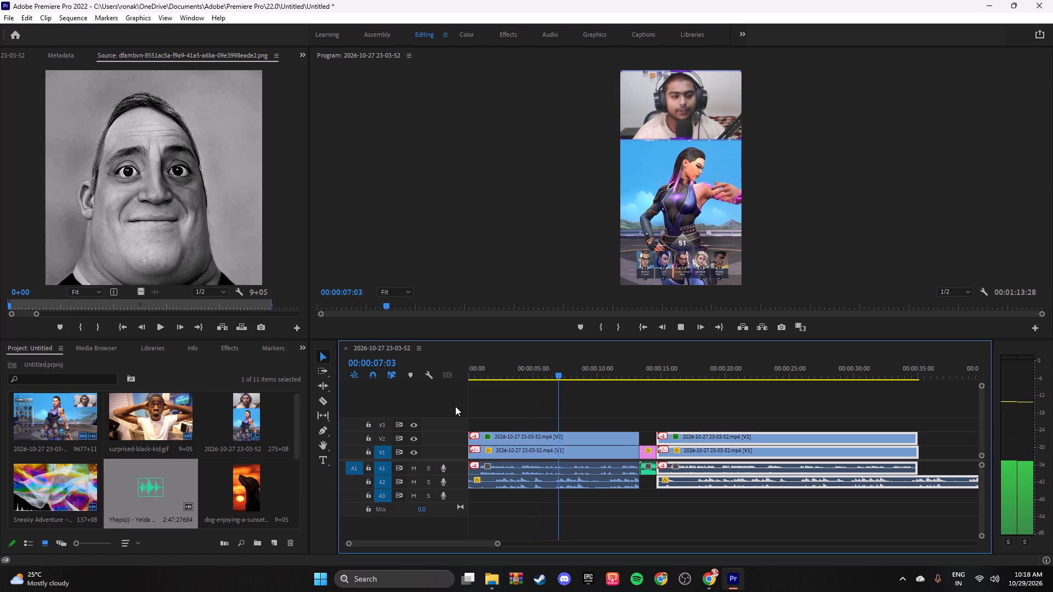
scroll(455, 406, "down", 1)
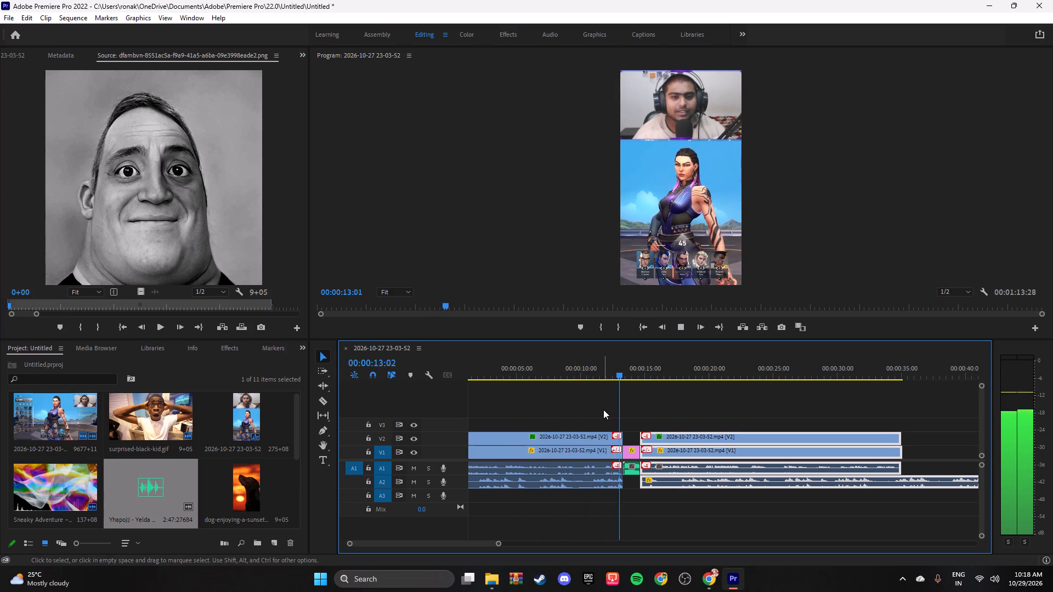
key("space")
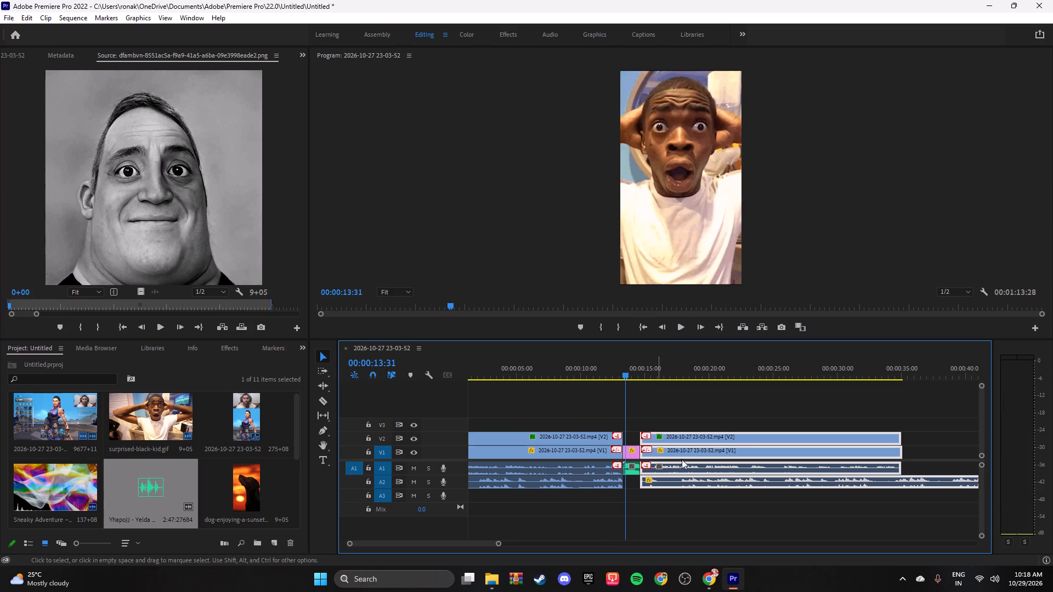
Move the selected gameplay clips after the surprised-kid meme about 9 seconds later, opening a gap behind the meme.
left_click_drag(672, 441, 785, 443)
left_click(729, 402)
Place the YhapoJJ - Yelda audio on track A3 starting at the surprised-kid meme, and play that section.
left_click_drag(626, 375, 618, 375)
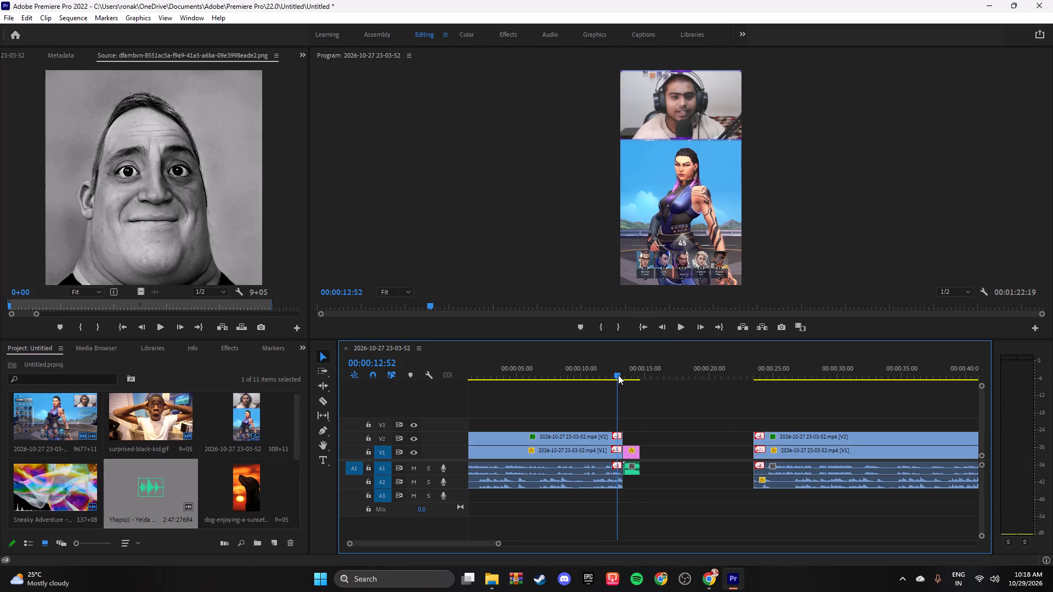
left_click_drag(139, 492, 598, 421)
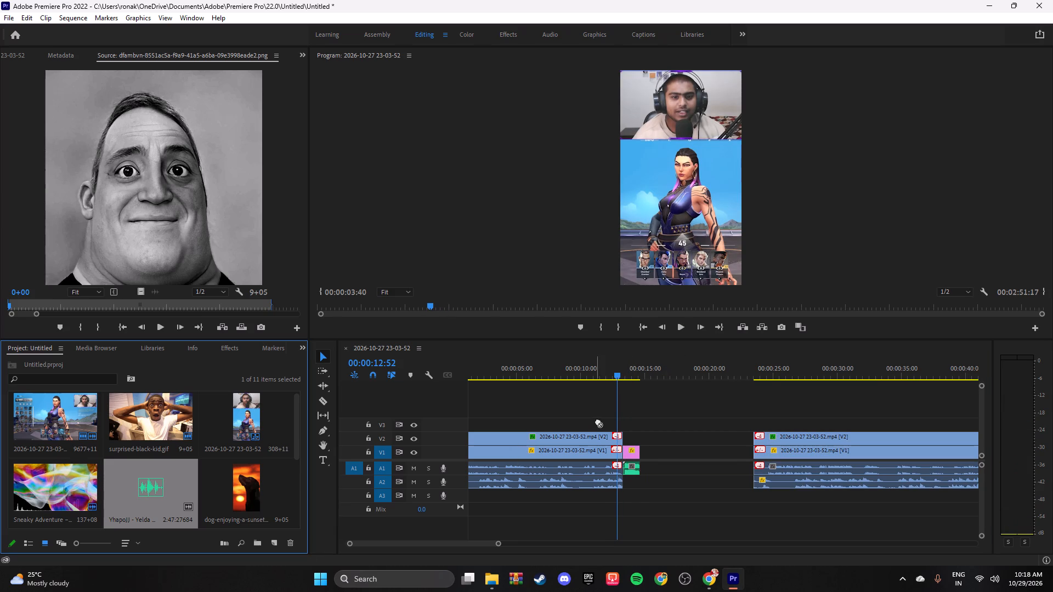
left_click_drag(598, 421, 642, 498)
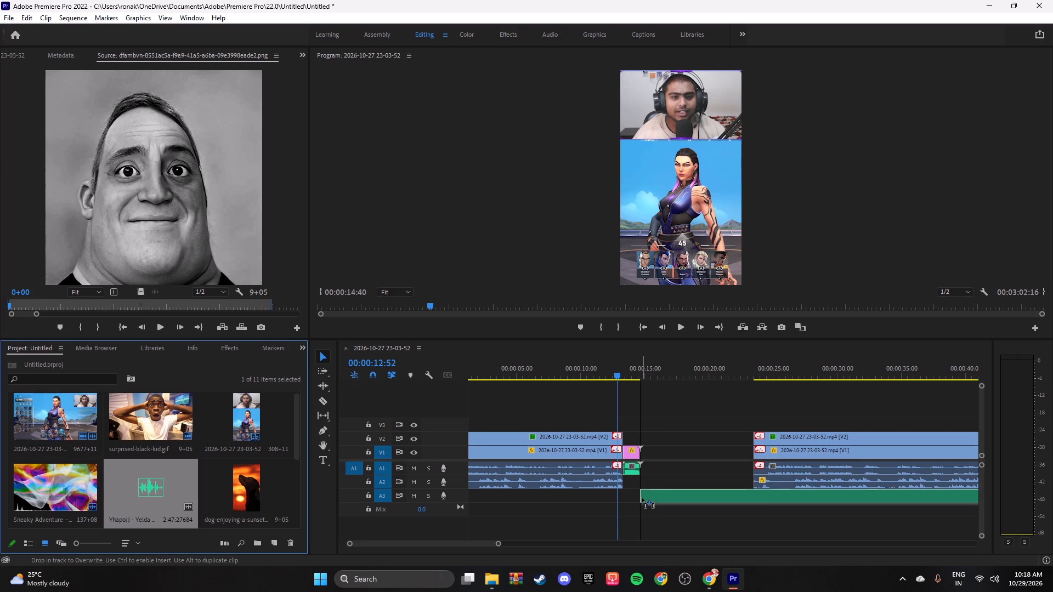
left_click_drag(642, 498, 624, 497)
key("space")
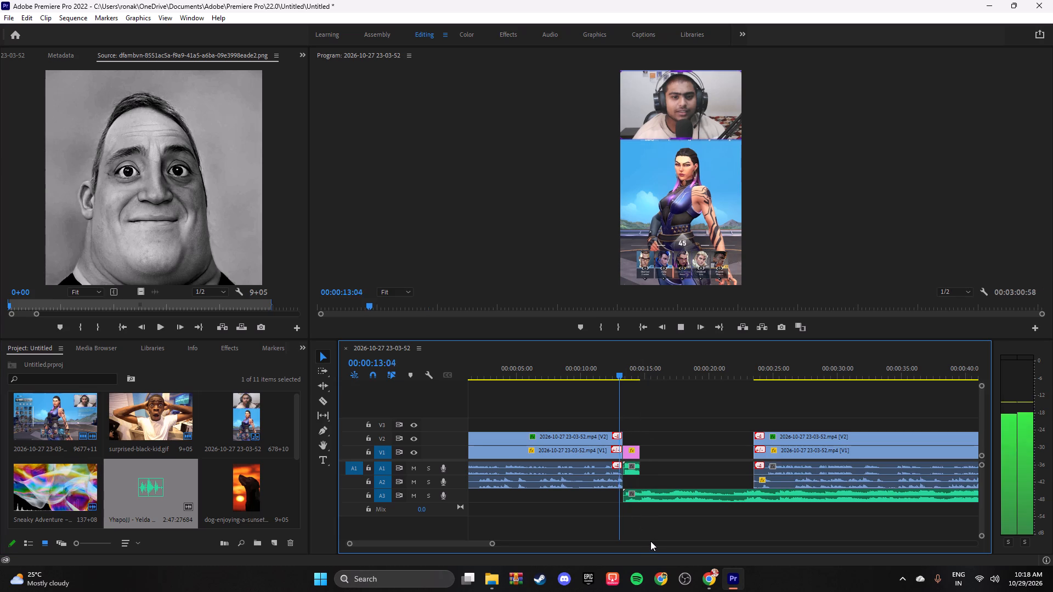
key("space")
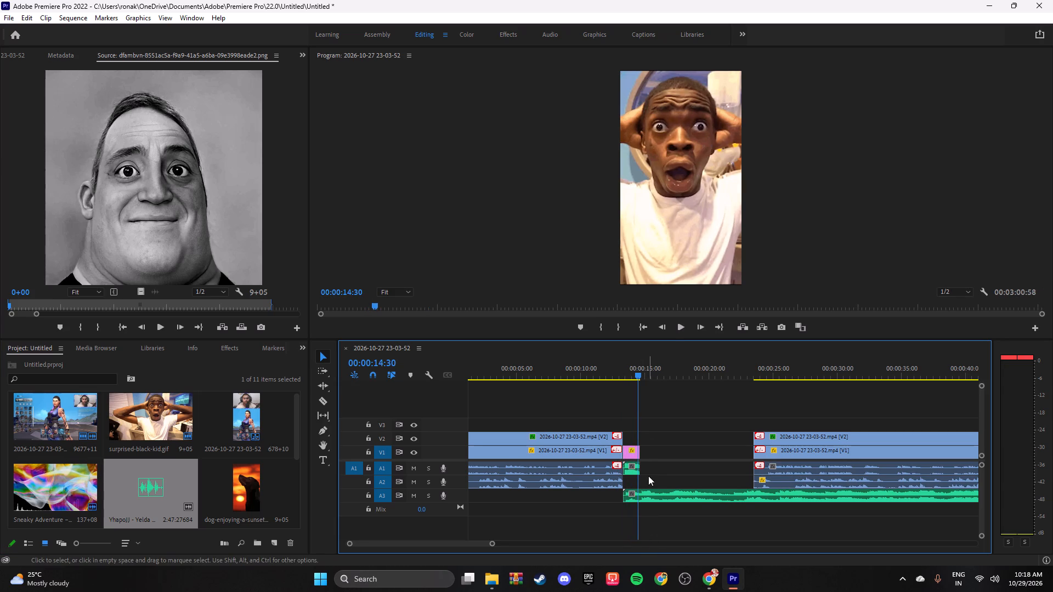
Unlink the surprised-kid meme clip on V1 from its sound on A1.
left_click(633, 470)
right_click(632, 467)
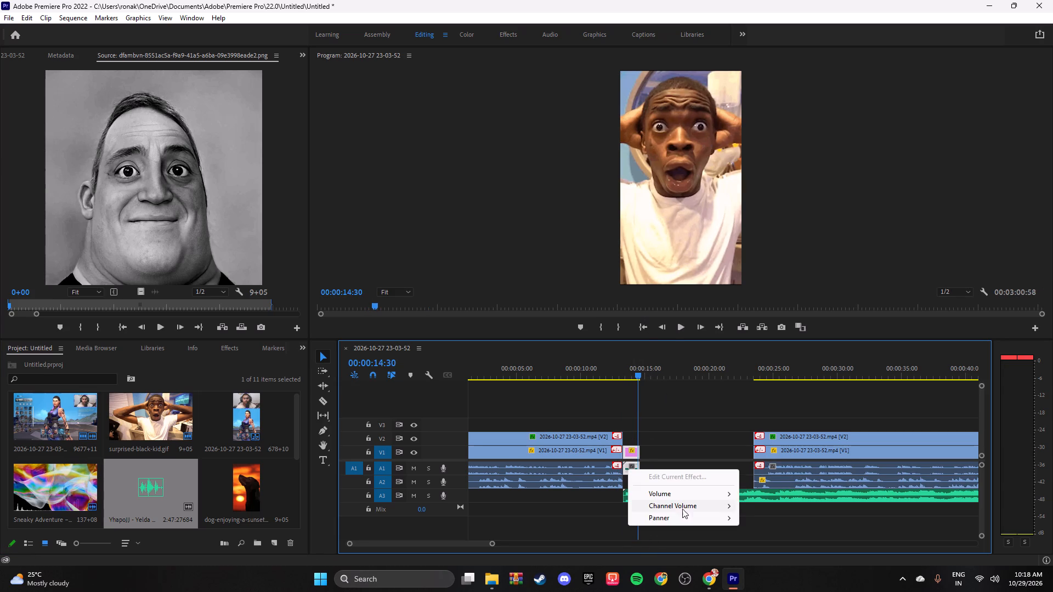
left_click(665, 449)
left_click(633, 456)
right_click(632, 449)
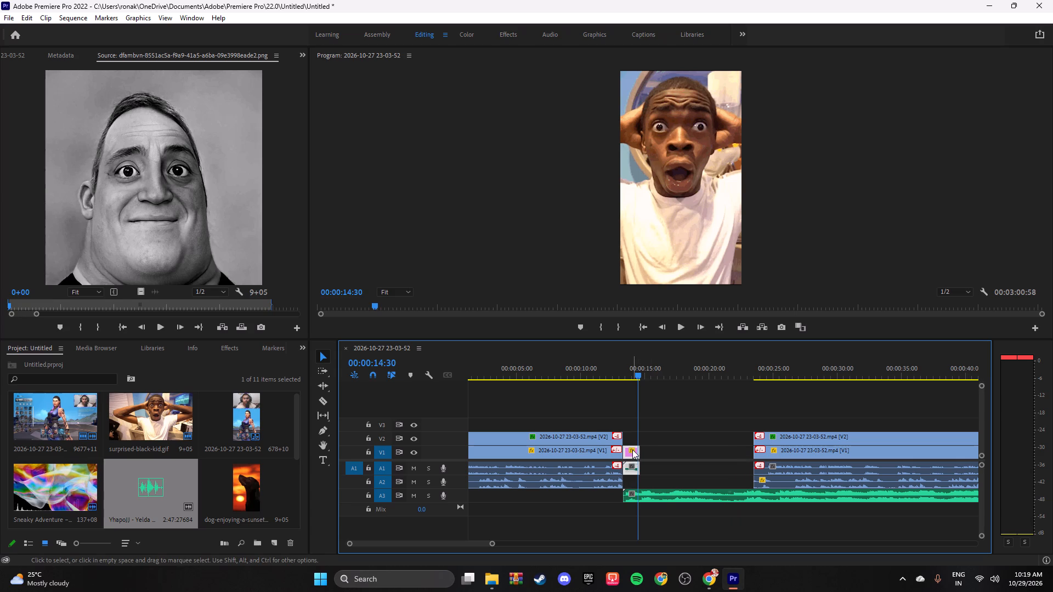
left_click(650, 446)
left_click_drag(494, 543, 486, 543)
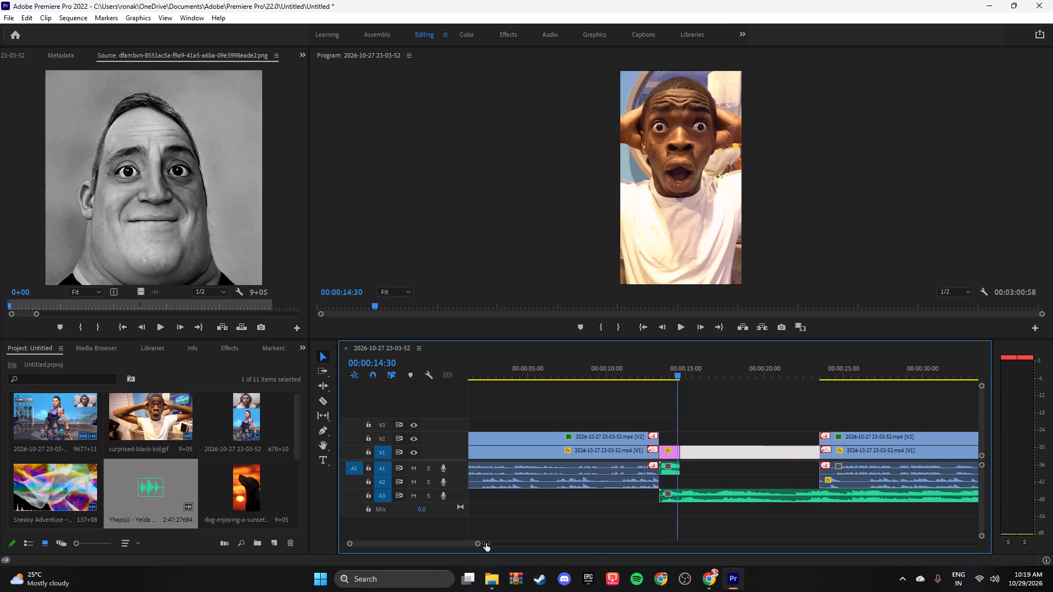
left_click_drag(486, 543, 479, 543)
left_click(707, 450)
right_click(707, 450)
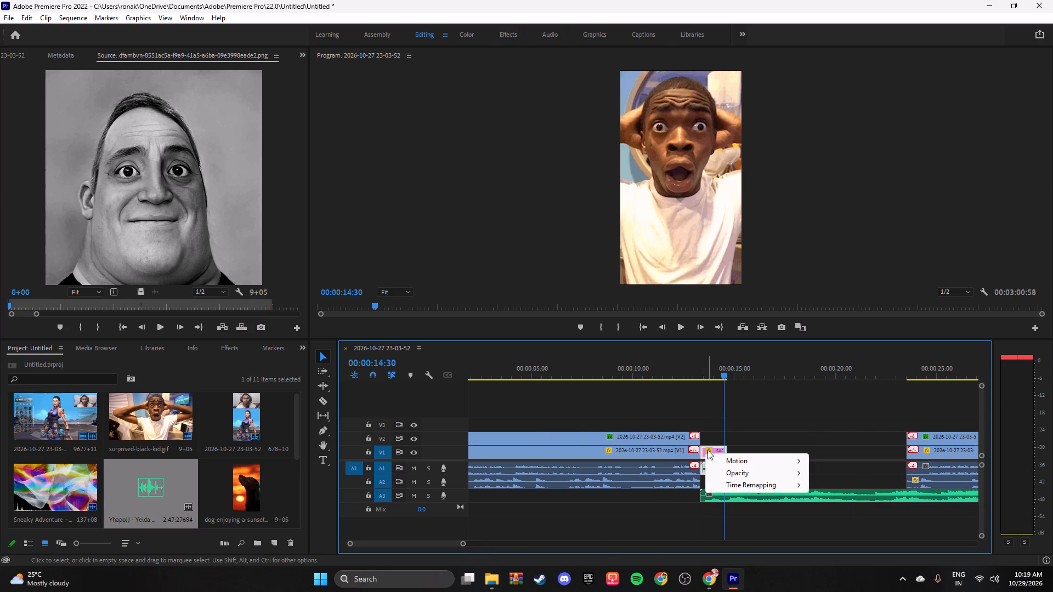
left_click(716, 442)
right_click(716, 446)
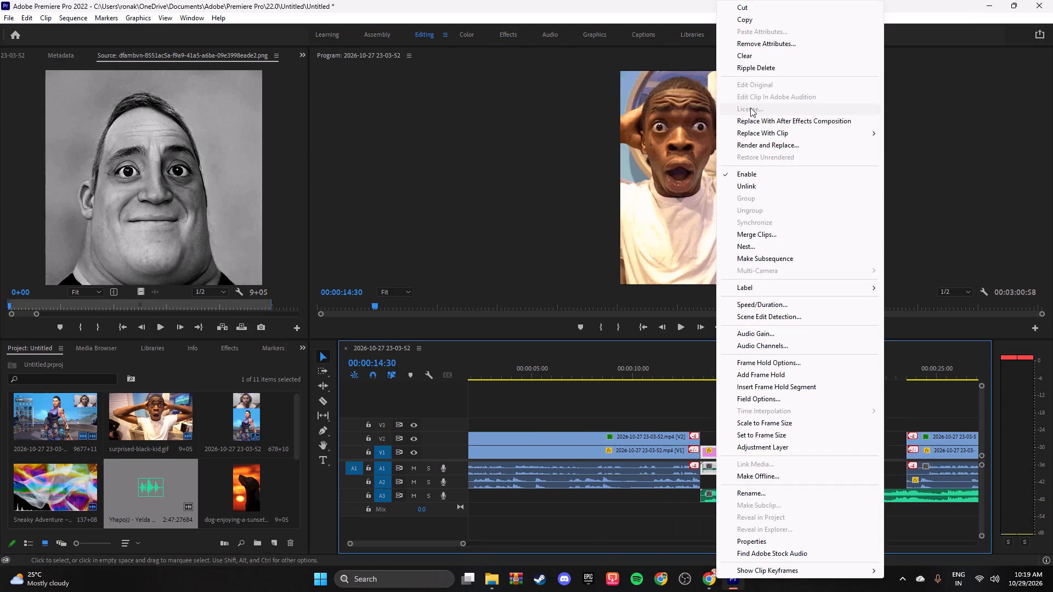
left_click(751, 187)
left_click(749, 431)
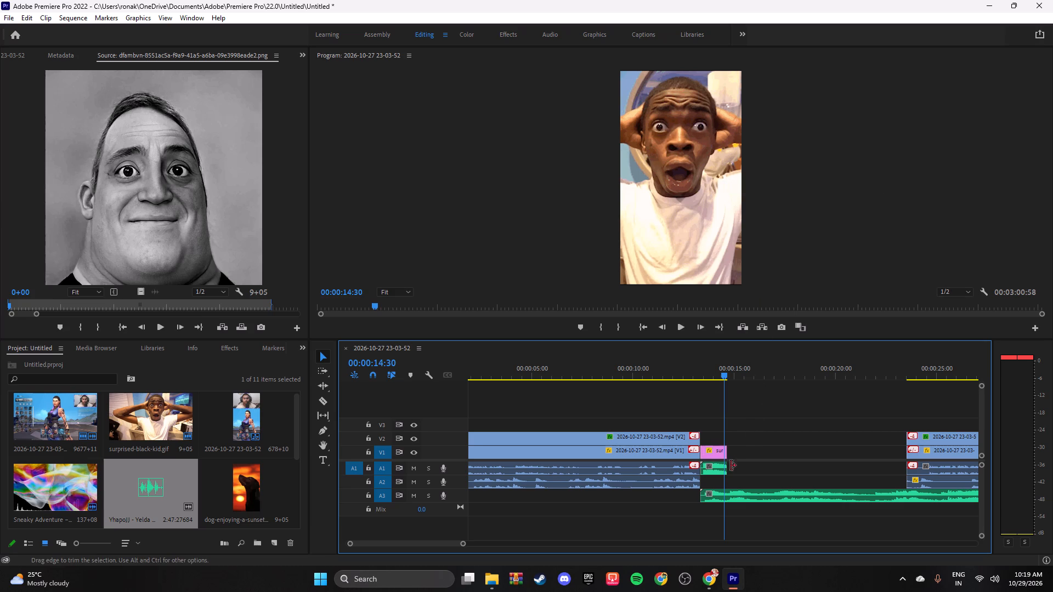
Delete the unlinked sound clip on A1 beneath the surprised-kid meme.
left_click(722, 473)
right_click(720, 474)
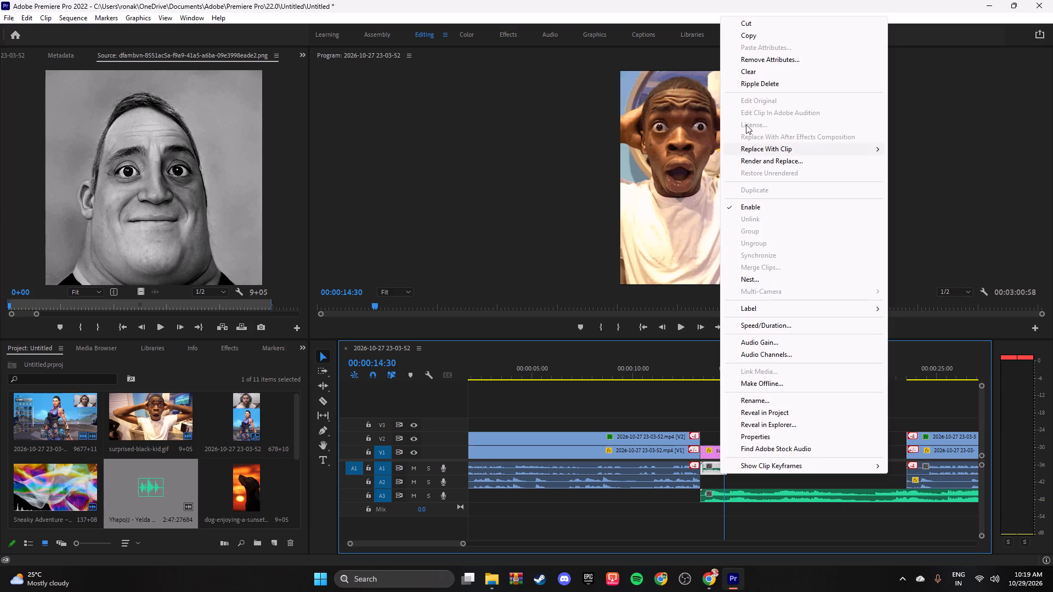
left_click(764, 76)
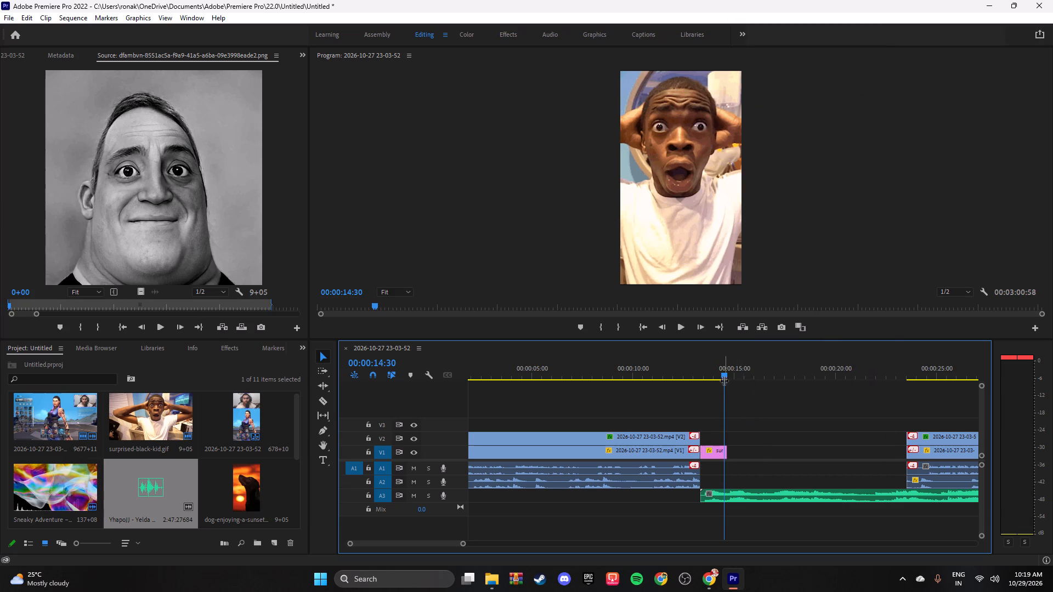
Play the song from the surprised-kid meme onward and split it on A3 at 00:00:19:25.
left_click_drag(723, 375, 696, 382)
key("space")
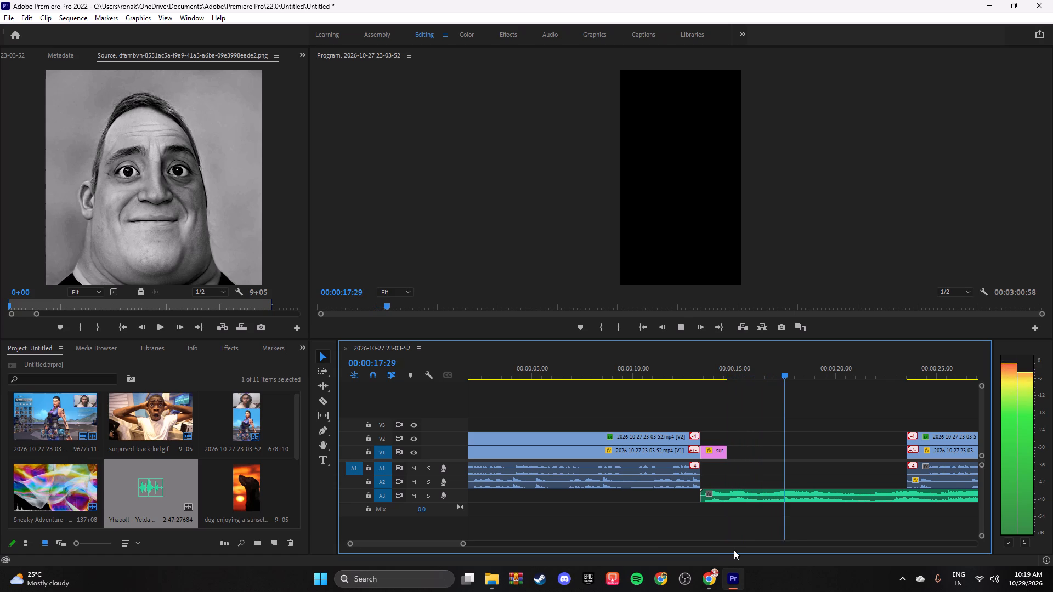
key("space")
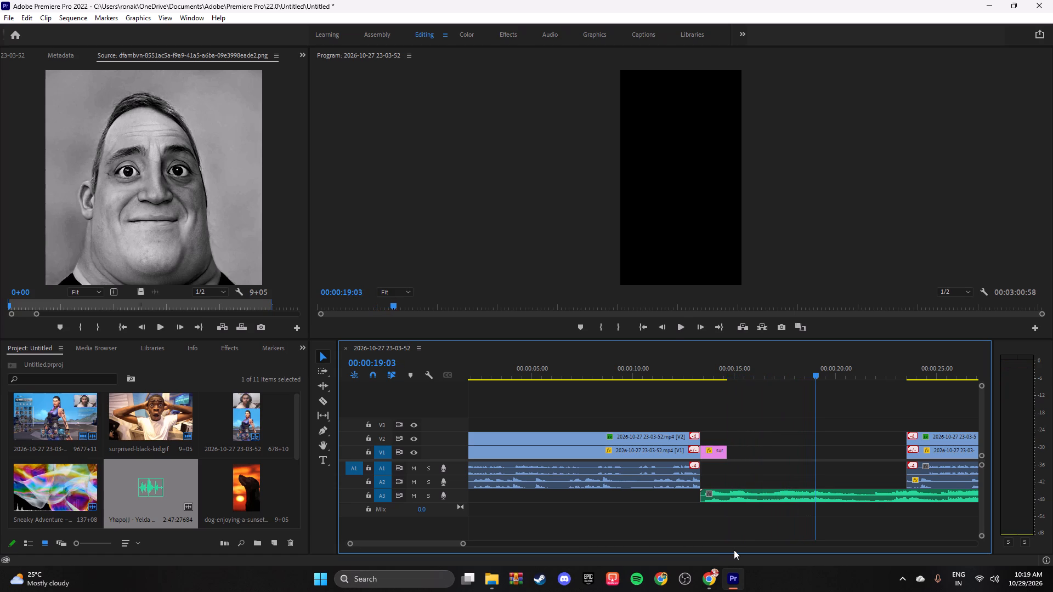
key("space")
key("space")
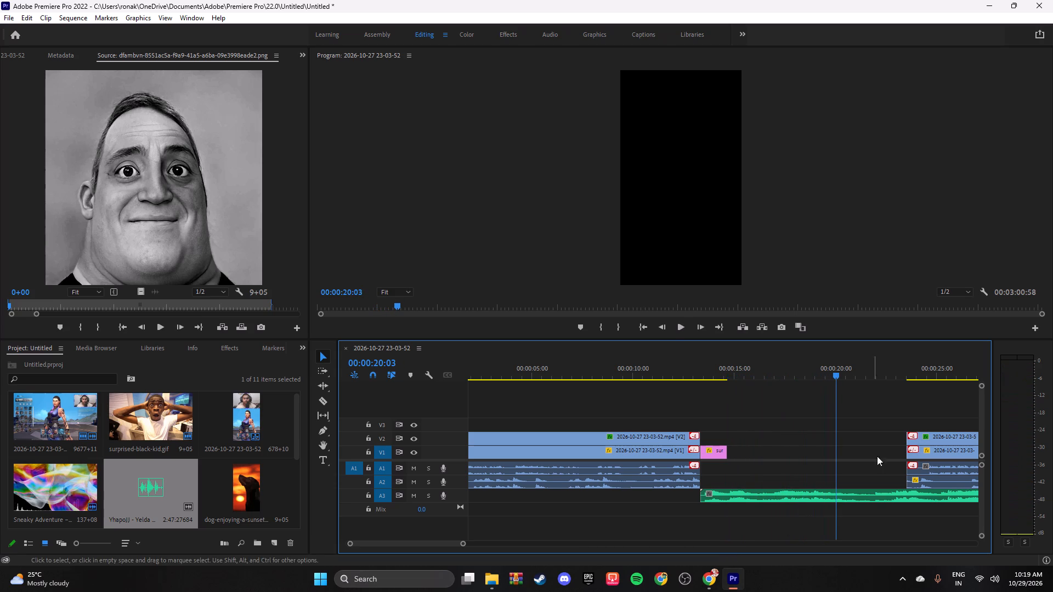
left_click_drag(834, 372, 813, 383)
key("space")
key("space")
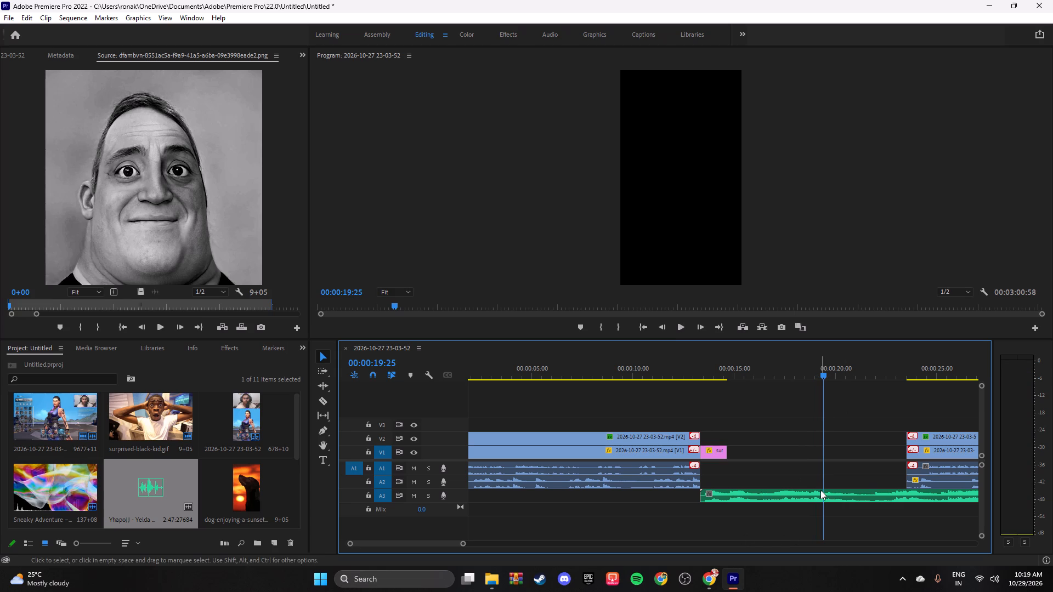
left_click(325, 400)
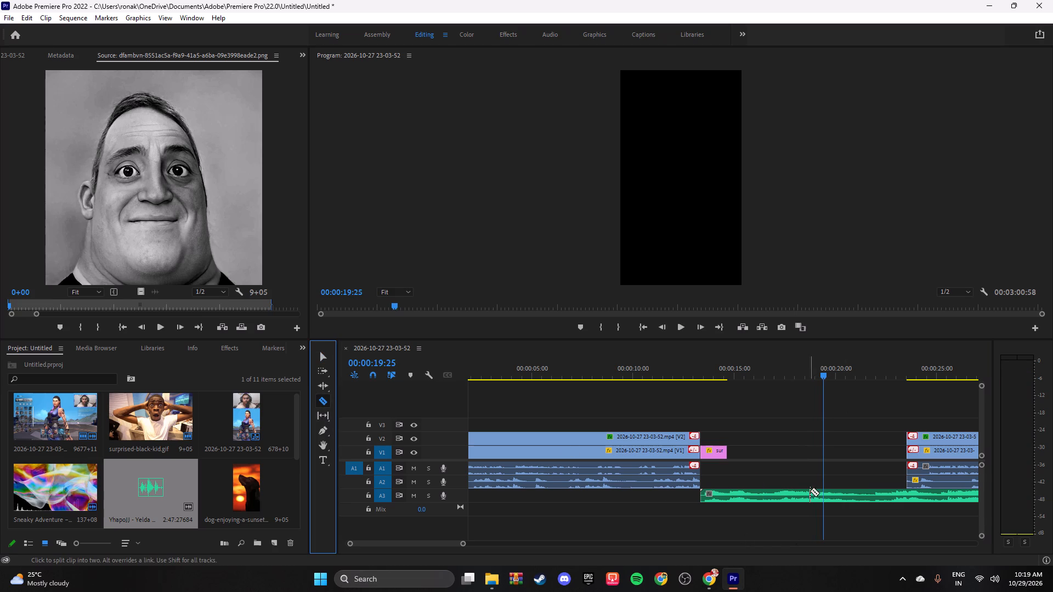
left_click(824, 493)
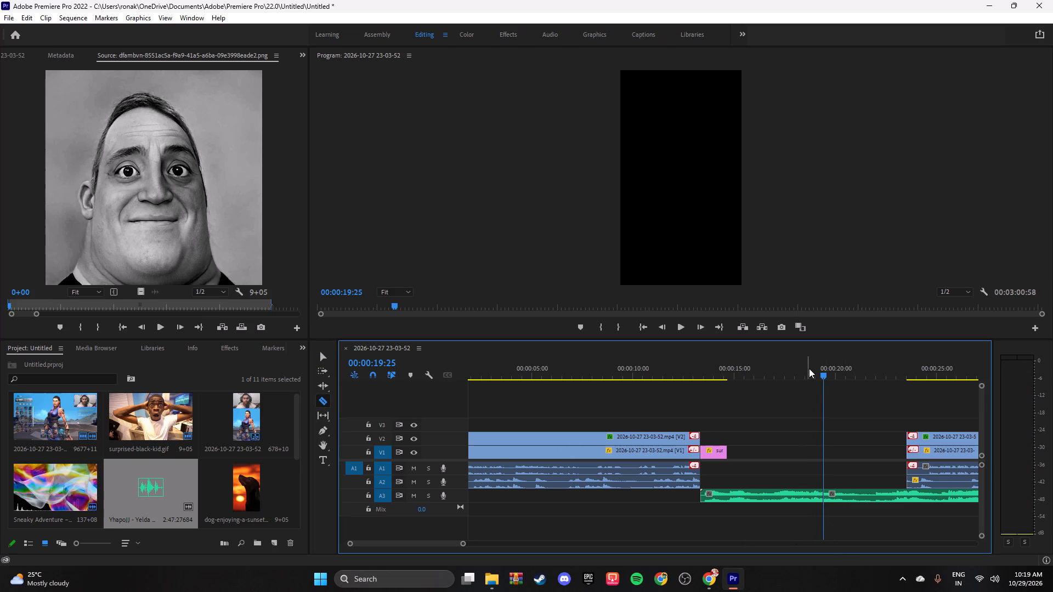
Delete the short surprised-kid meme clip from V1, leaving the song on A3 in place.
left_click_drag(823, 374, 699, 384)
left_click(712, 455)
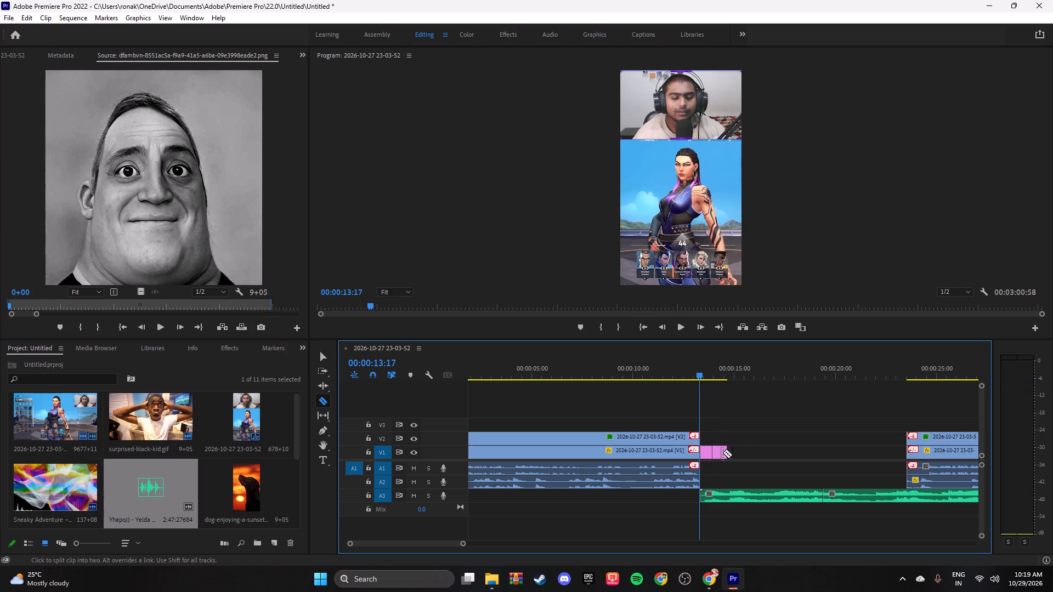
key("ctrl+z")
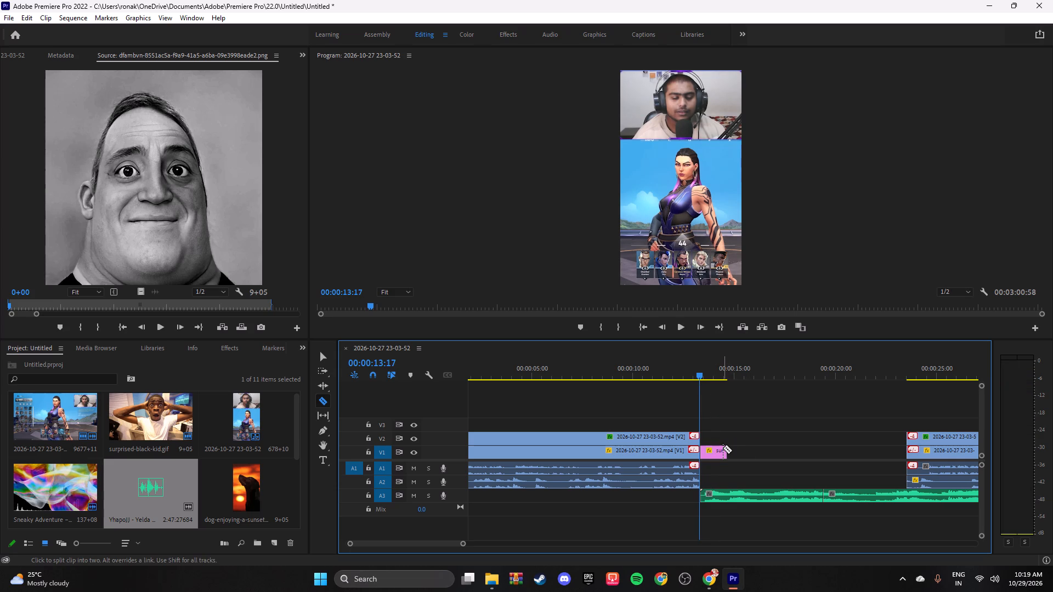
key("v")
right_click(722, 455)
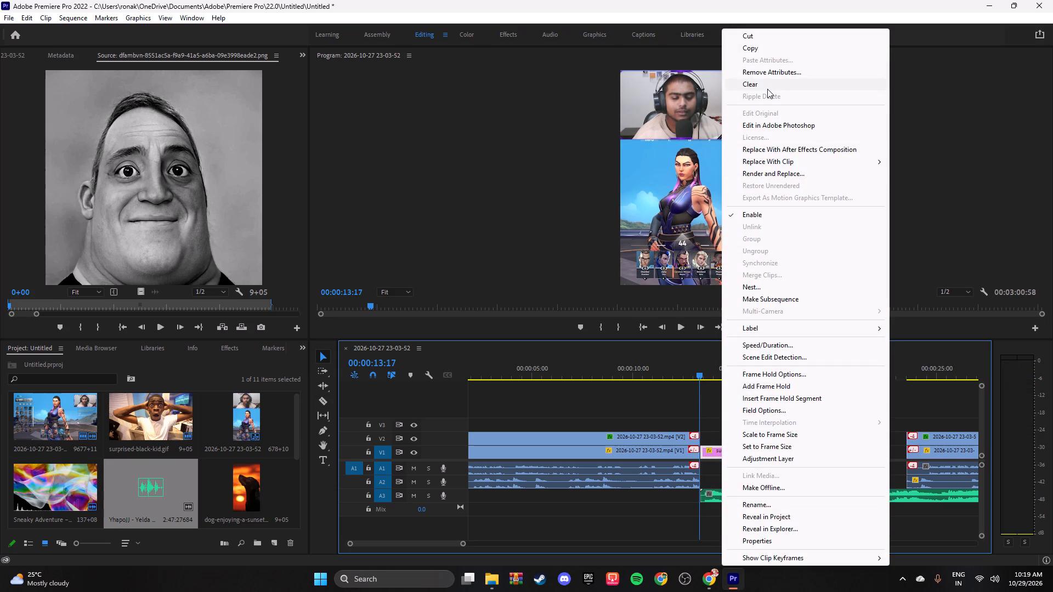
left_click(767, 89)
Place a fresh surprised-black-kid.gif on V1 directly after the gameplay clip, at 00:00:13:17.
scroll(202, 504, "down", 5)
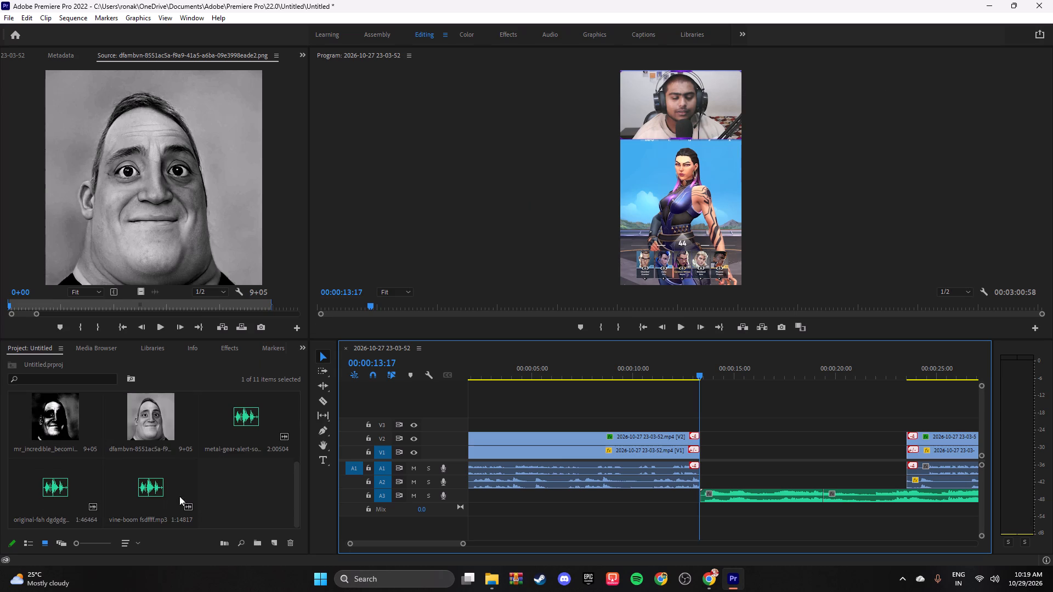
scroll(152, 424, "up", 3)
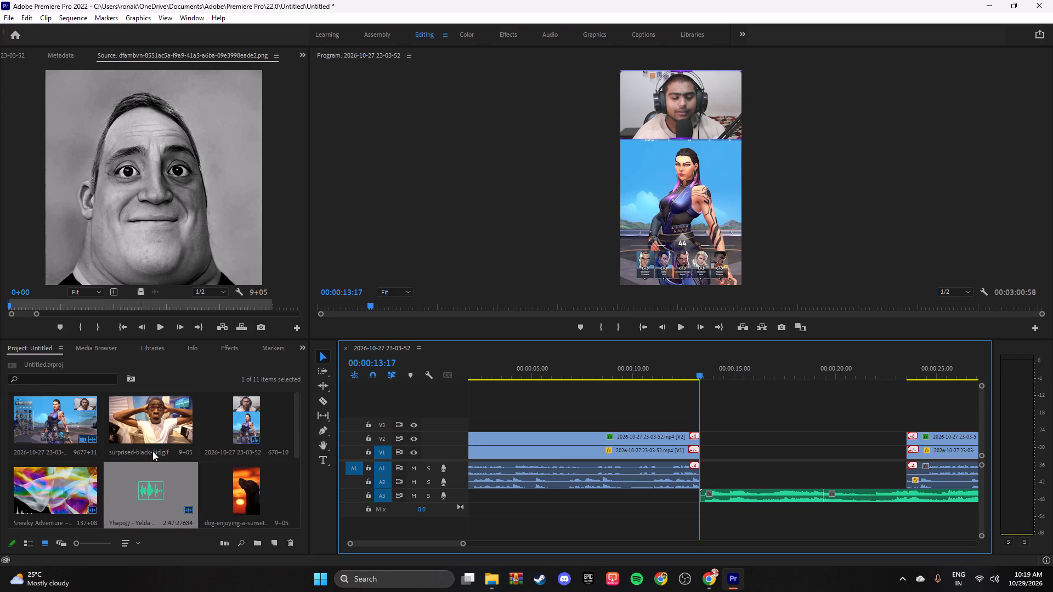
left_click_drag(153, 419, 711, 466)
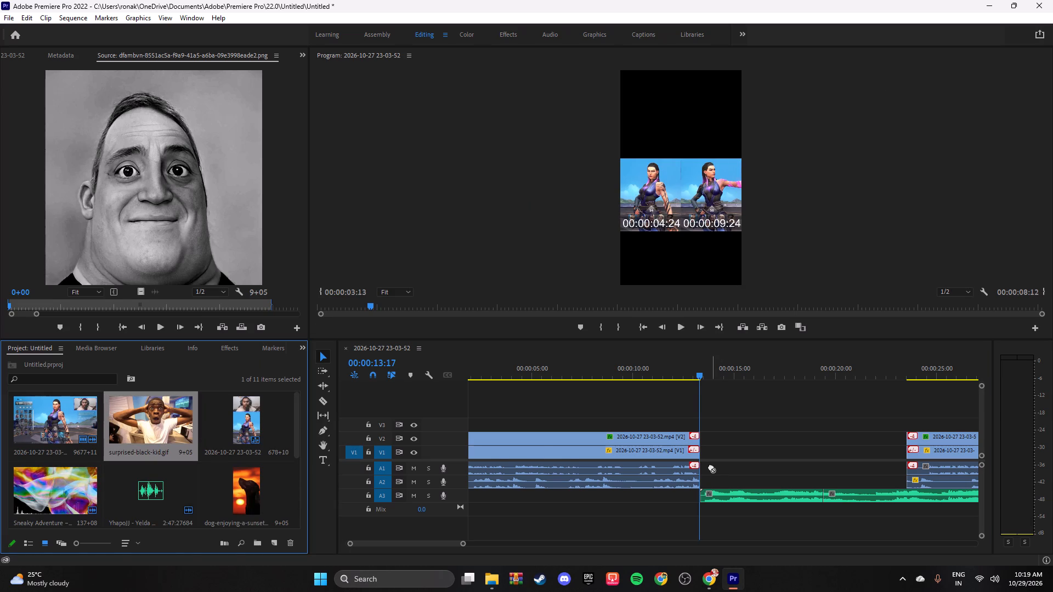
left_click_drag(711, 466, 703, 458)
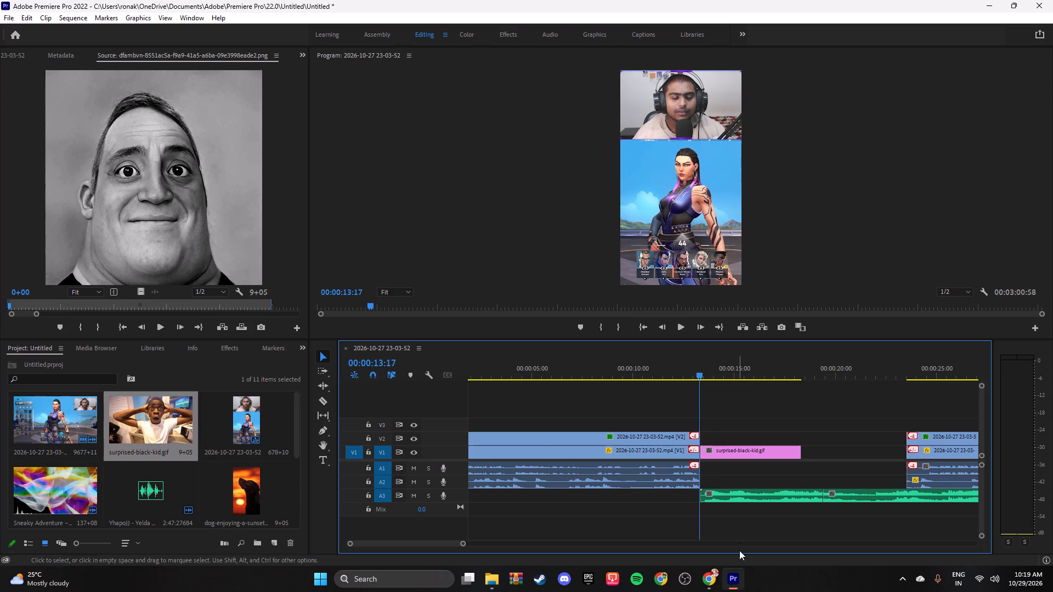
Play the meme with the song, and move the first song segment on A3 about 1 second earlier, ending it with the meme.
left_click(699, 377)
key("space")
key("space")
key("space")
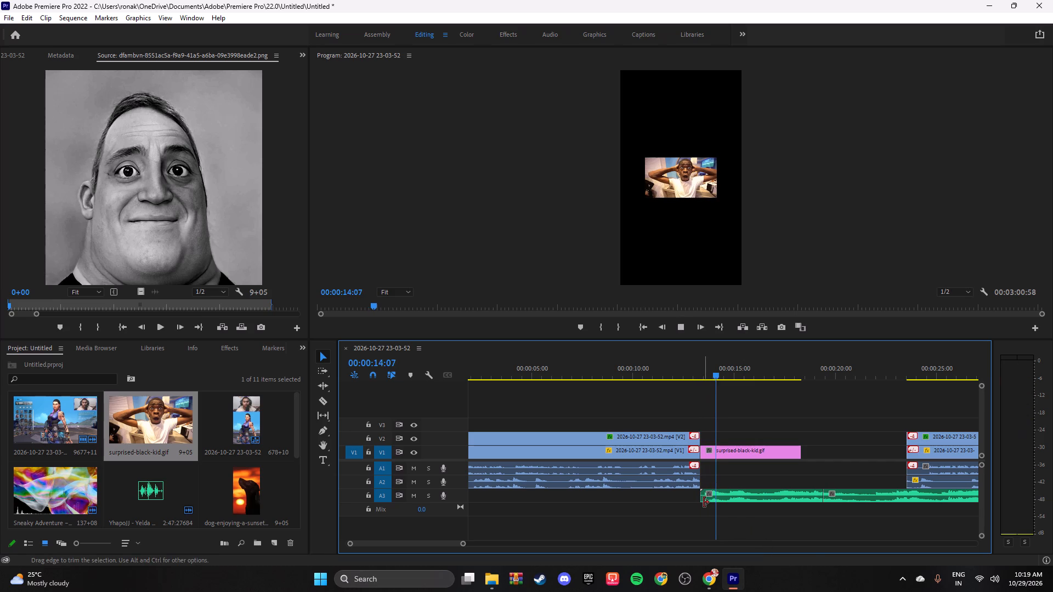
key("space")
key("space")
key("space")
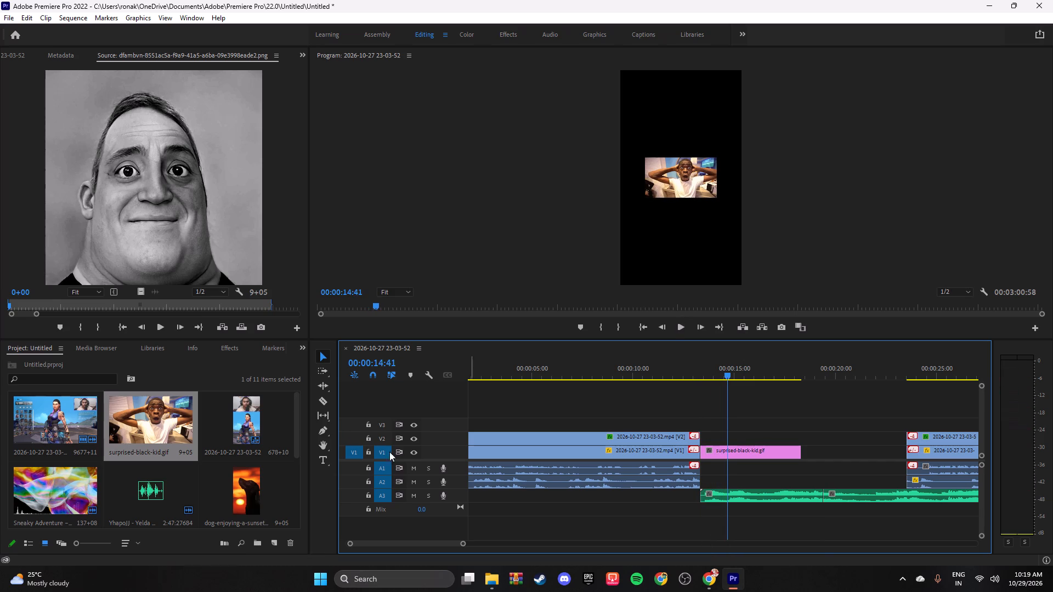
left_click(320, 401)
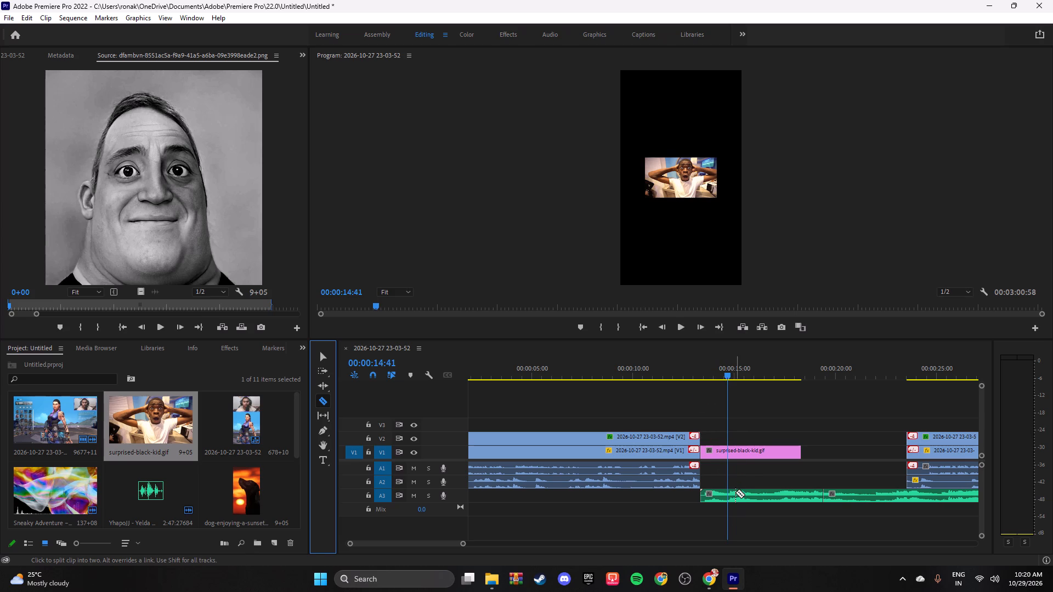
key("v")
left_click_drag(744, 496, 731, 496)
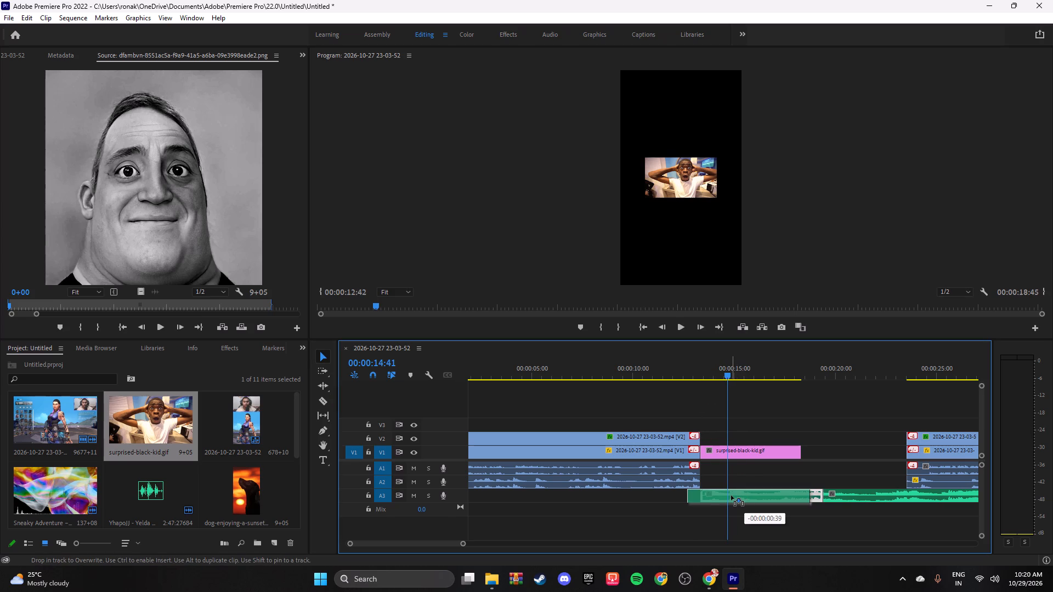
left_click_drag(731, 496, 728, 496)
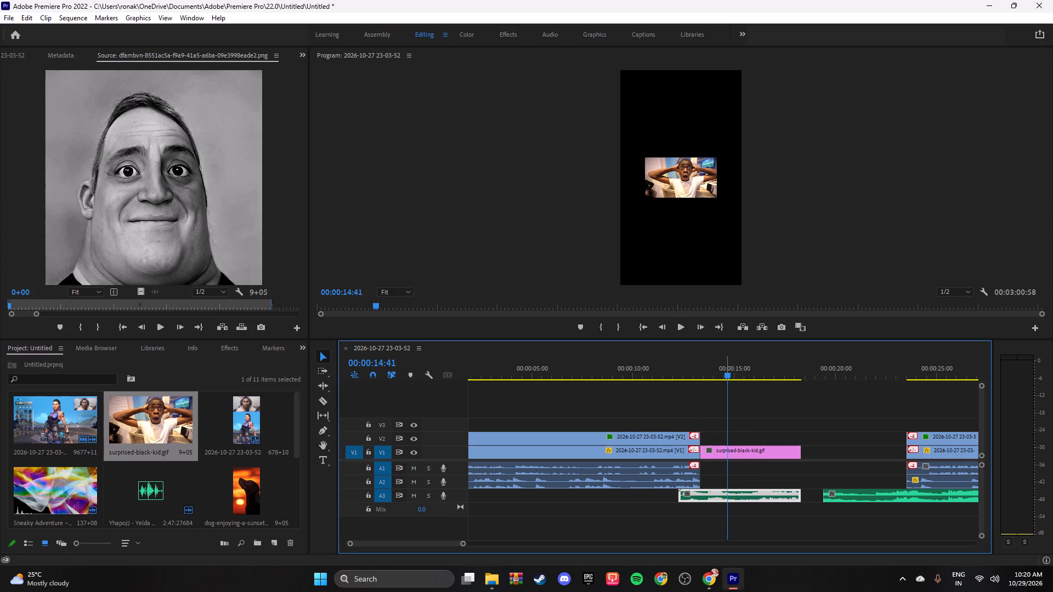
Split the first song segment on A3 at 00:00:13:21, where the meme starts, and delete the piece before the cut.
left_click_drag(728, 374, 687, 382)
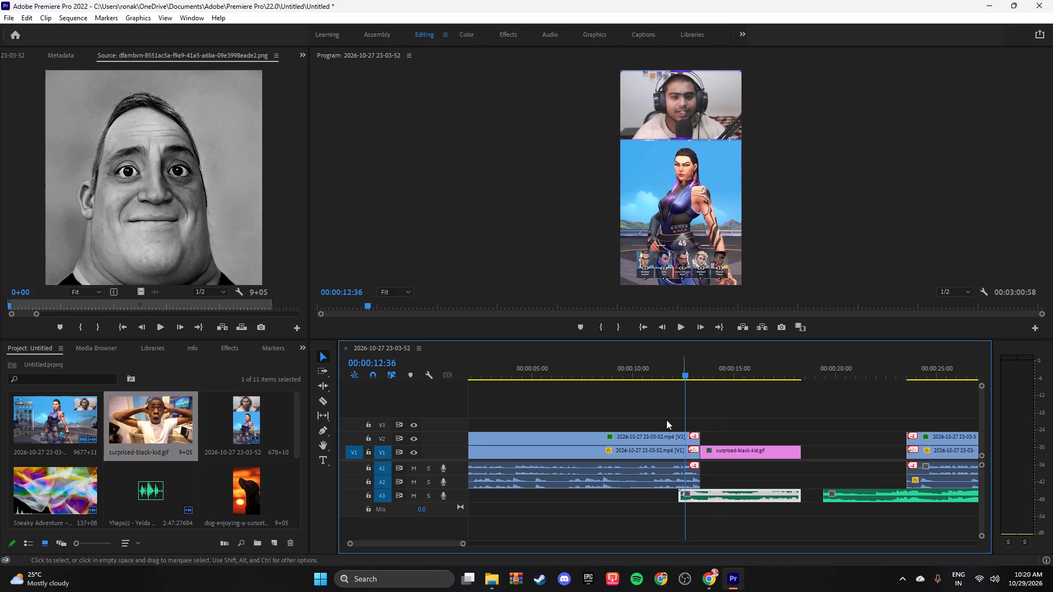
key("space")
key("space")
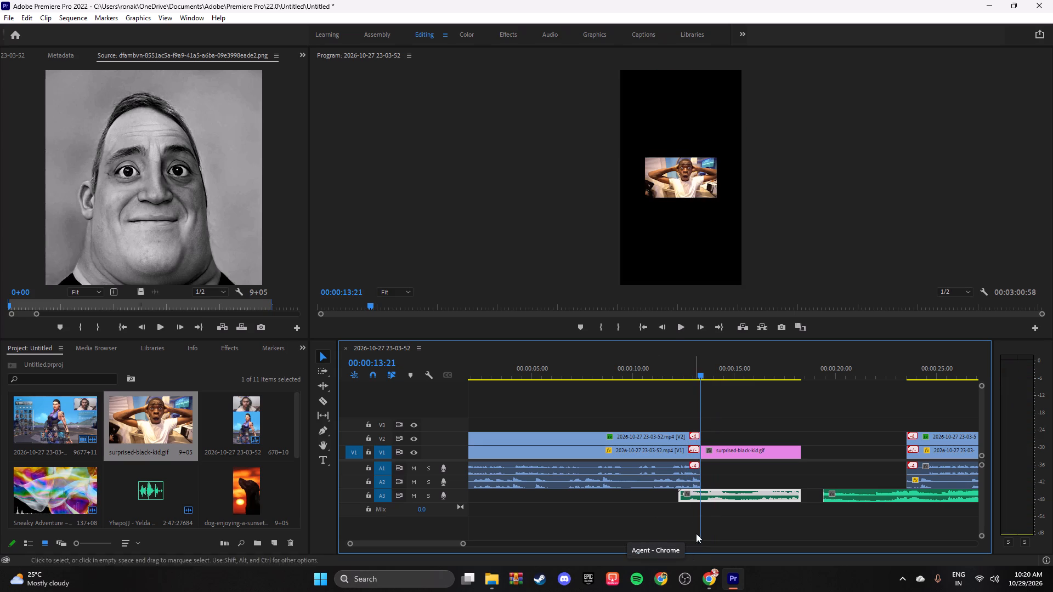
key("c")
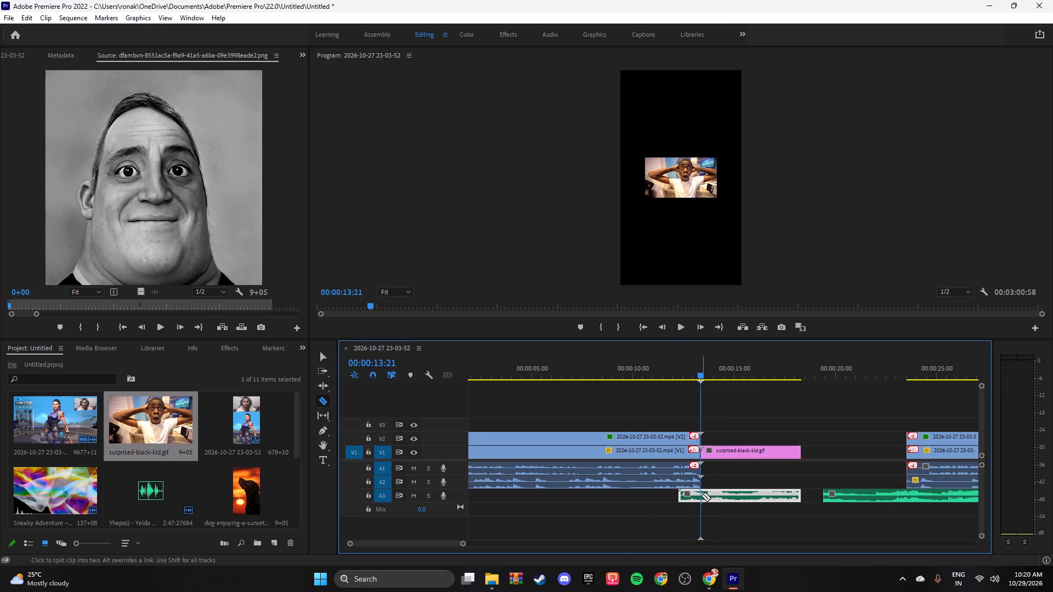
left_click(701, 496)
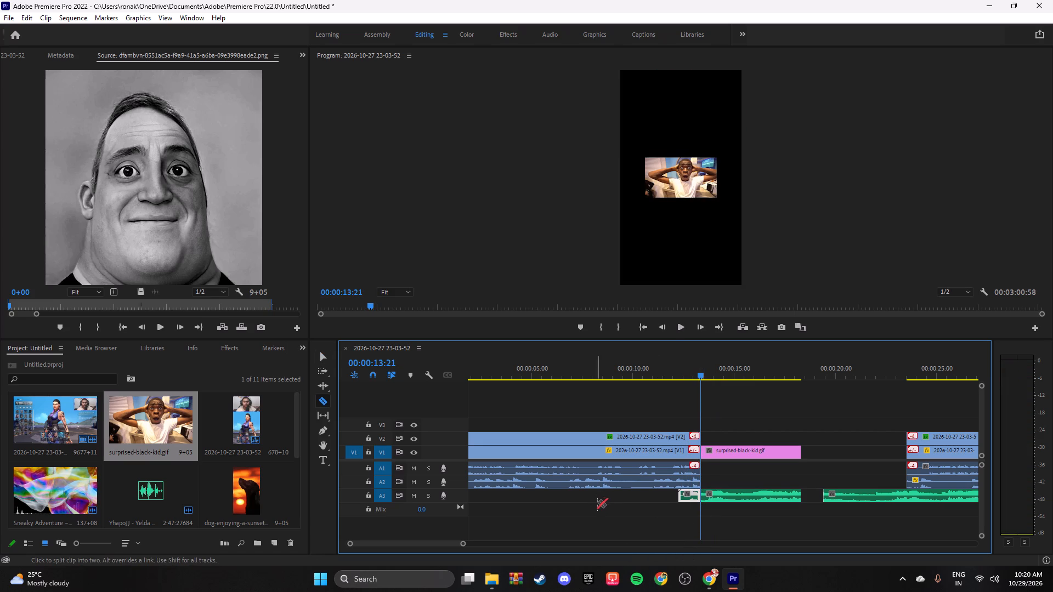
key("v")
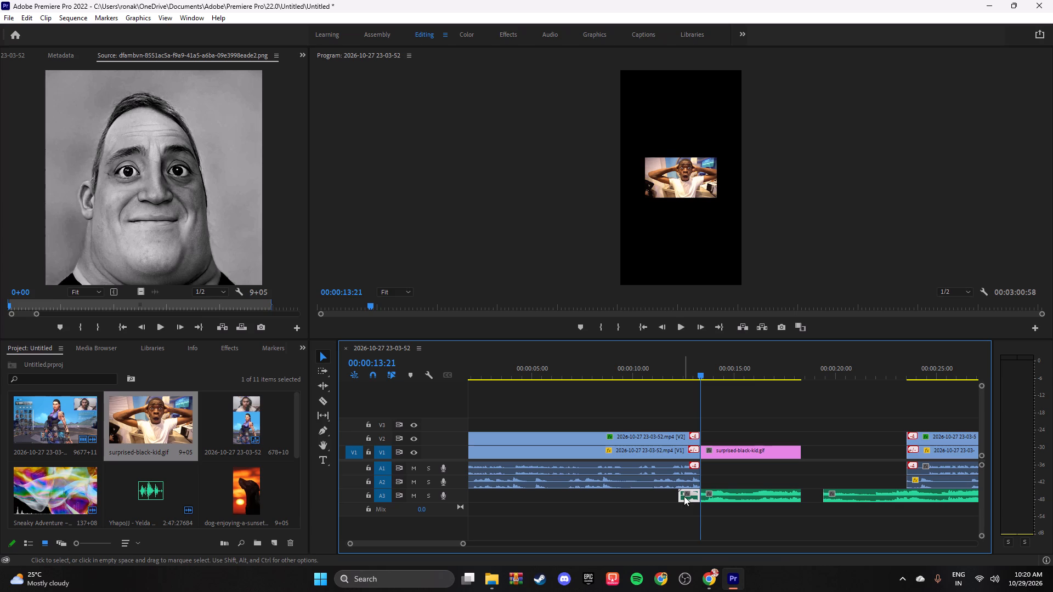
right_click(684, 496)
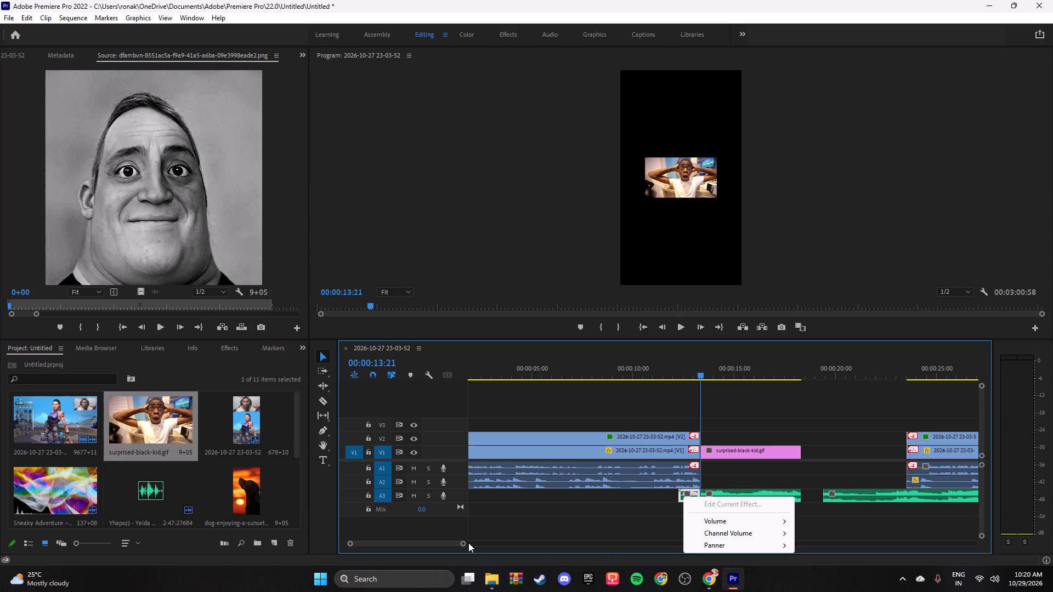
left_click_drag(465, 544, 437, 544)
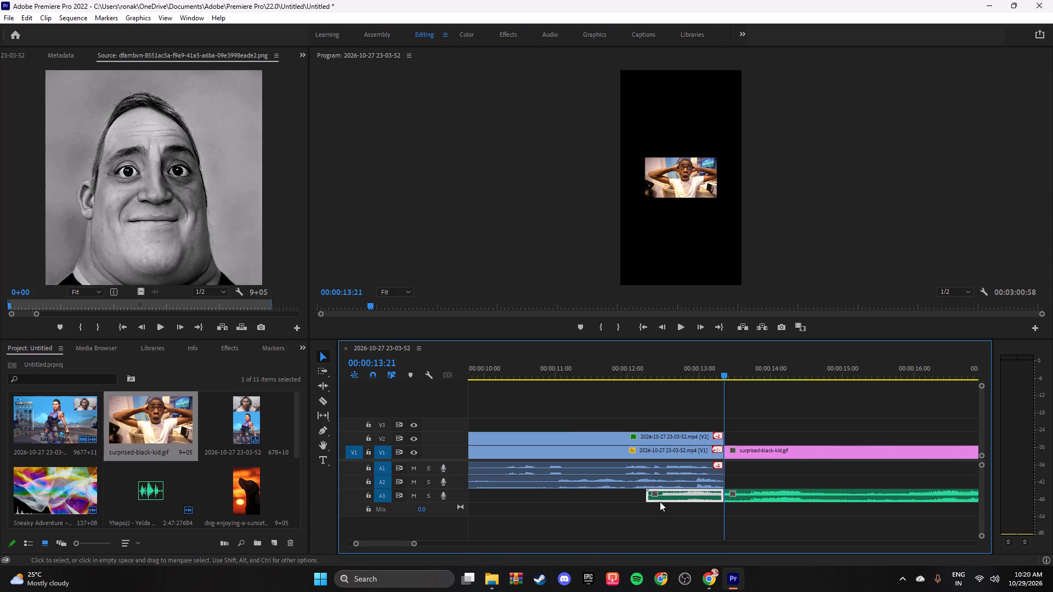
left_click(669, 497)
right_click(669, 497)
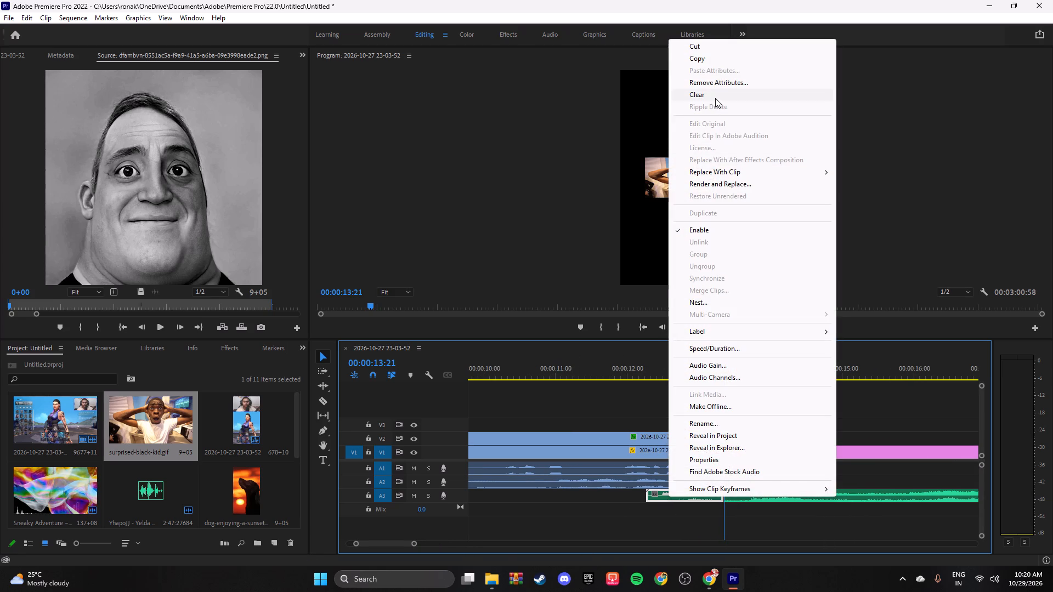
left_click(715, 98)
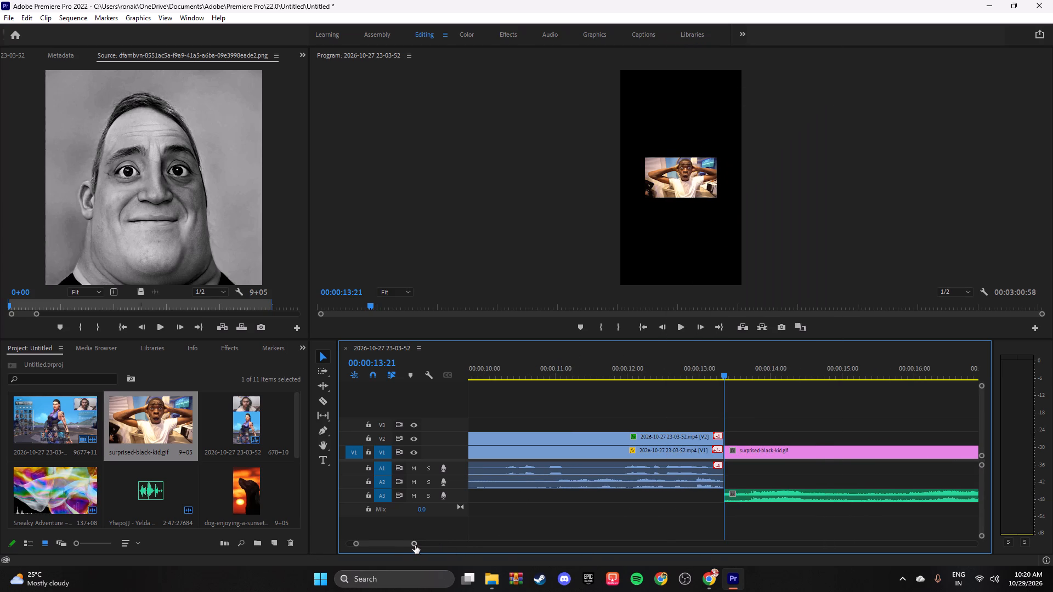
Move the remaining long song segment on A3 past the end of the gameplay audio, starting at about 00:01:24.
left_click_drag(415, 545, 561, 553)
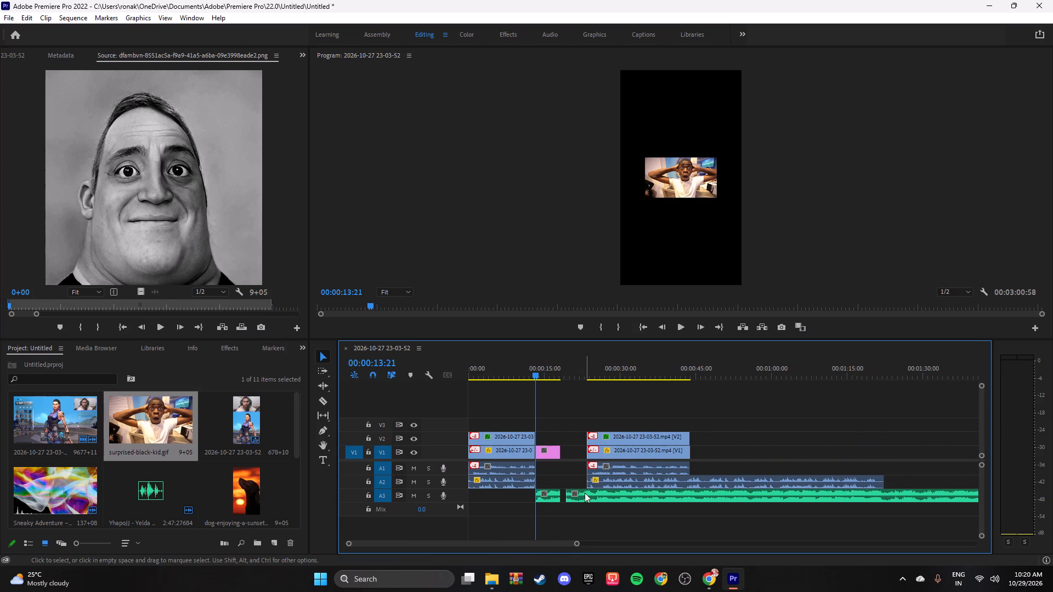
left_click_drag(584, 493, 912, 500)
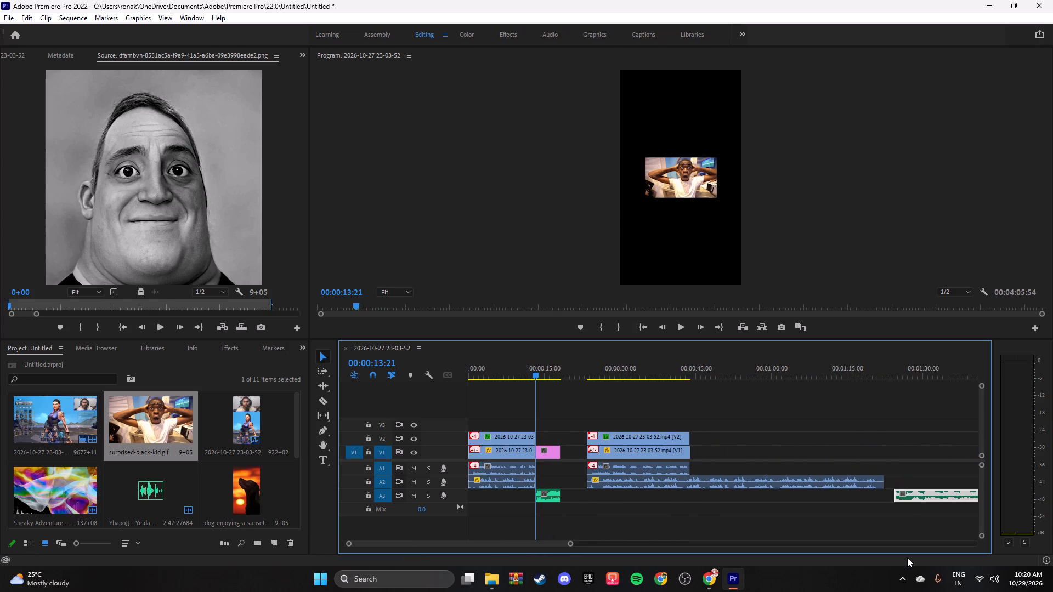
Play the surprised-kid meme with its song, and link the meme on V1 to the short song segment on A3.
left_click_drag(536, 378, 529, 377)
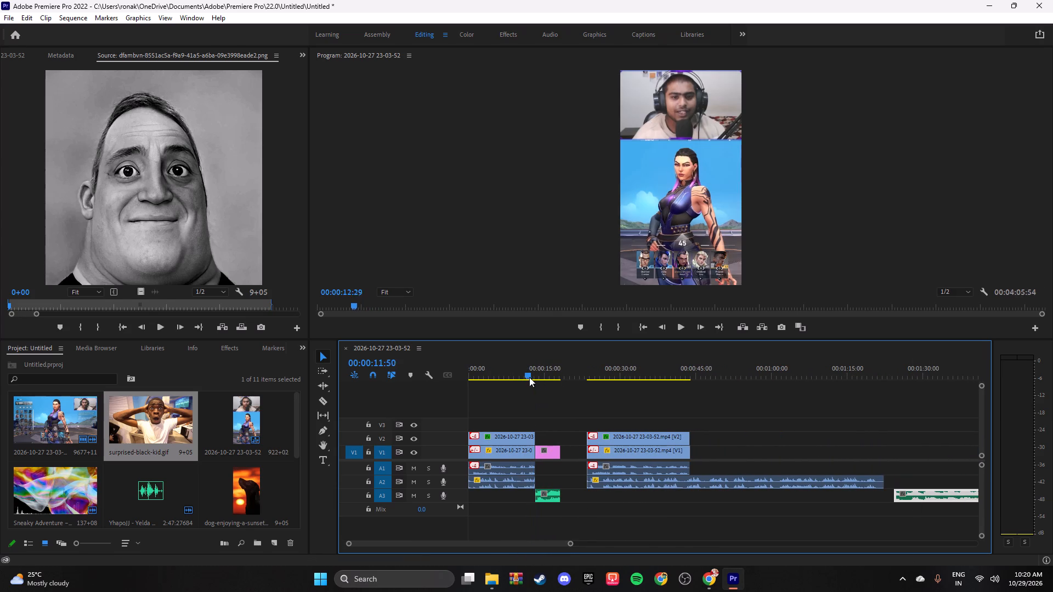
left_click_drag(529, 377, 528, 377)
key("space")
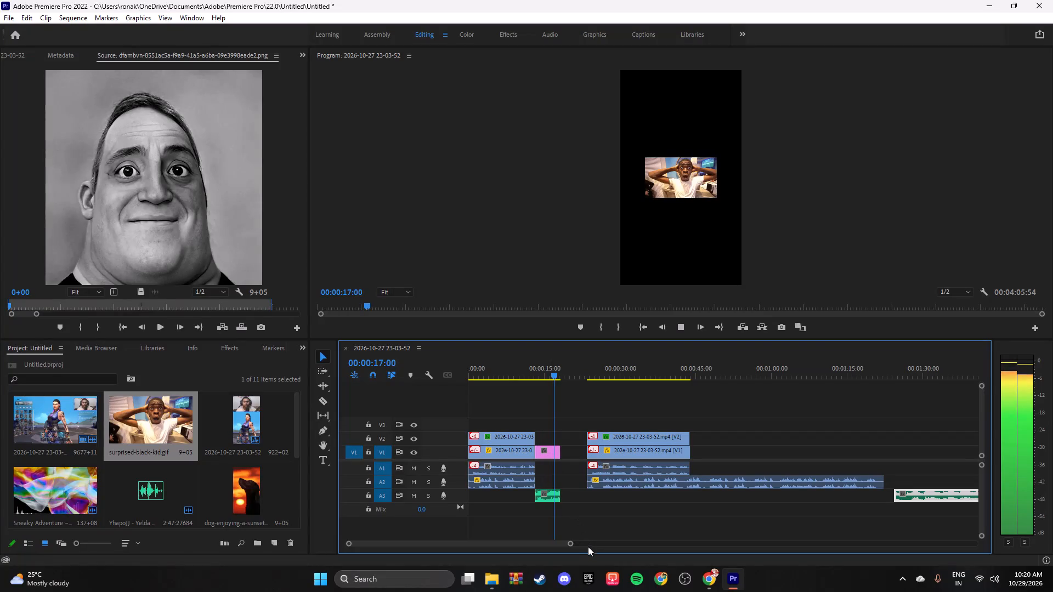
key("space")
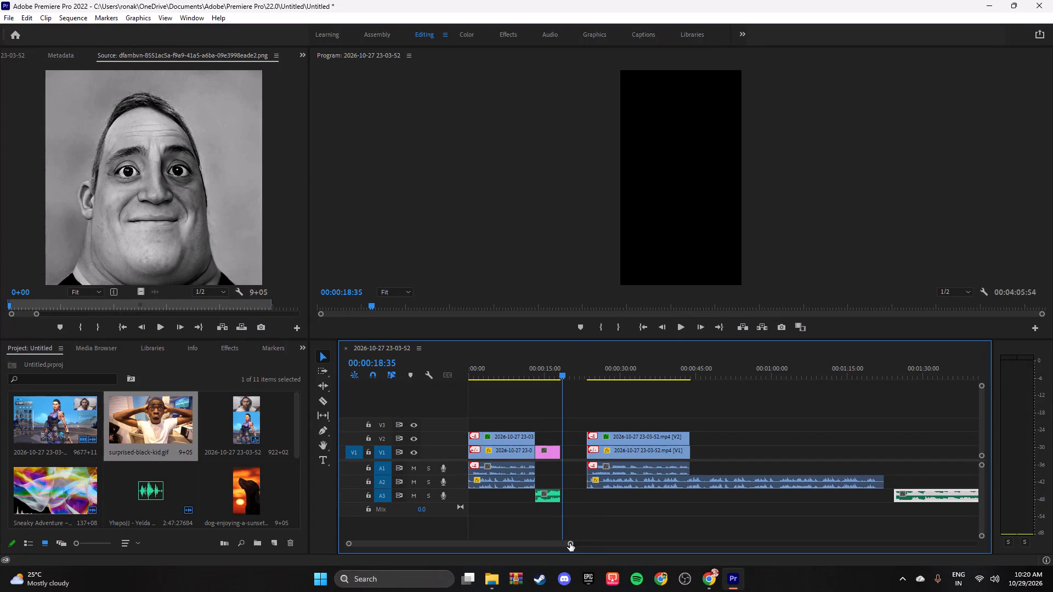
left_click_drag(570, 543, 476, 541)
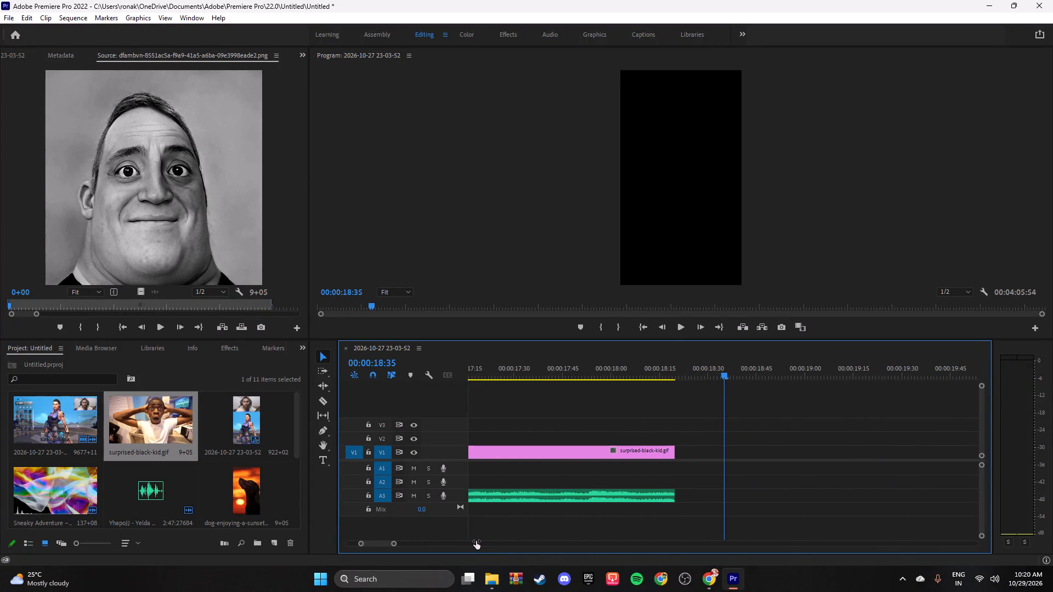
left_click_drag(476, 541, 565, 542)
left_click(607, 449)
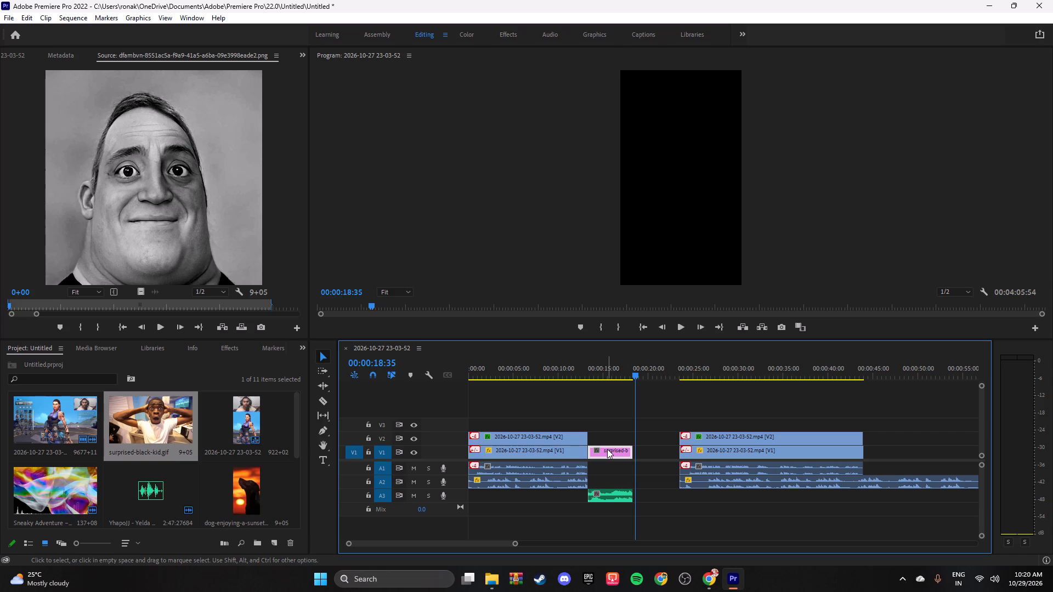
left_click(607, 494, "ctrl")
left_click(612, 514)
left_click_drag(612, 516, 604, 443)
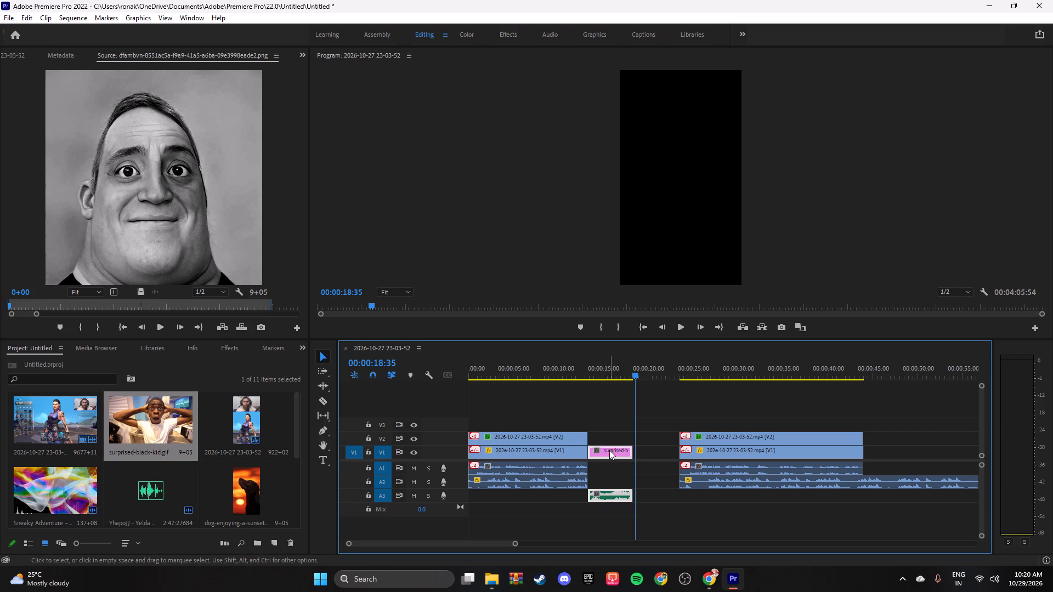
right_click(609, 450)
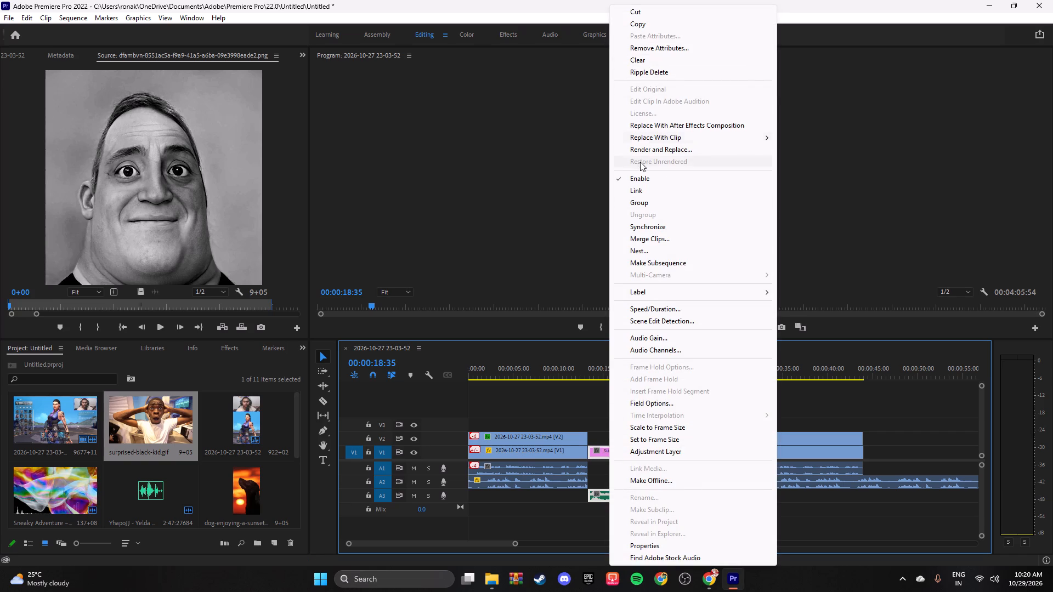
left_click(647, 192)
Move the meme's song segment from A3 up to A1, keeping it aligned under the meme.
left_click_drag(610, 494, 610, 482)
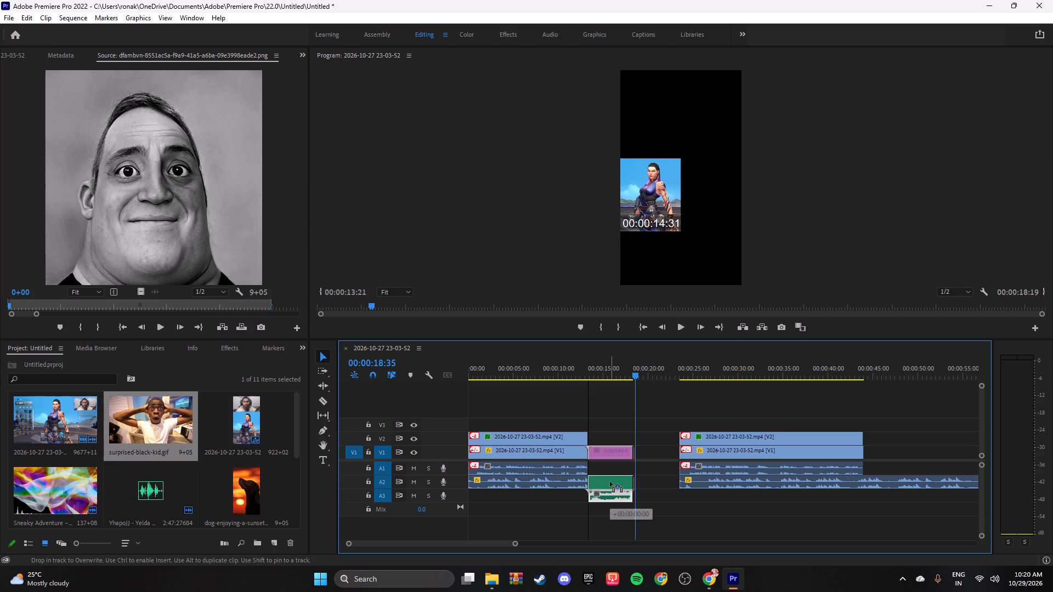
left_click_drag(610, 482, 610, 470)
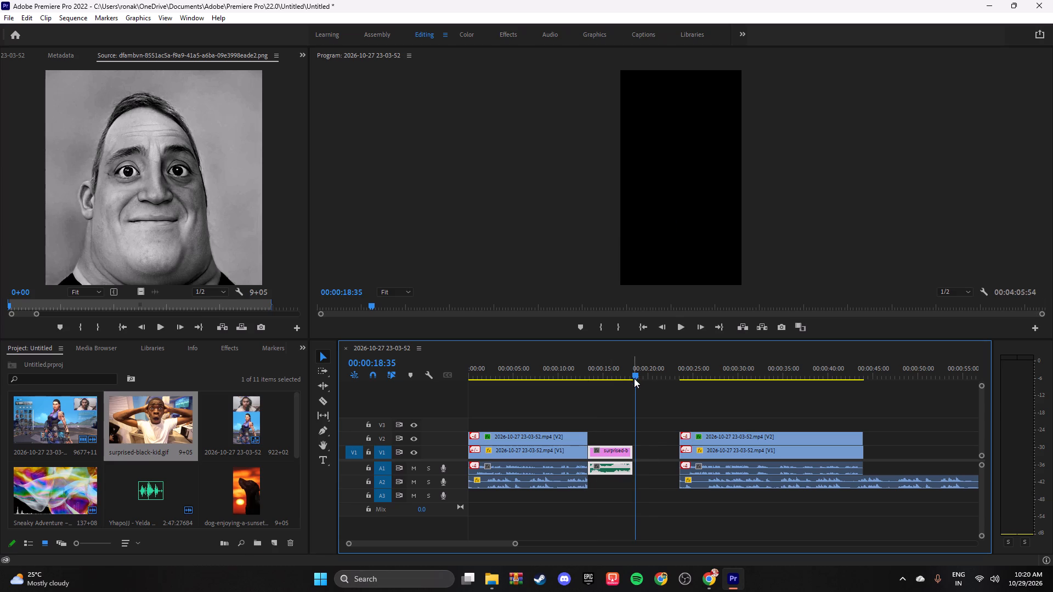
Move the second gameplay section with all its video and audio earlier so it starts directly after the meme.
left_click(710, 439)
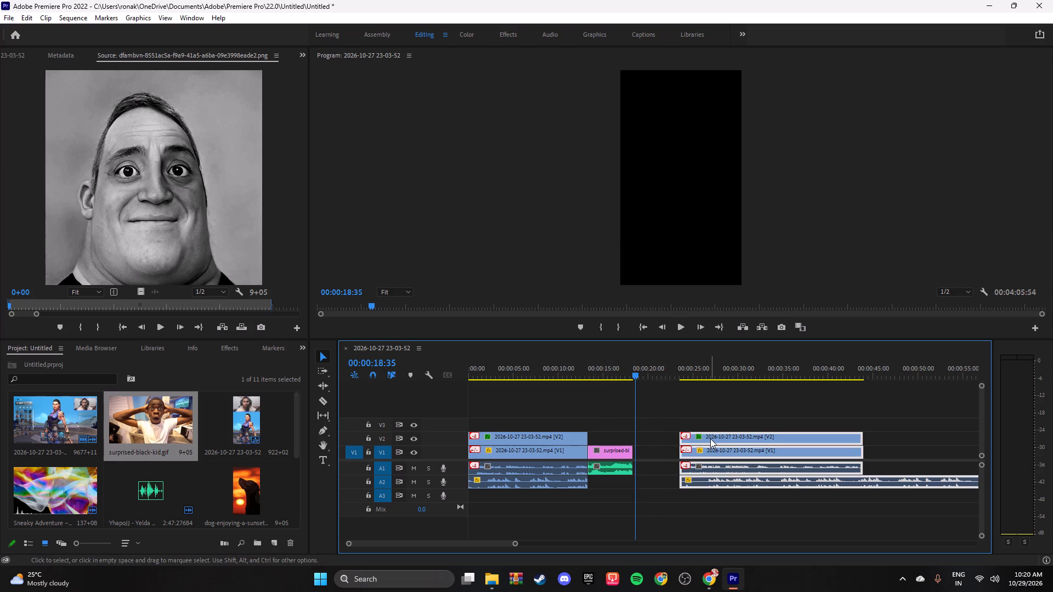
left_click_drag(710, 439, 681, 438)
left_click_drag(633, 372, 616, 376)
left_click_drag(681, 436, 664, 436)
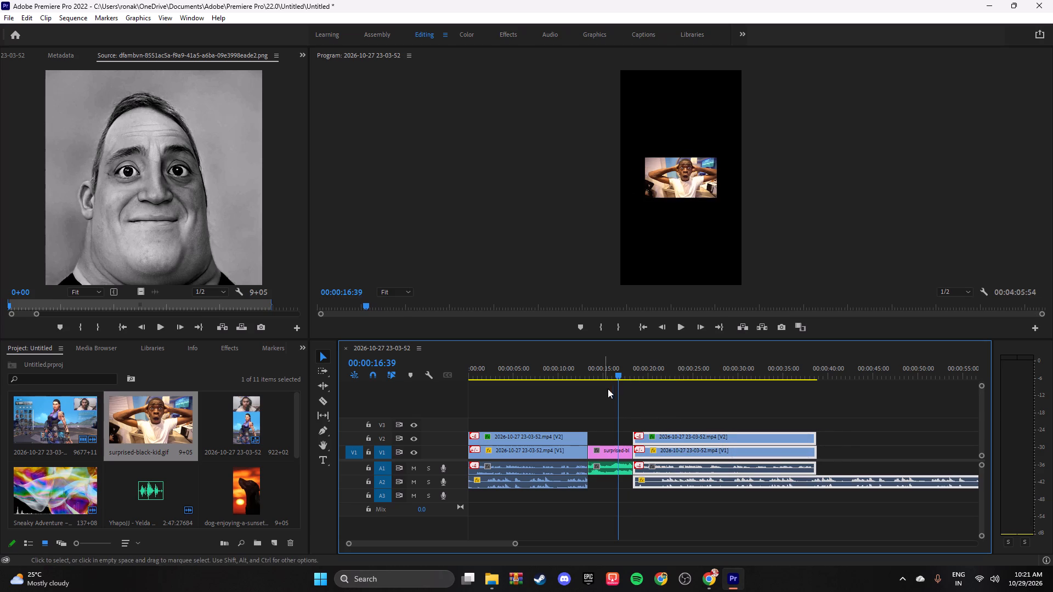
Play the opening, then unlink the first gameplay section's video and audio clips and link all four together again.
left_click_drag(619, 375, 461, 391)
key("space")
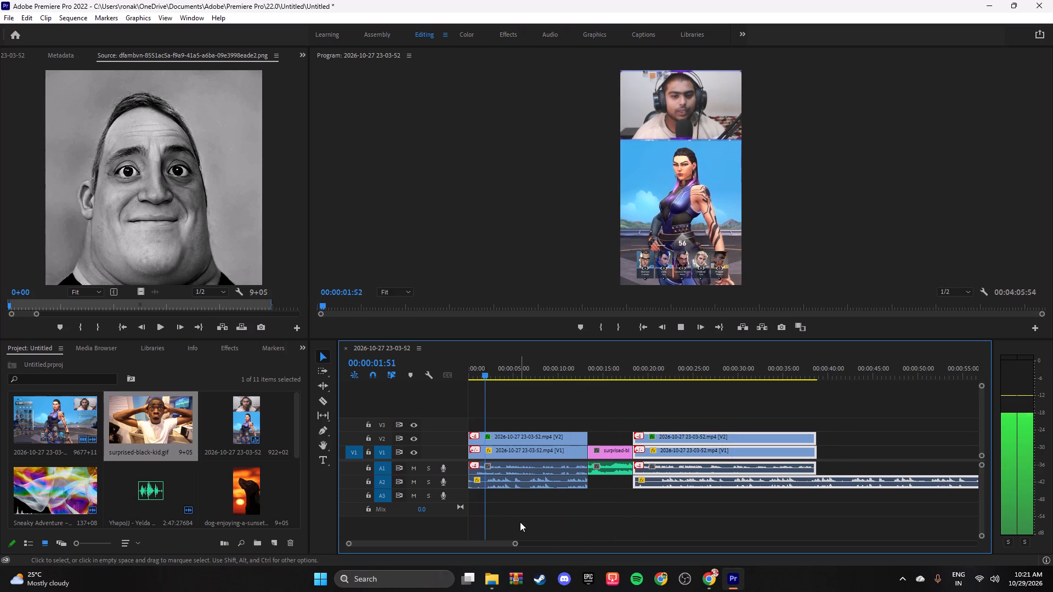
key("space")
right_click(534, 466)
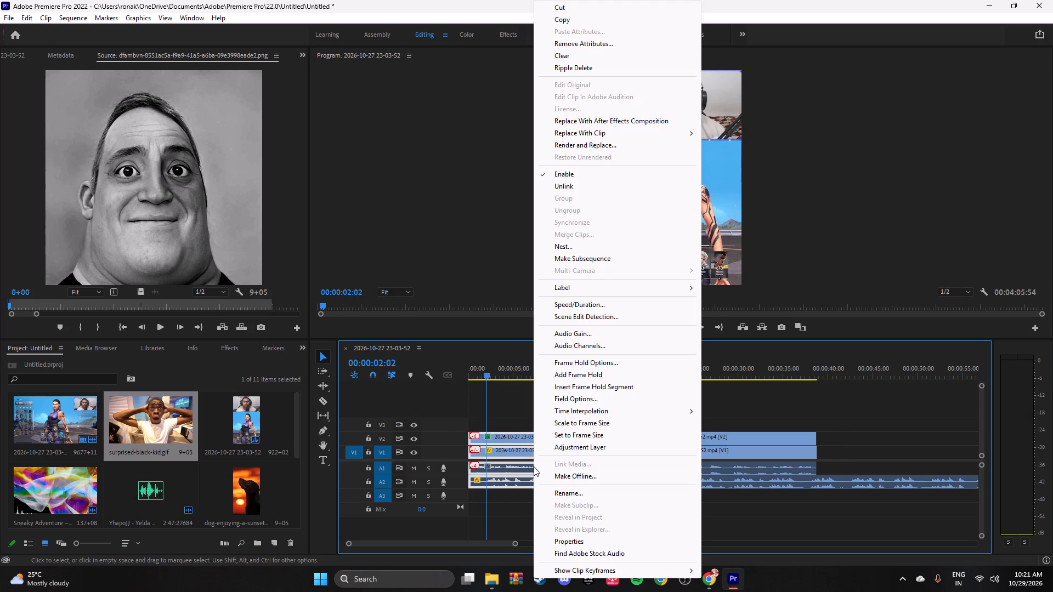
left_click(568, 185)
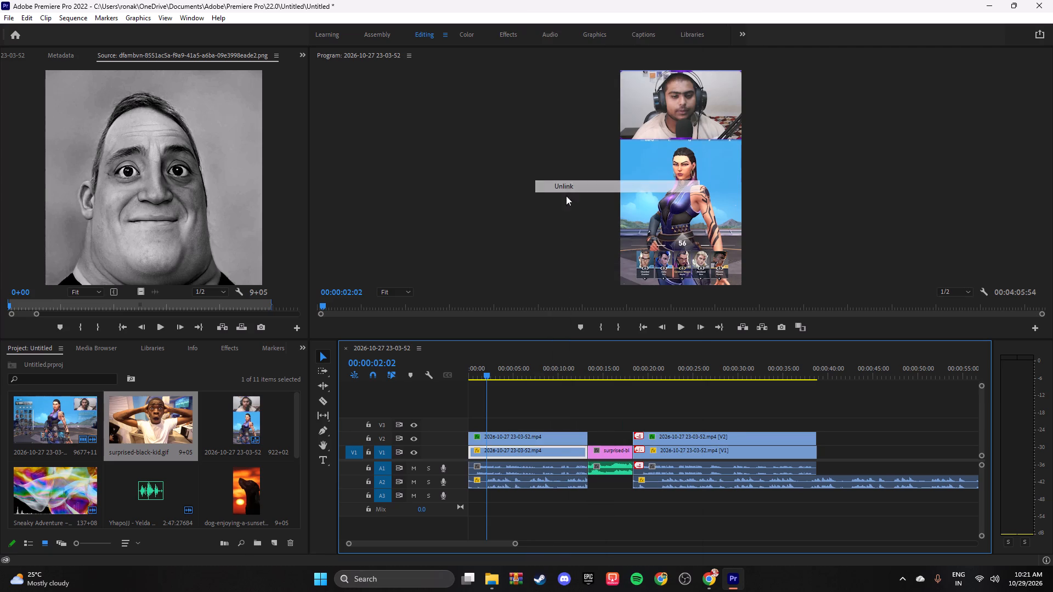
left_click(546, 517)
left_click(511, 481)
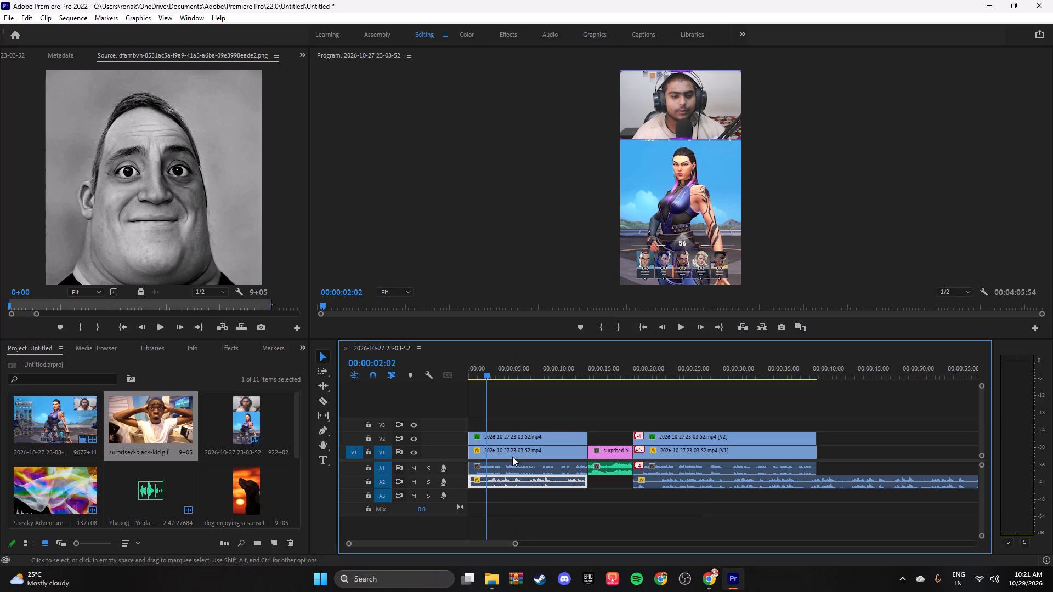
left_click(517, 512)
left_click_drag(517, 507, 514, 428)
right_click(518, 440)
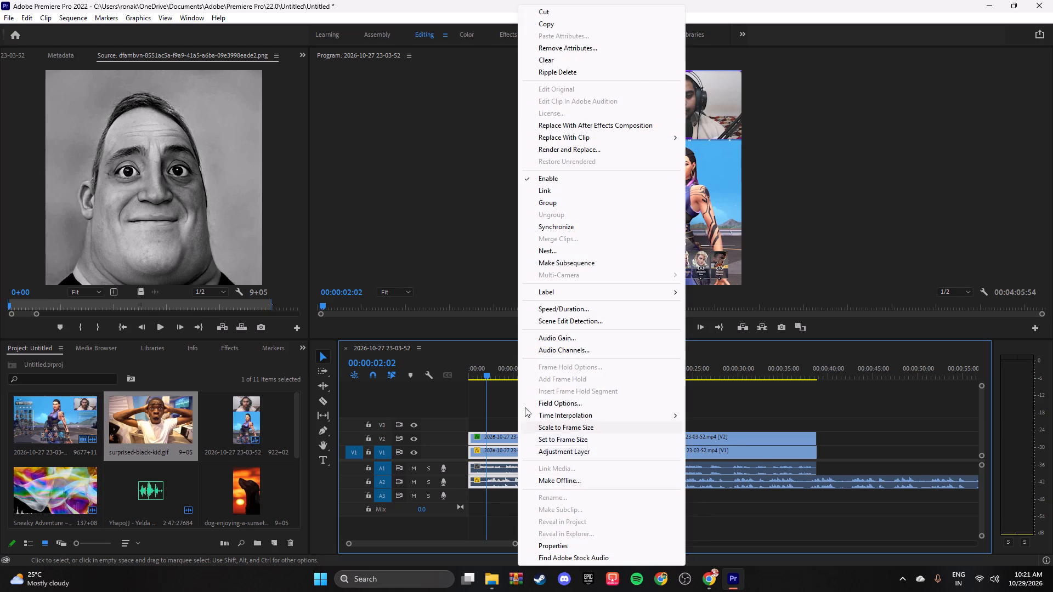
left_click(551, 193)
Play the first gameplay section and replay the seconds leading up to the meme, stopping at 00:00:10:15.
key("space")
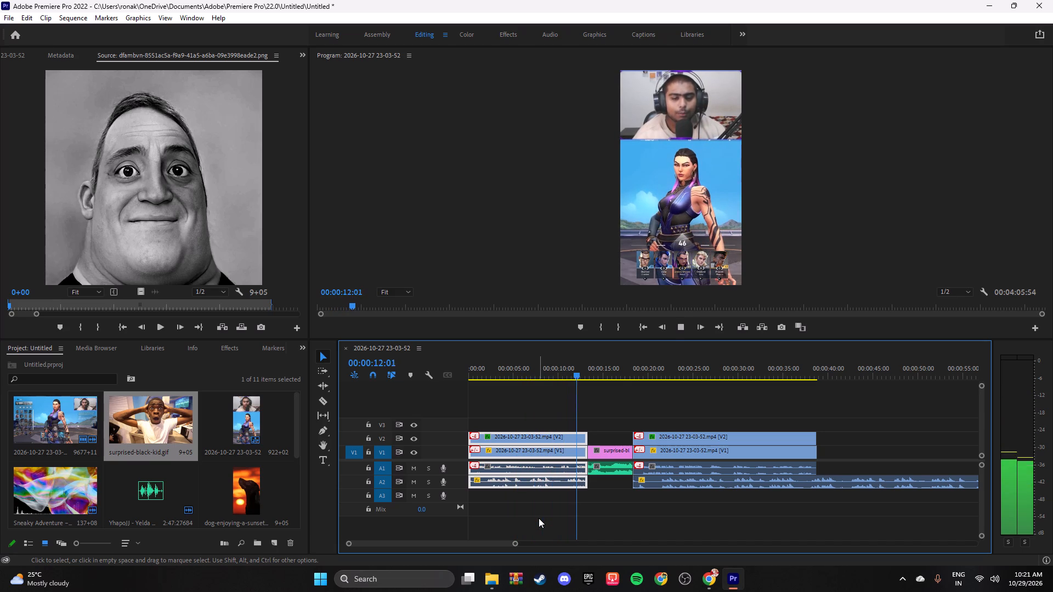
key("space")
left_click_drag(576, 377, 565, 377)
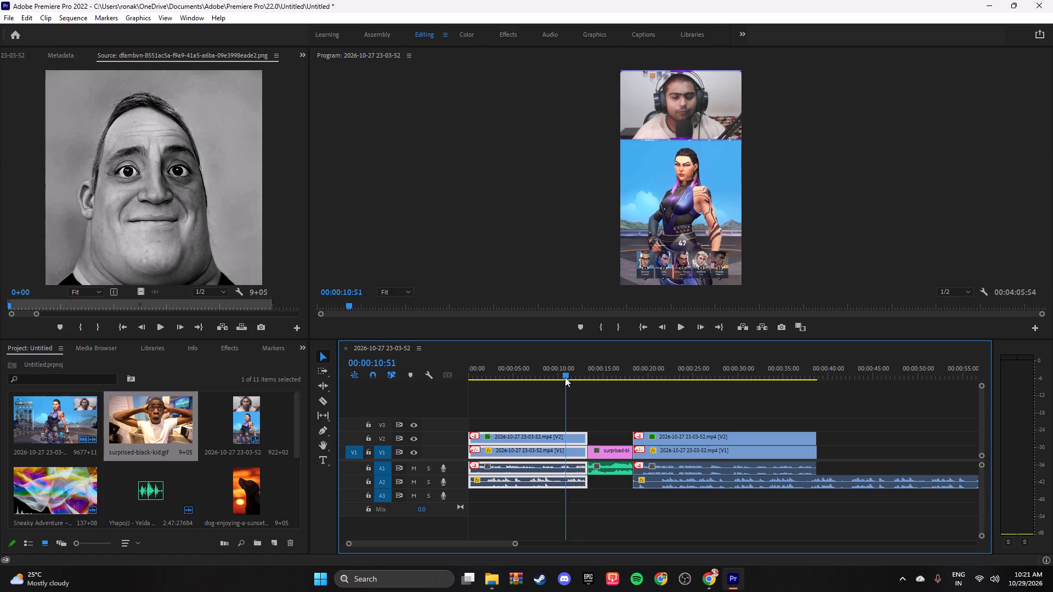
left_click_drag(565, 377, 559, 378)
key("space")
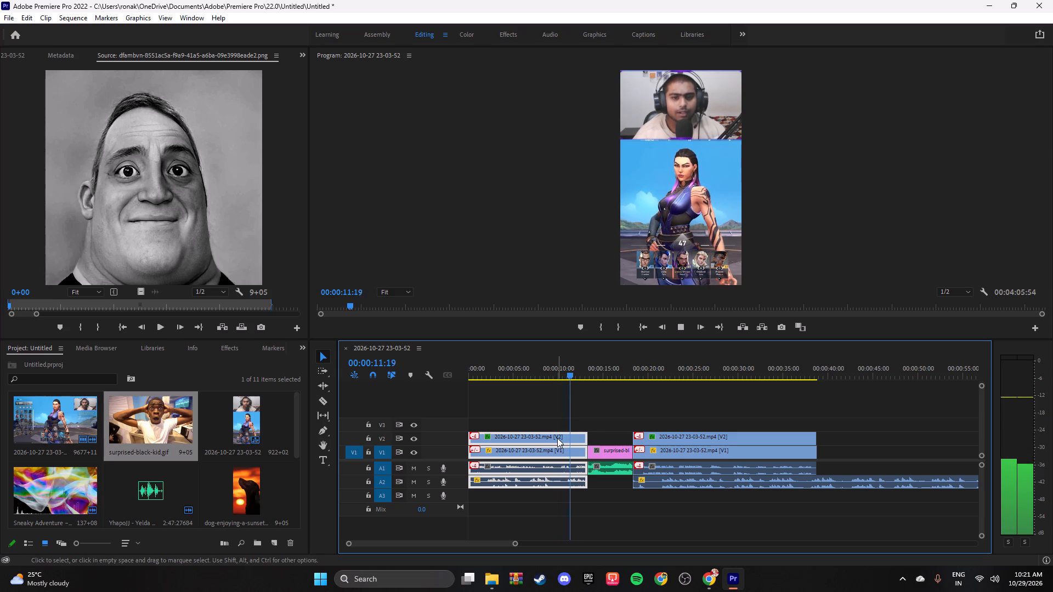
key("space")
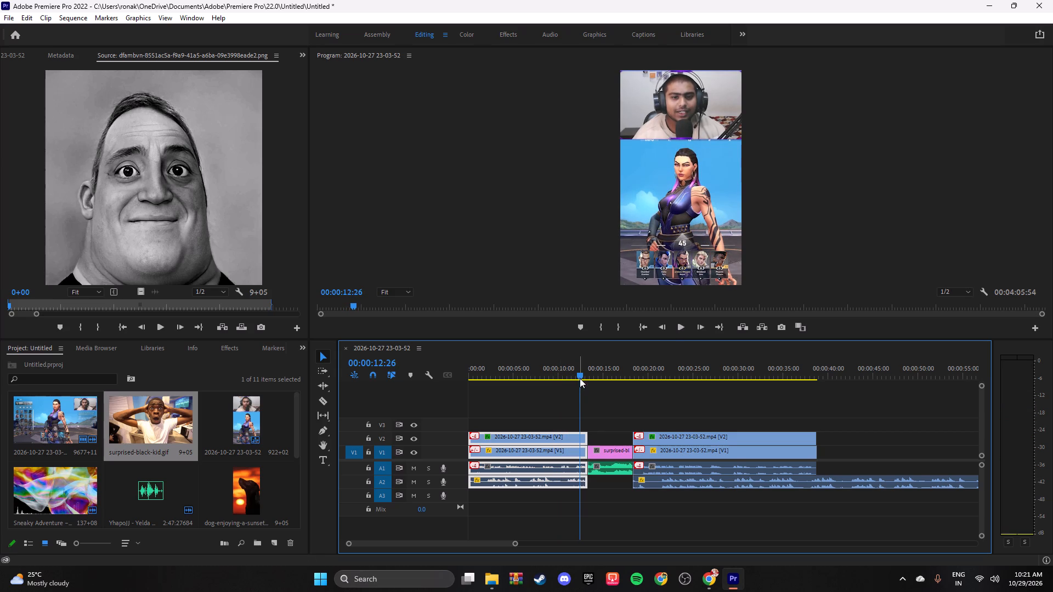
left_click_drag(578, 377, 558, 379)
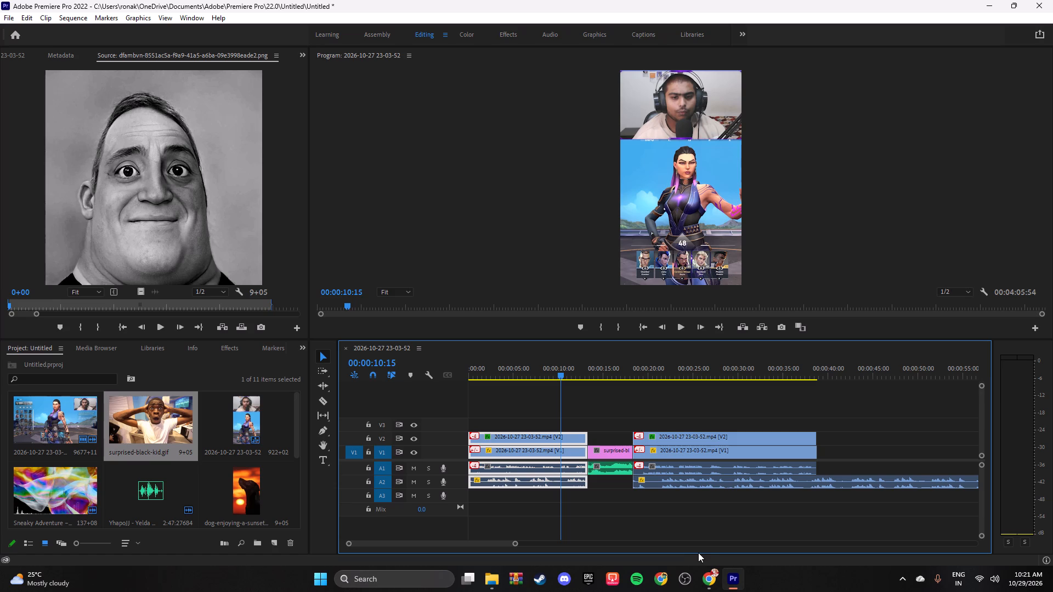
In Chrome, return to Myinstants' sound effects list and audition candidates on page 2, from Mario Jump through Cartoon boing sfx.
left_click(497, 580)
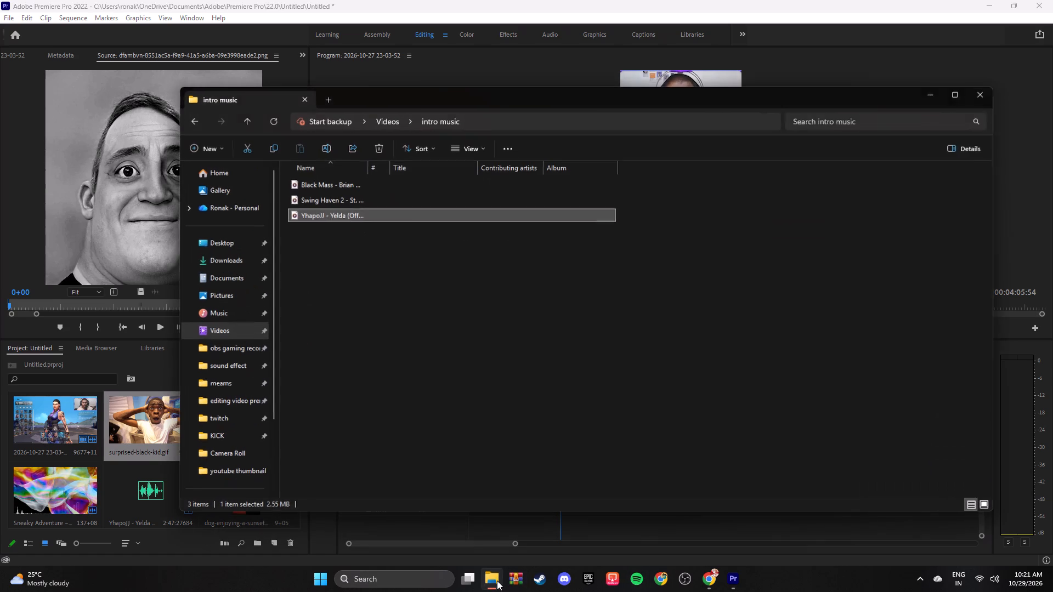
left_click(929, 90)
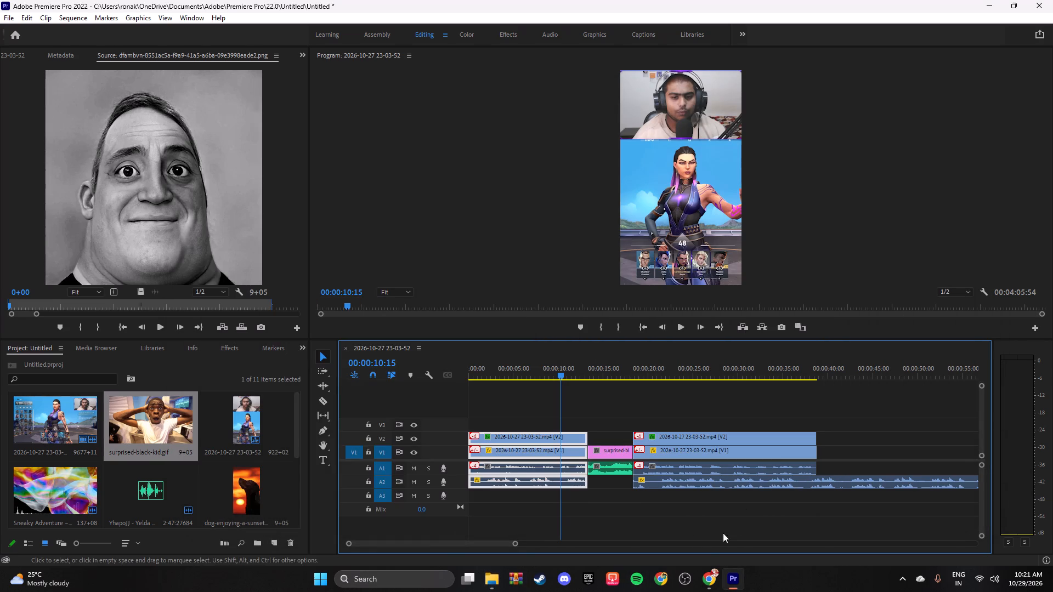
left_click(709, 578)
left_click(205, 18)
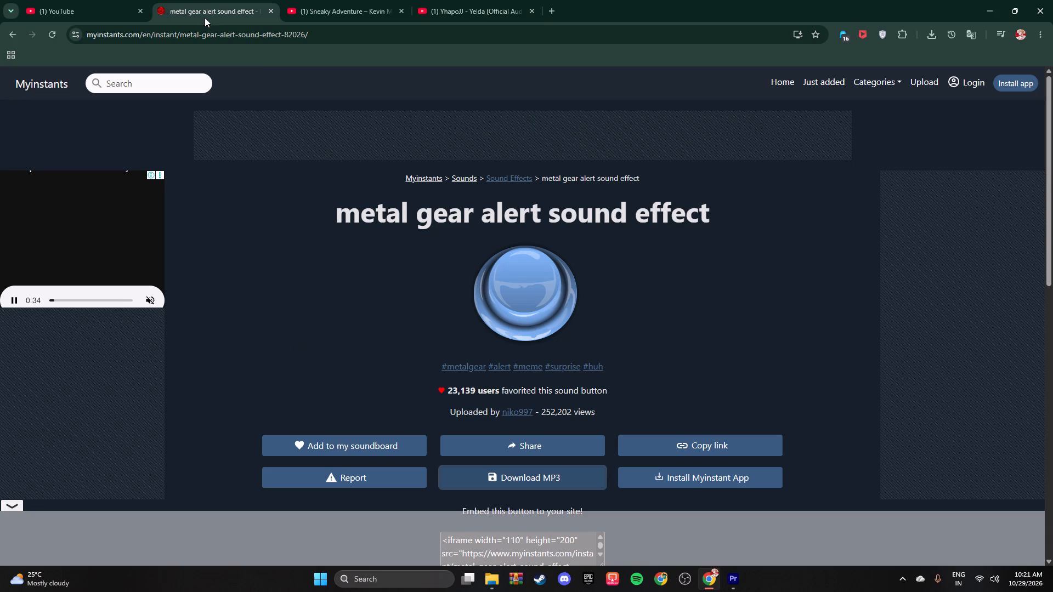
left_click(8, 34)
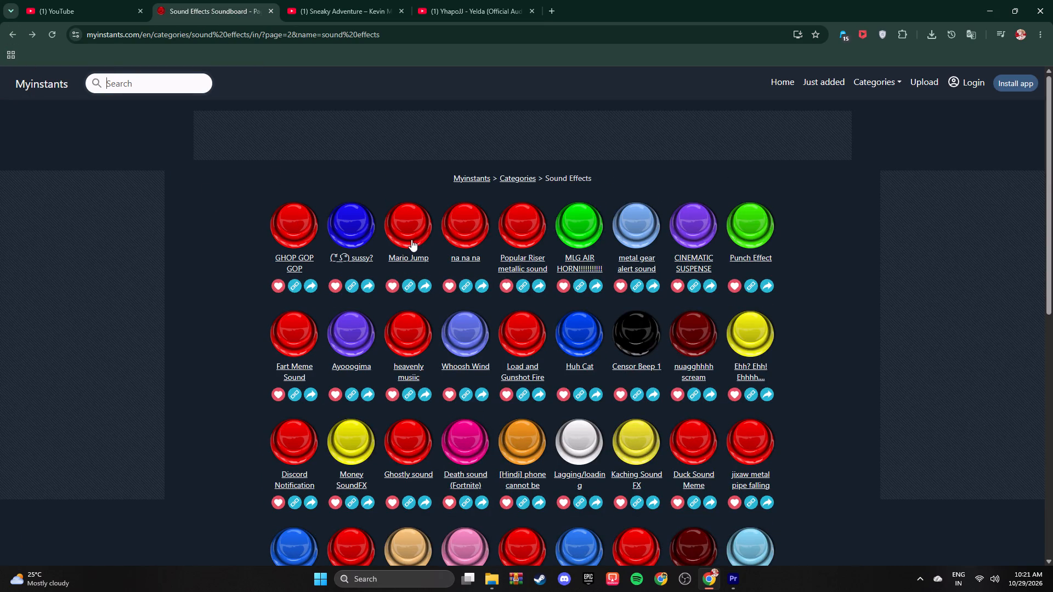
left_click(403, 225)
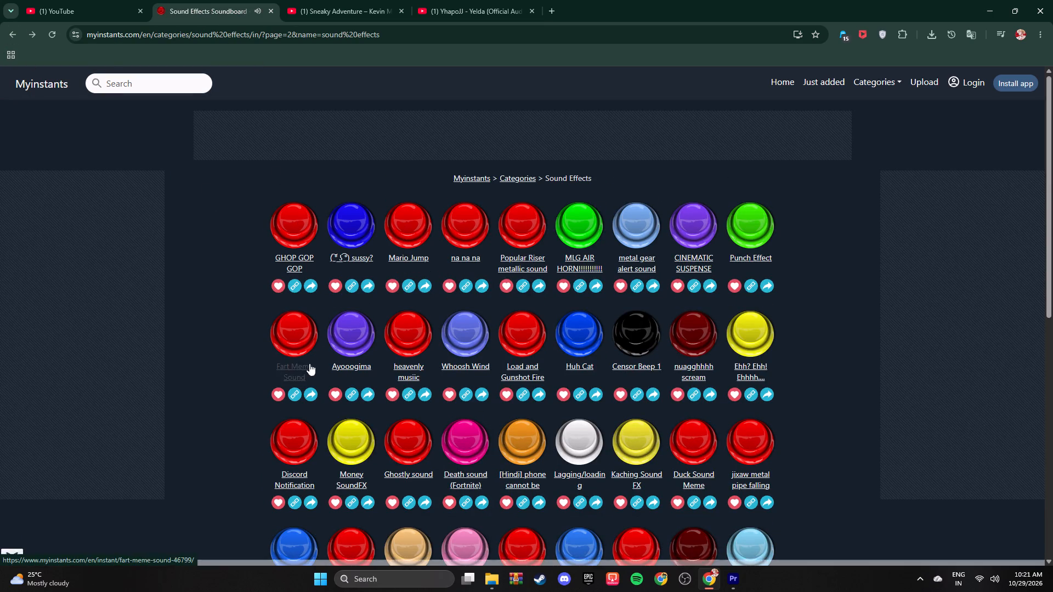
left_click(288, 350)
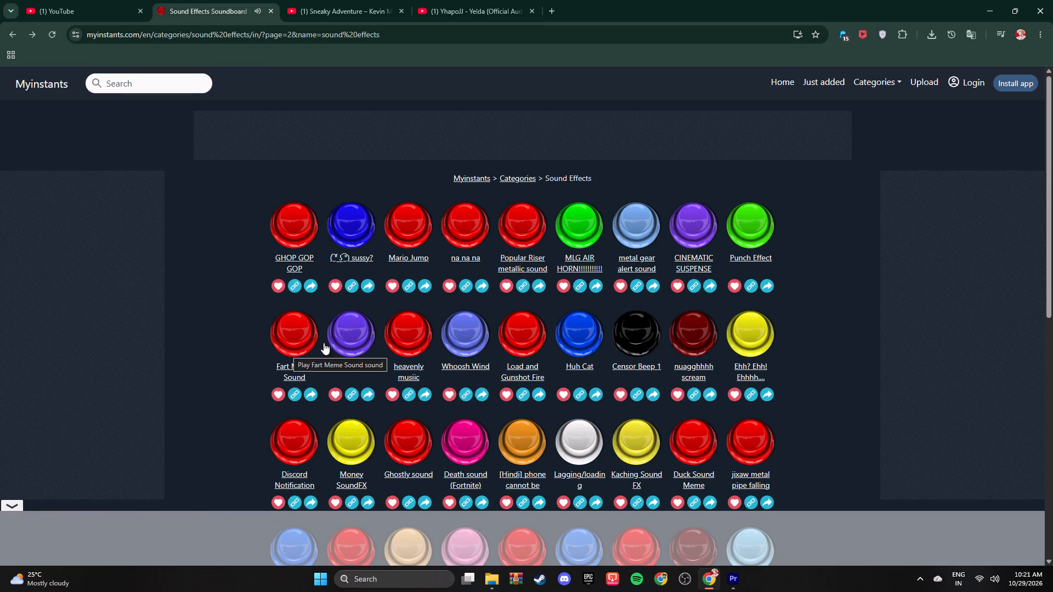
scroll(820, 357, "down", 3)
left_click(758, 275)
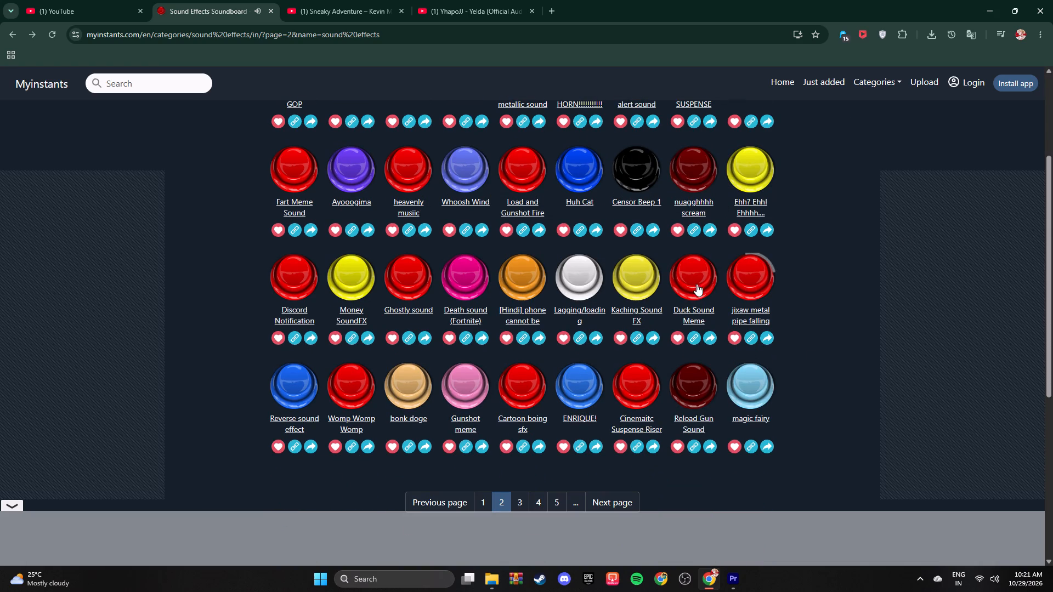
left_click(691, 282)
left_click(638, 281)
left_click(588, 280)
left_click(526, 276)
left_click(465, 274)
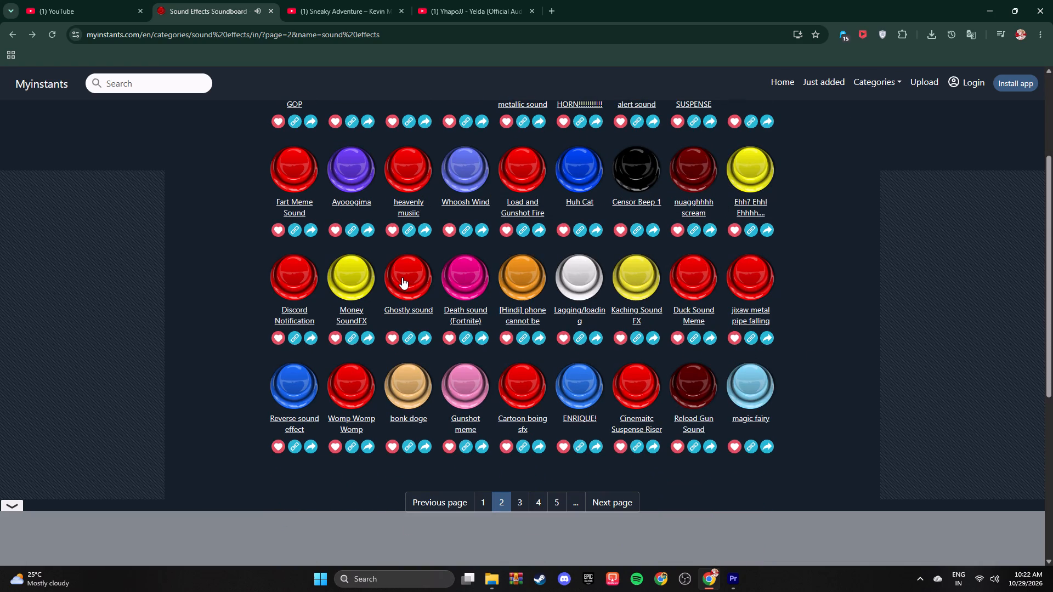
left_click(402, 277)
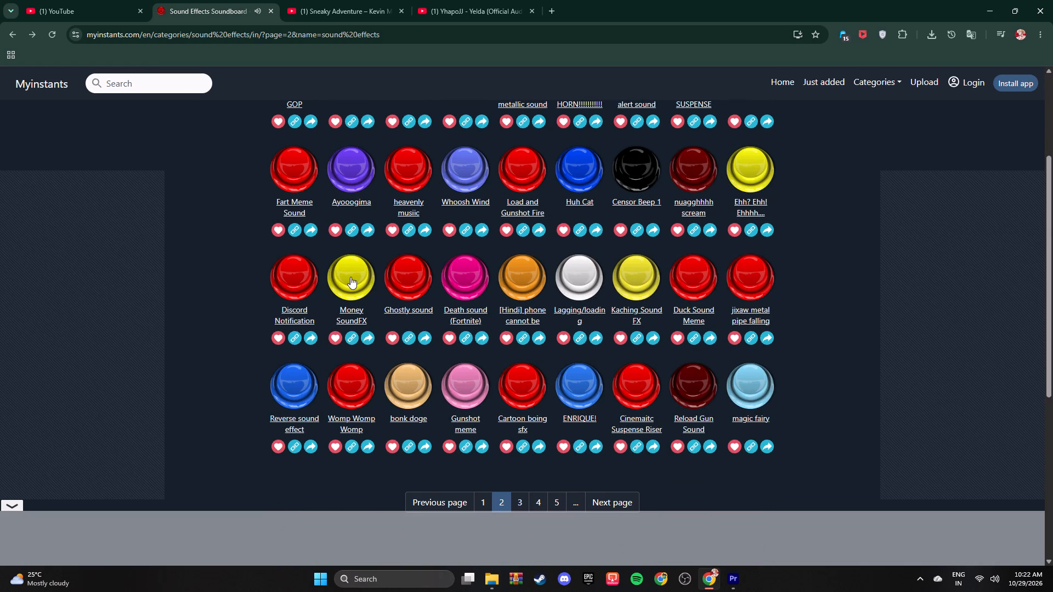
left_click(350, 277)
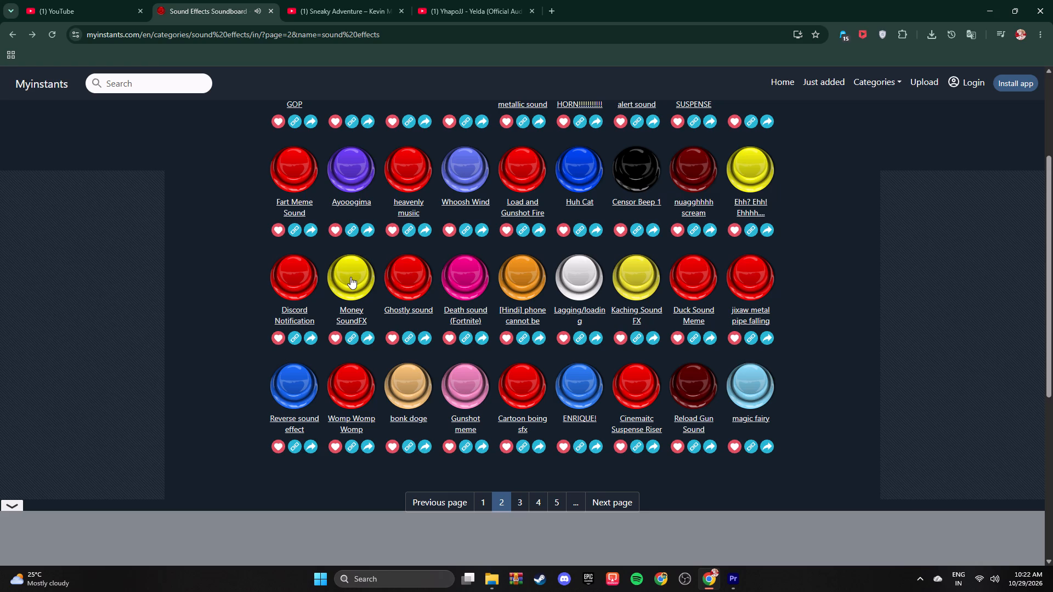
left_click(303, 276)
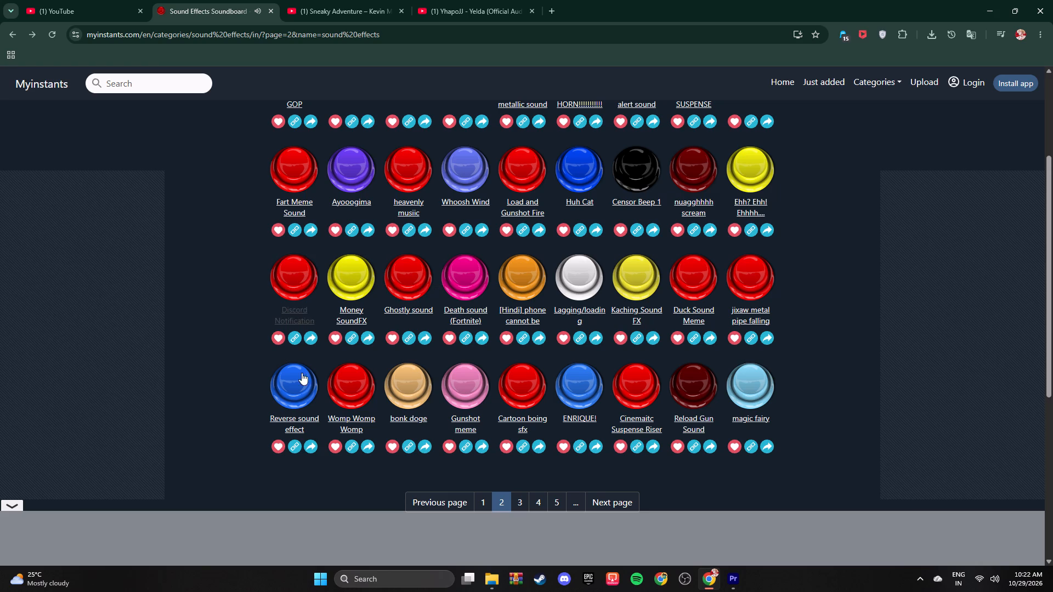
left_click(301, 385)
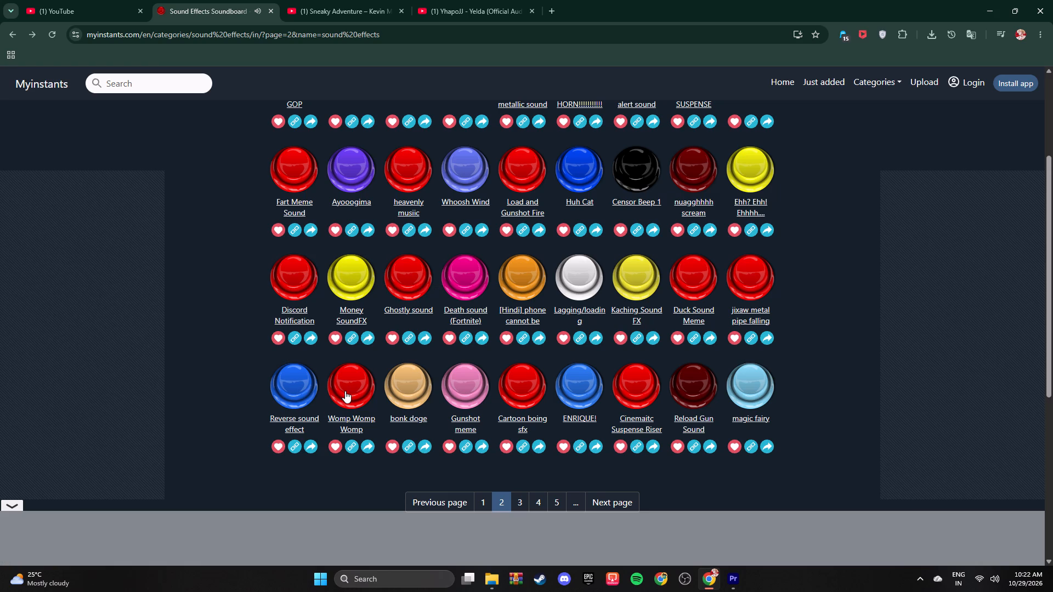
left_click(346, 391)
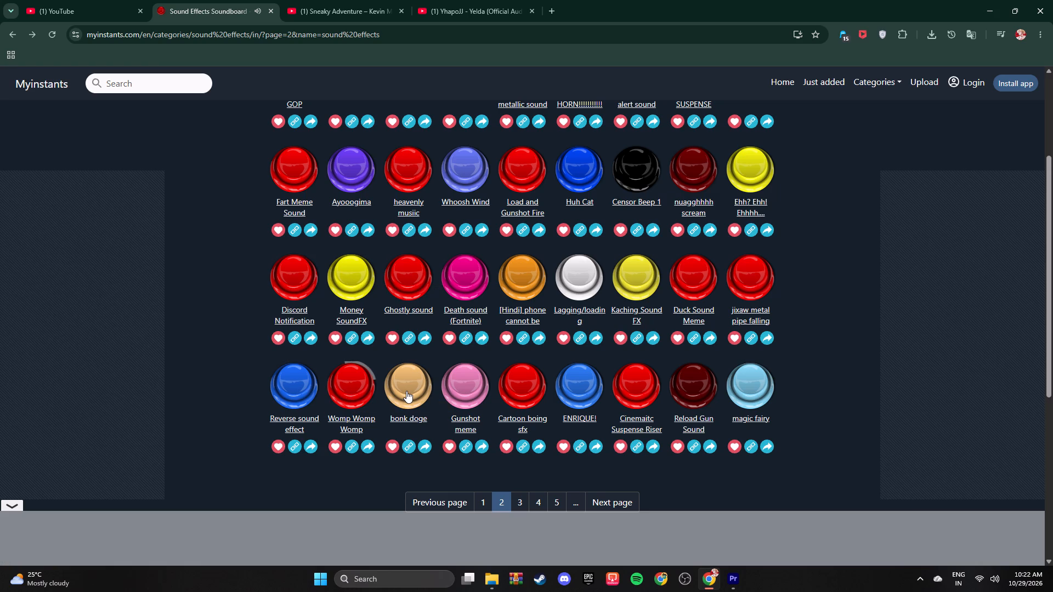
left_click(406, 391)
left_click(466, 389)
left_click(519, 389)
Go back to the first page of sound effects and audition VINE BOOM SOUND and Fart.
left_click(9, 32)
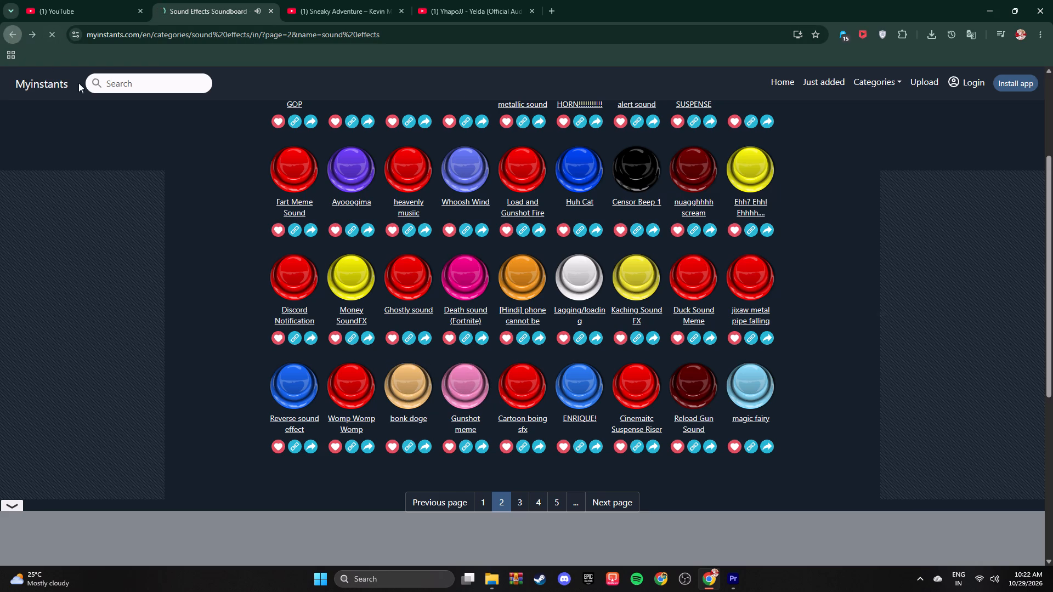
scroll(409, 284, "up", 8)
scroll(409, 283, "down", 1)
scroll(409, 283, "up", 3)
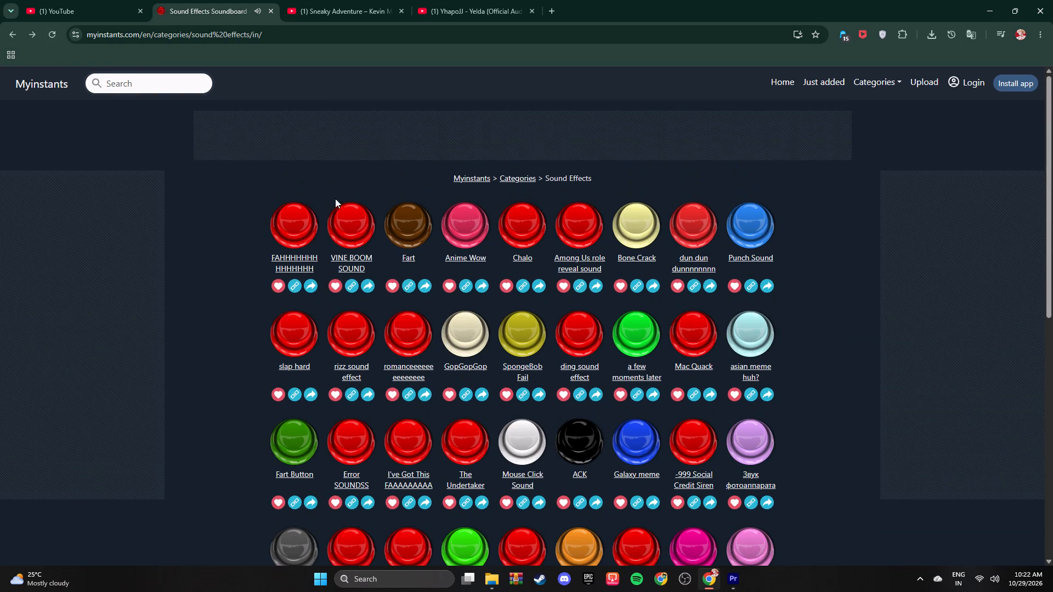
scroll(375, 394, "down", 2)
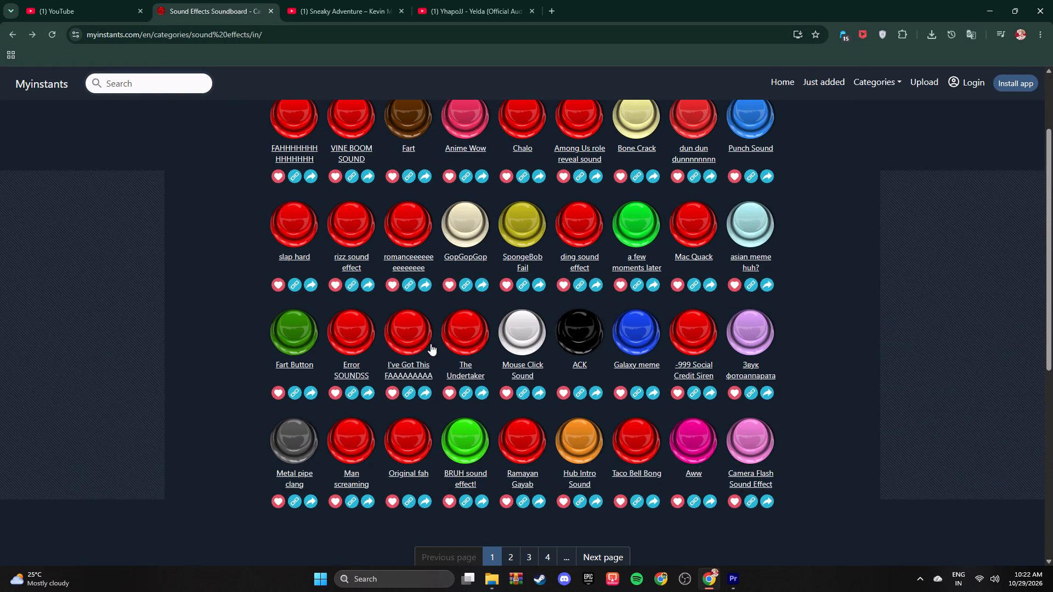
left_click(354, 121)
left_click(399, 125)
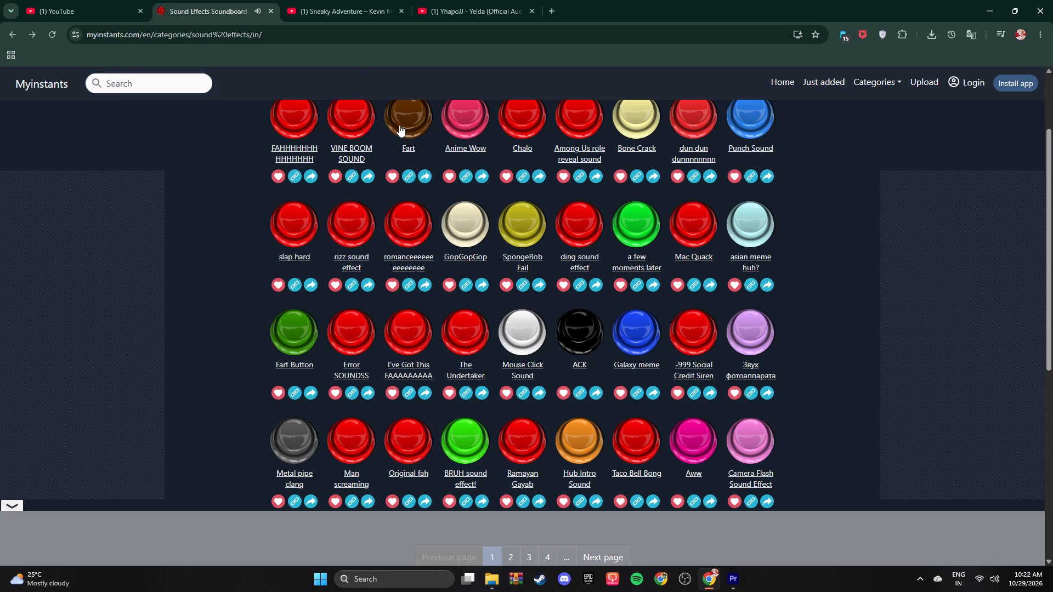
left_click(351, 120)
scroll(351, 120, "down", 1)
scroll(352, 130, "up", 4)
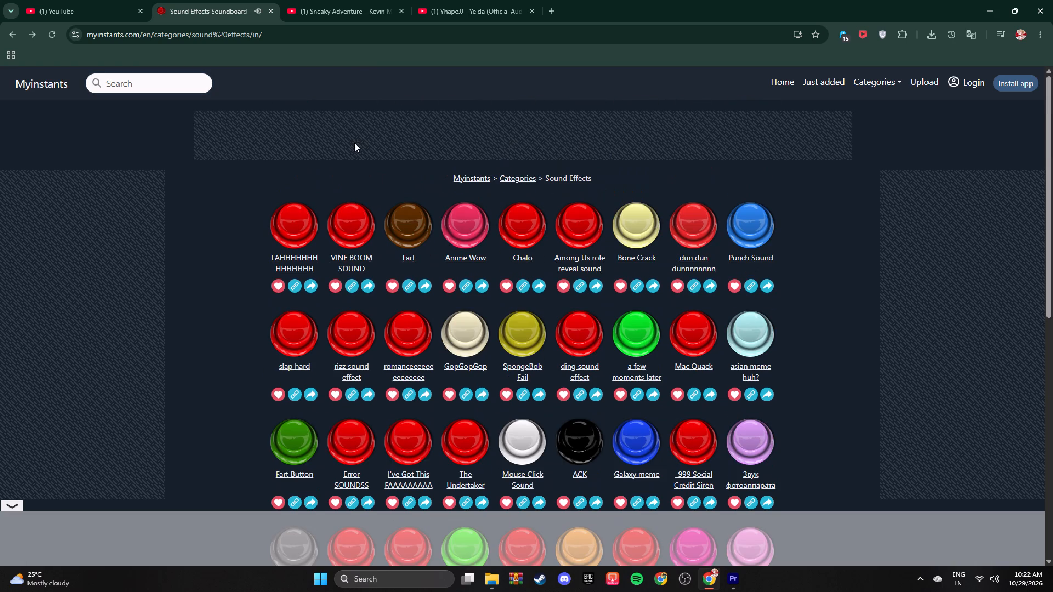
Download VINE BOOM SOUND as an MP3 named "vine-boom SUUUMM" into the sound effect folder in Videos.
left_click(354, 259)
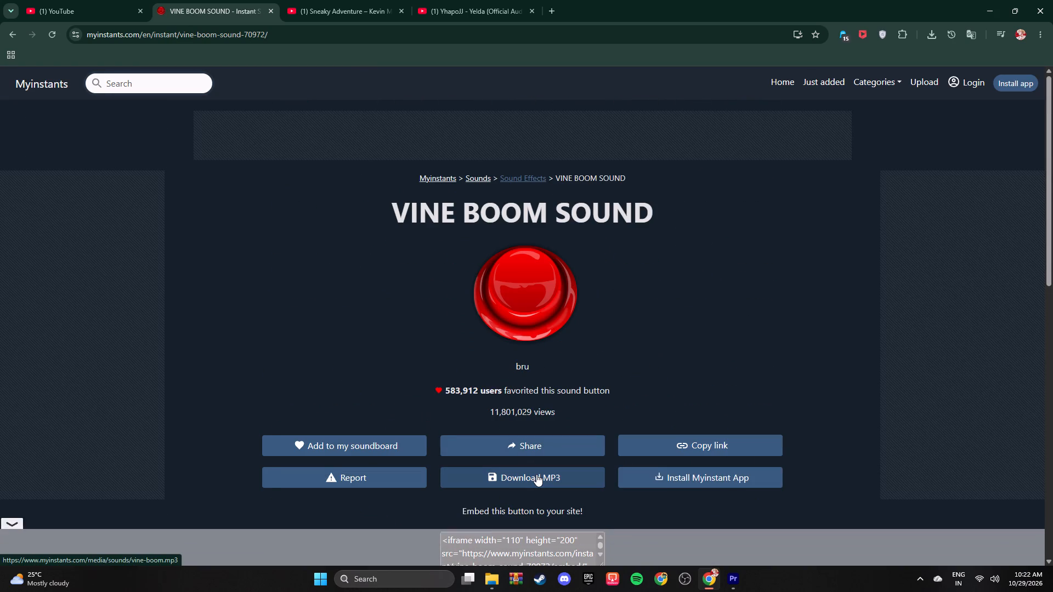
left_click(536, 474)
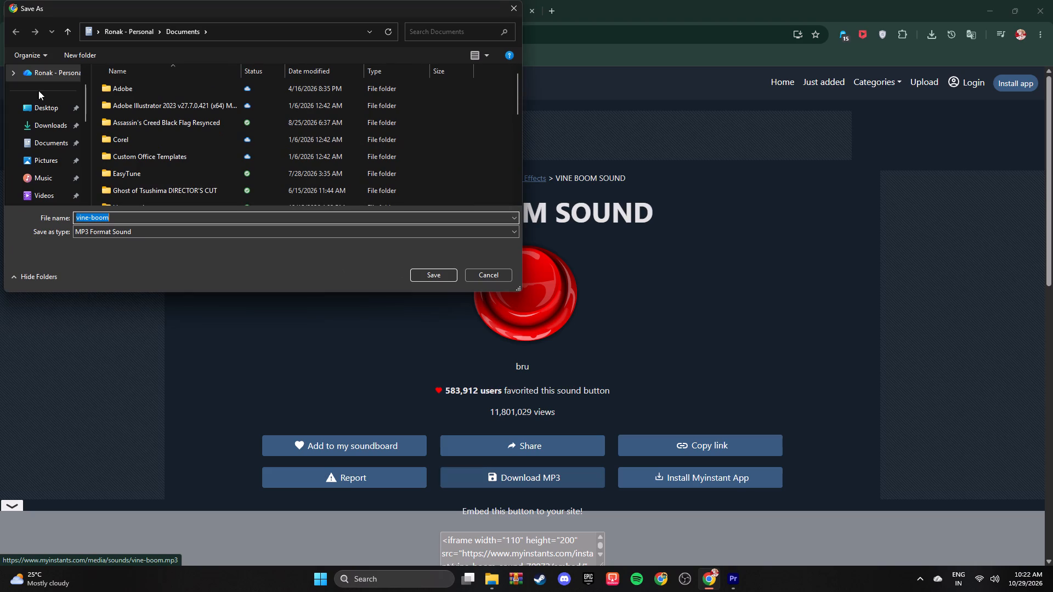
left_click(54, 190)
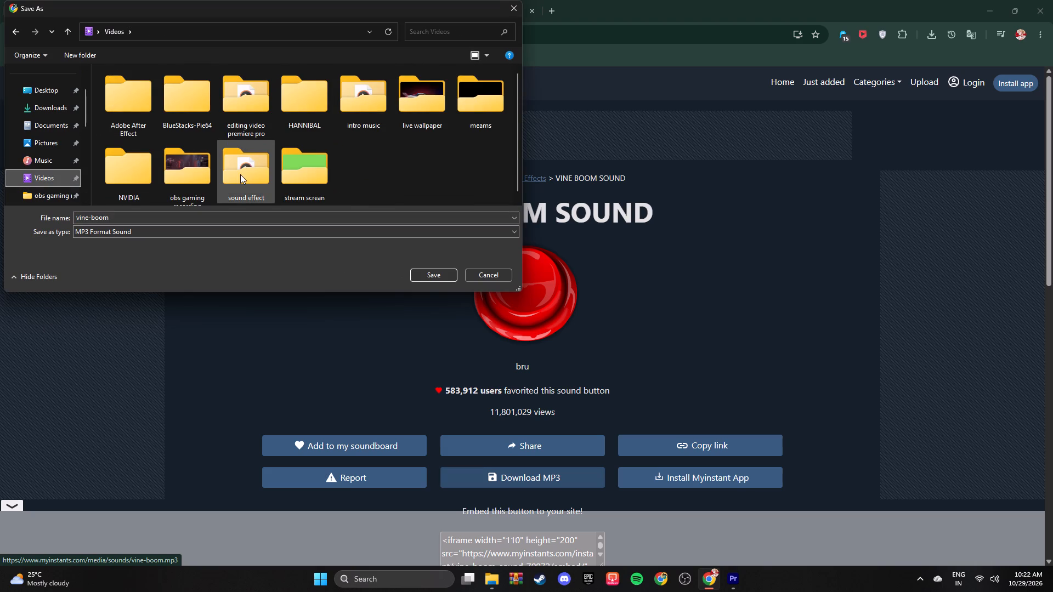
scroll(235, 175, "down", 1)
double_click(249, 164)
left_click(197, 217)
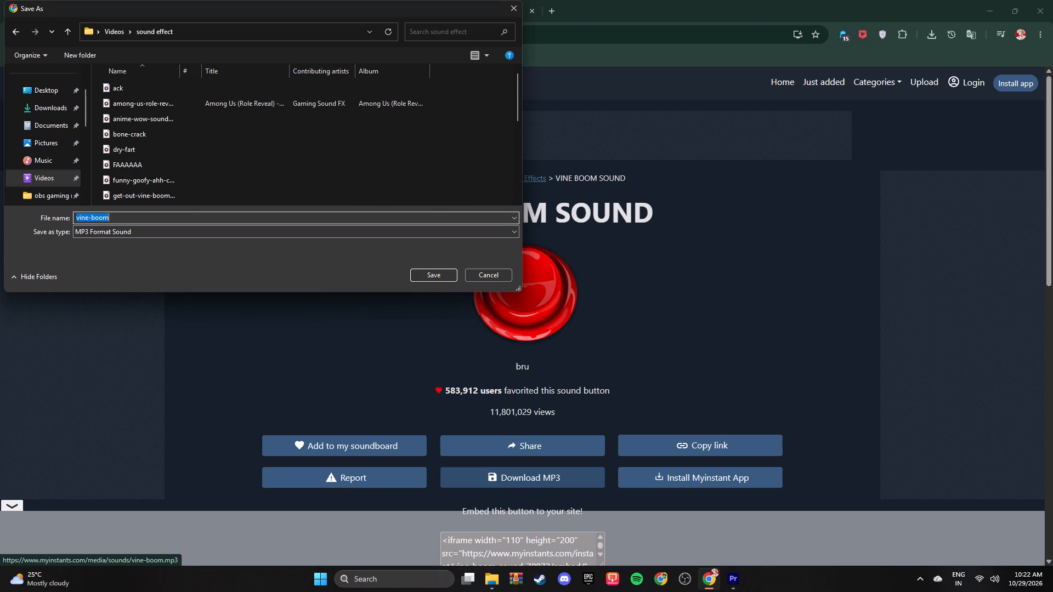
left_click(197, 217)
key("space")
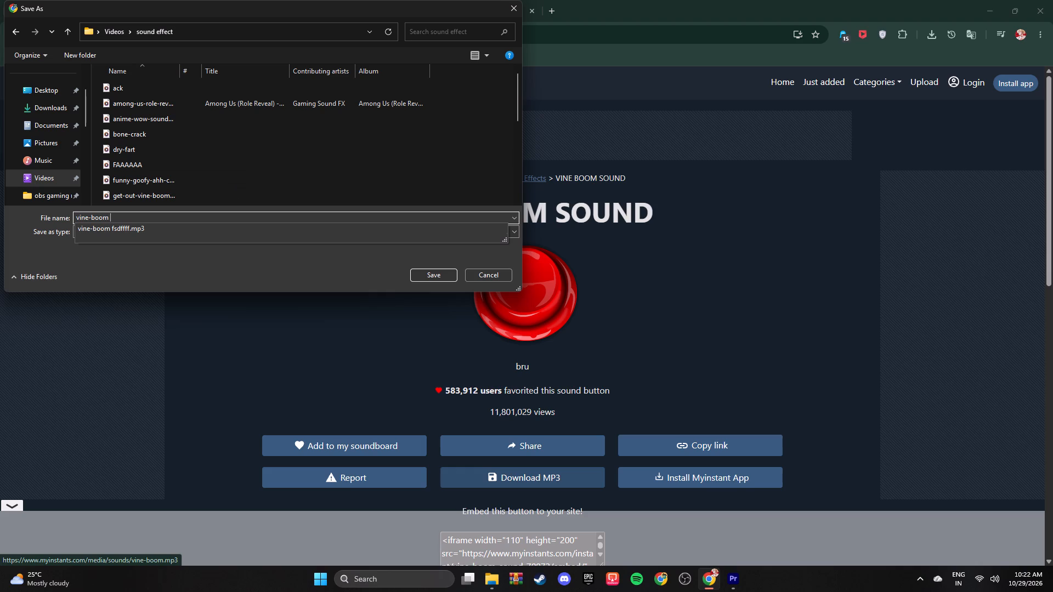
type("SUUUMM")
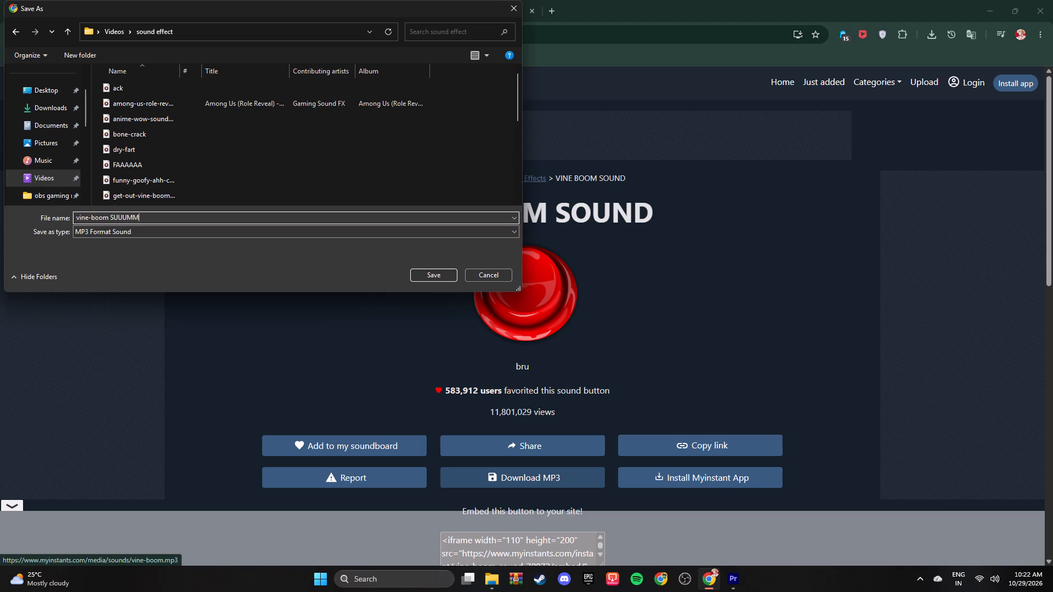
left_click(443, 271)
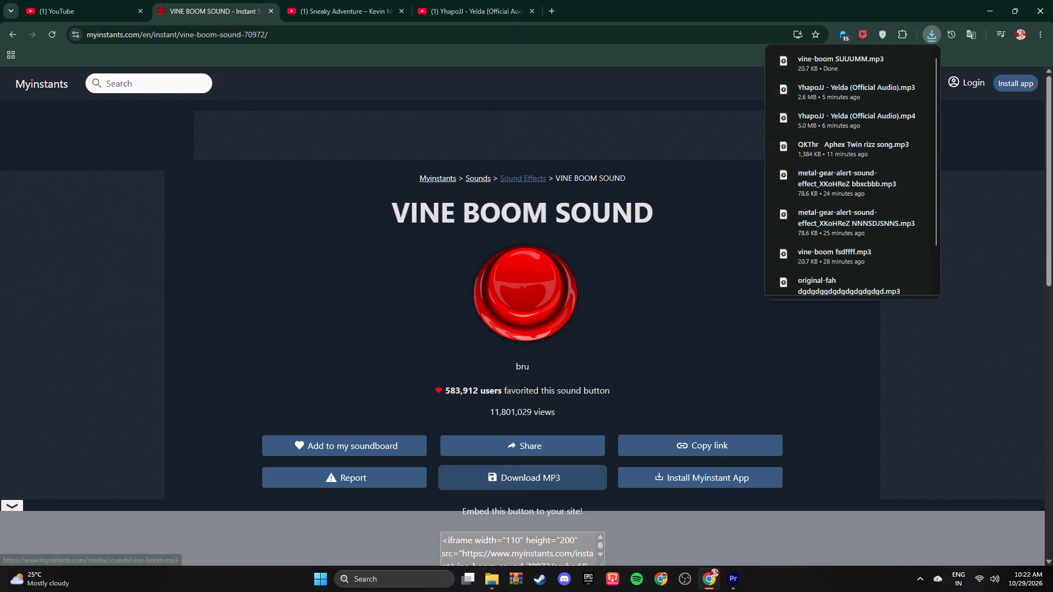
Import vine-boom SUUUMM from the sound effect folder in Videos into the Premiere Pro project.
left_click(988, 2)
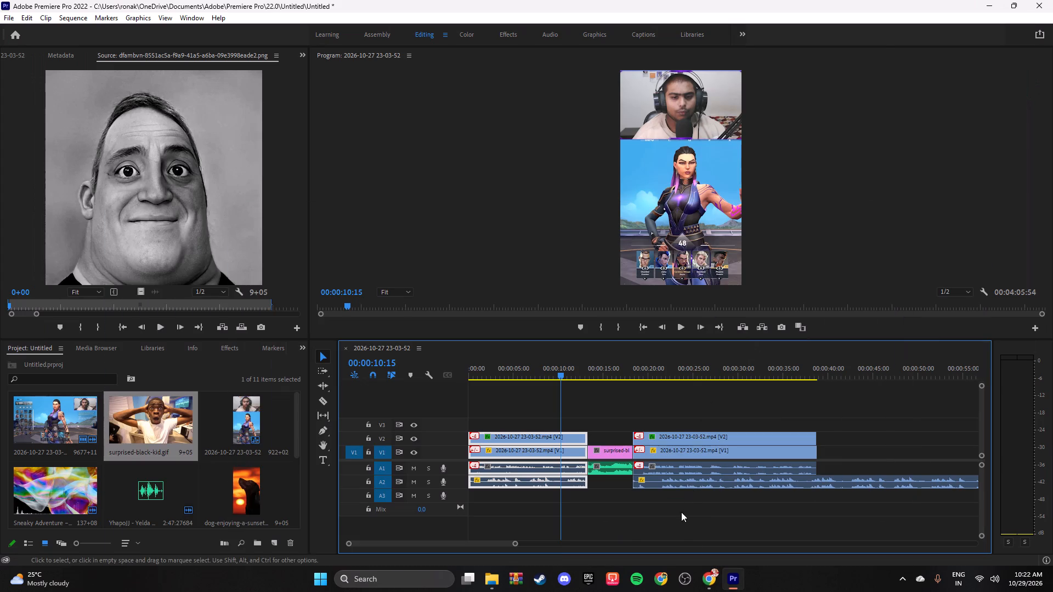
left_click(491, 582)
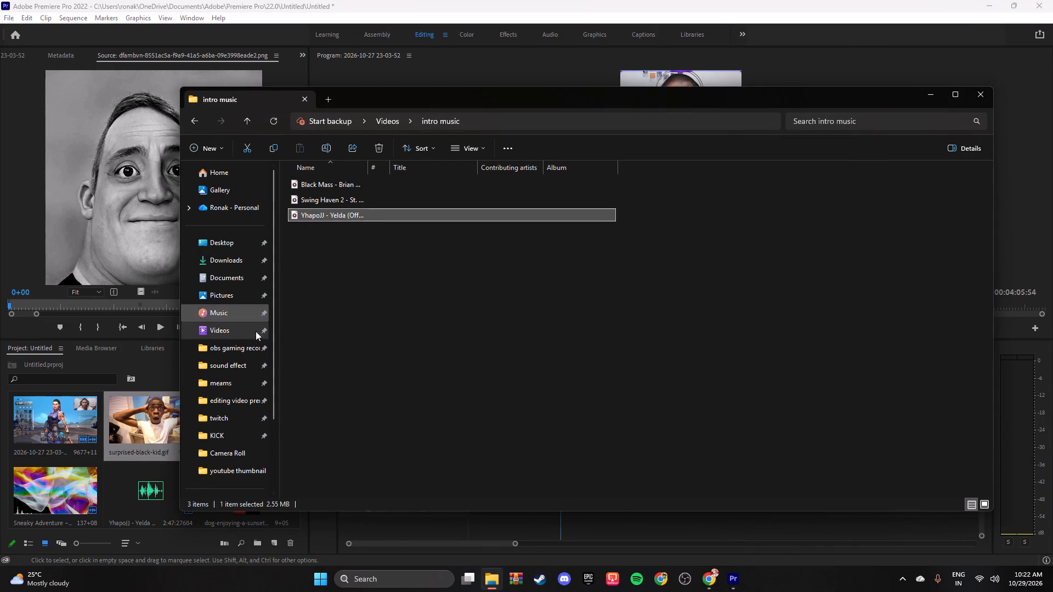
left_click(193, 124)
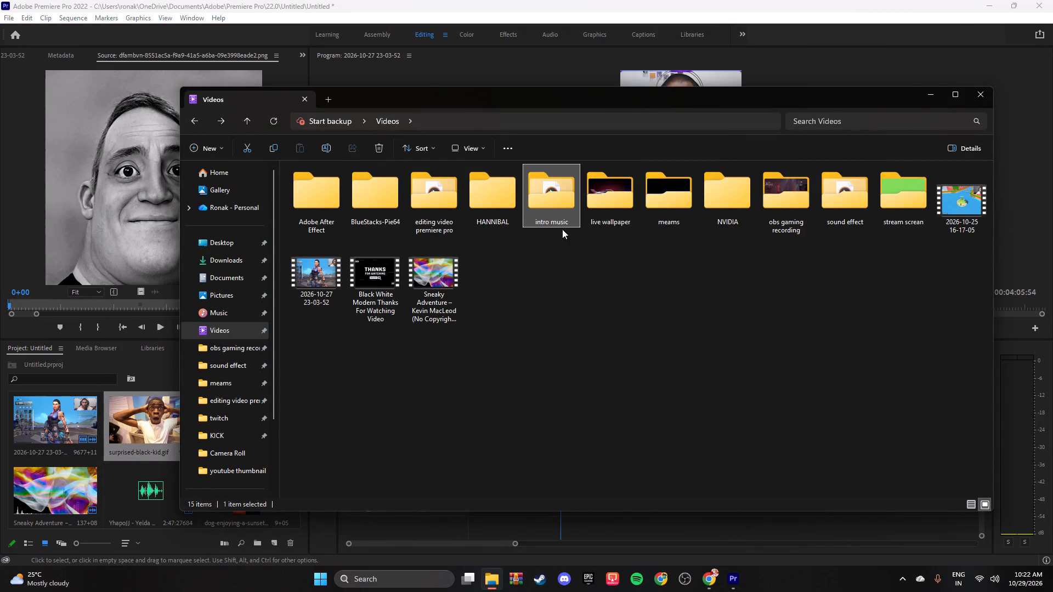
double_click(835, 204)
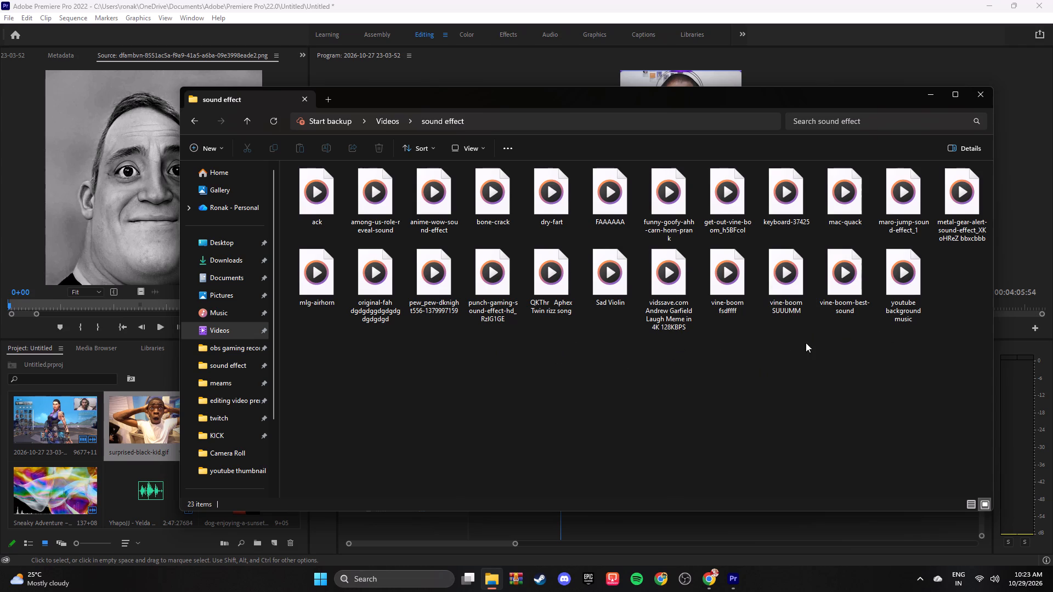
left_click_drag(791, 271, 183, 465)
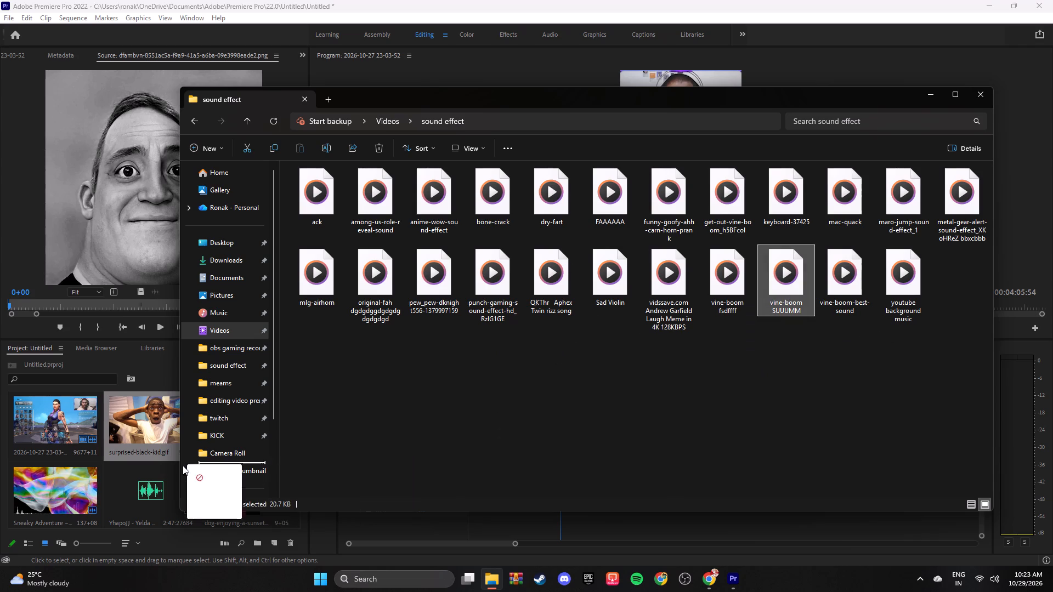
left_click_drag(183, 465, 107, 476)
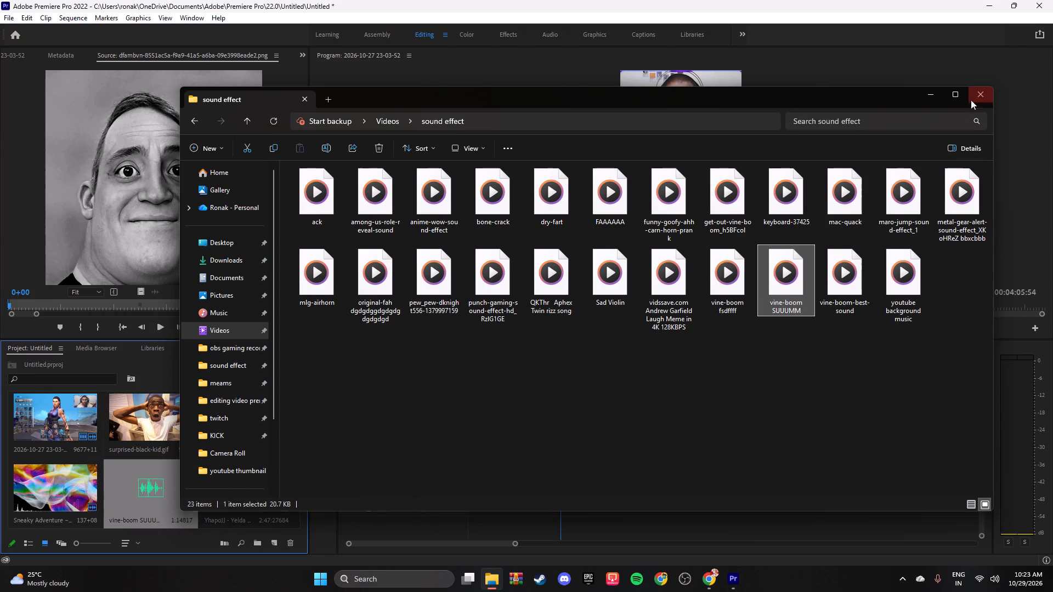
left_click(934, 93)
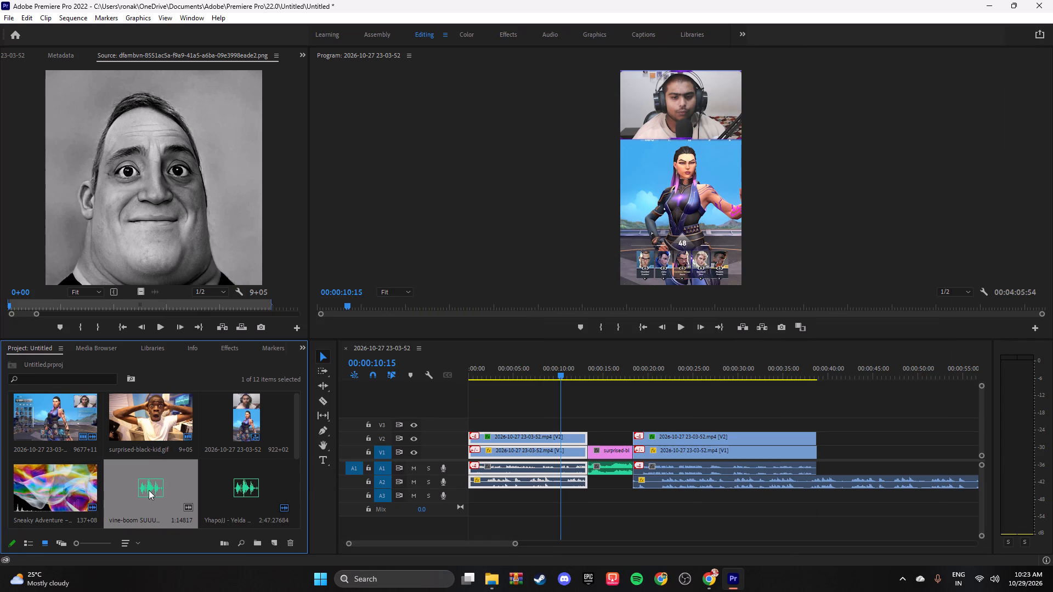
Place vine-boom SUUUMM on audio track A3 beneath the first gameplay section, starting at about 00:00:10:40.
left_click_drag(149, 490, 599, 487)
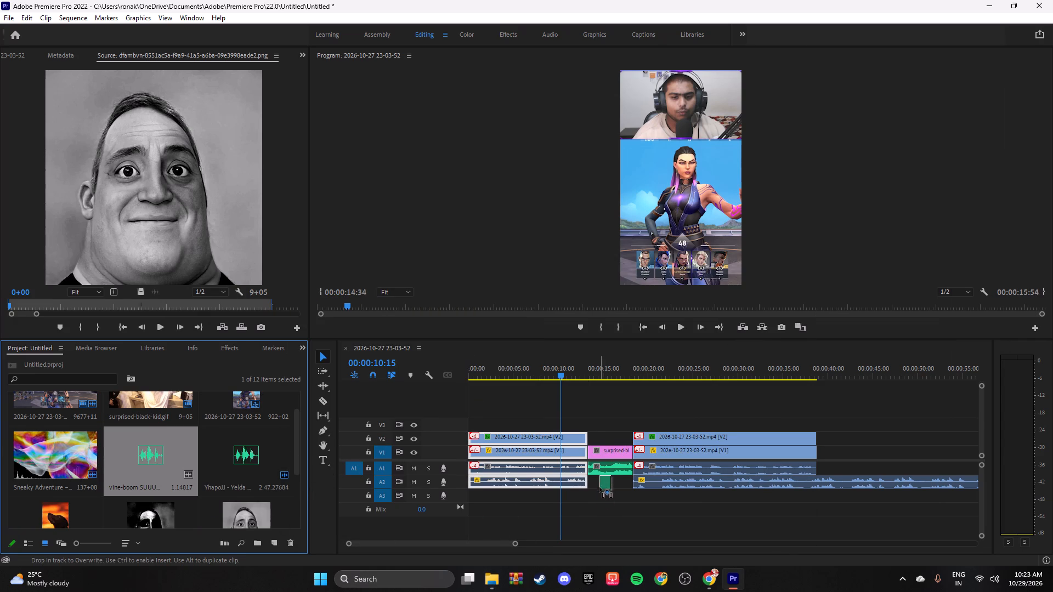
left_click_drag(599, 487, 597, 491)
left_click_drag(597, 491, 548, 496)
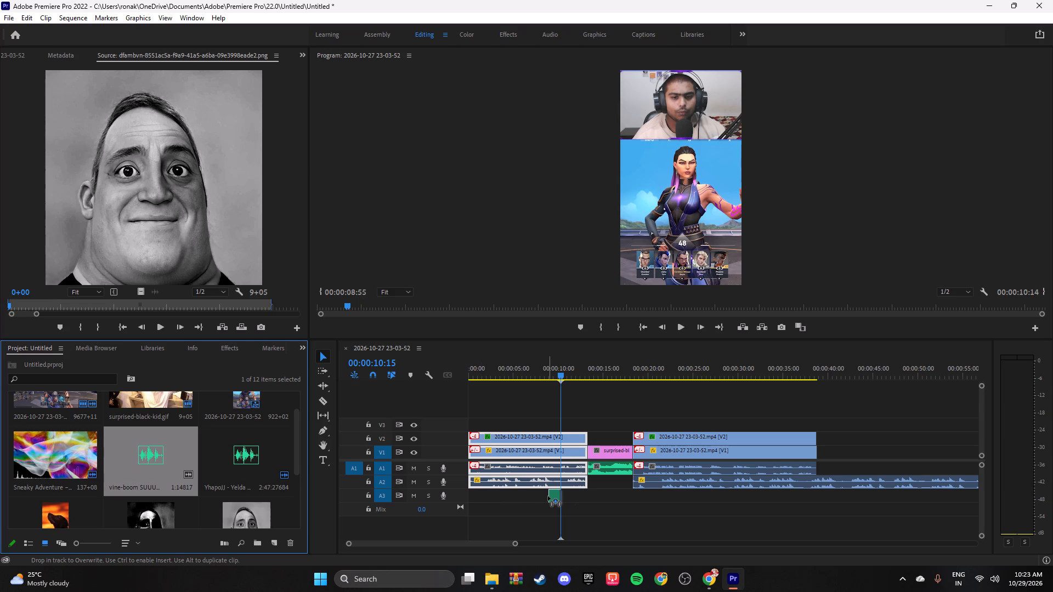
left_click_drag(548, 496, 553, 496)
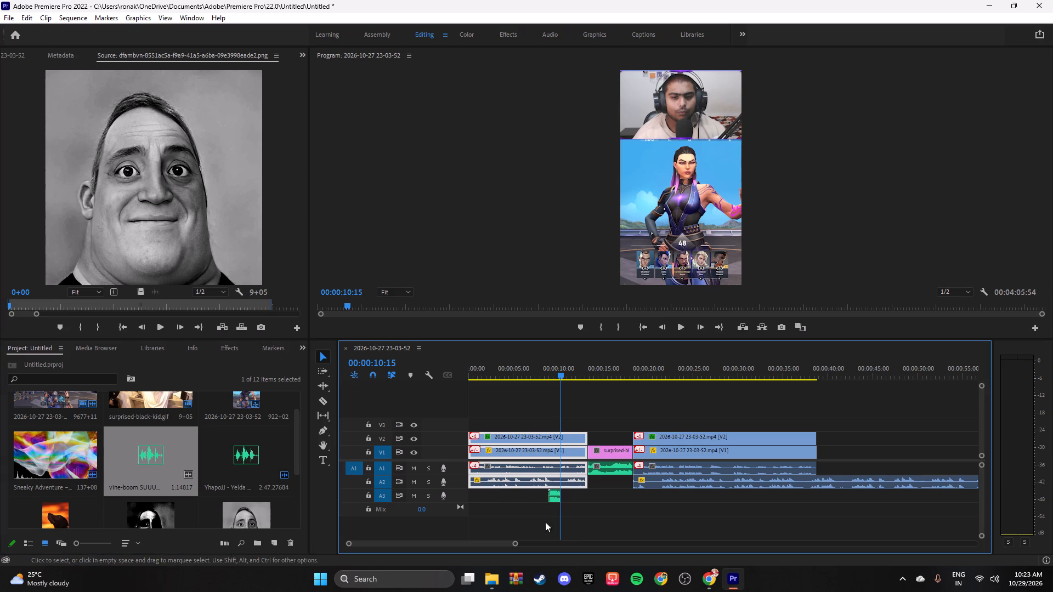
left_click_drag(517, 543, 469, 538)
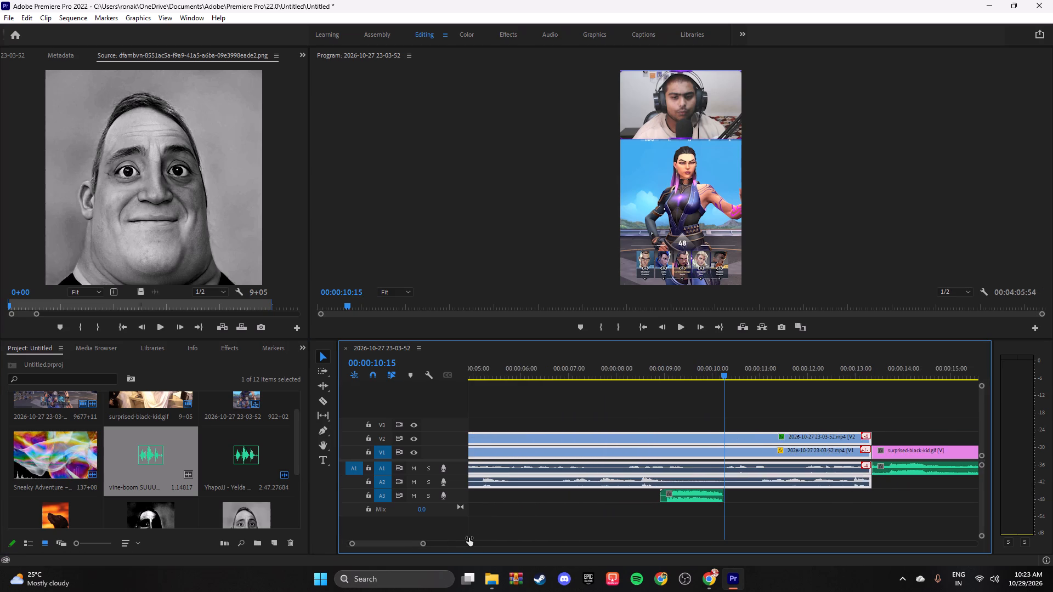
left_click_drag(469, 538, 464, 537)
key("space")
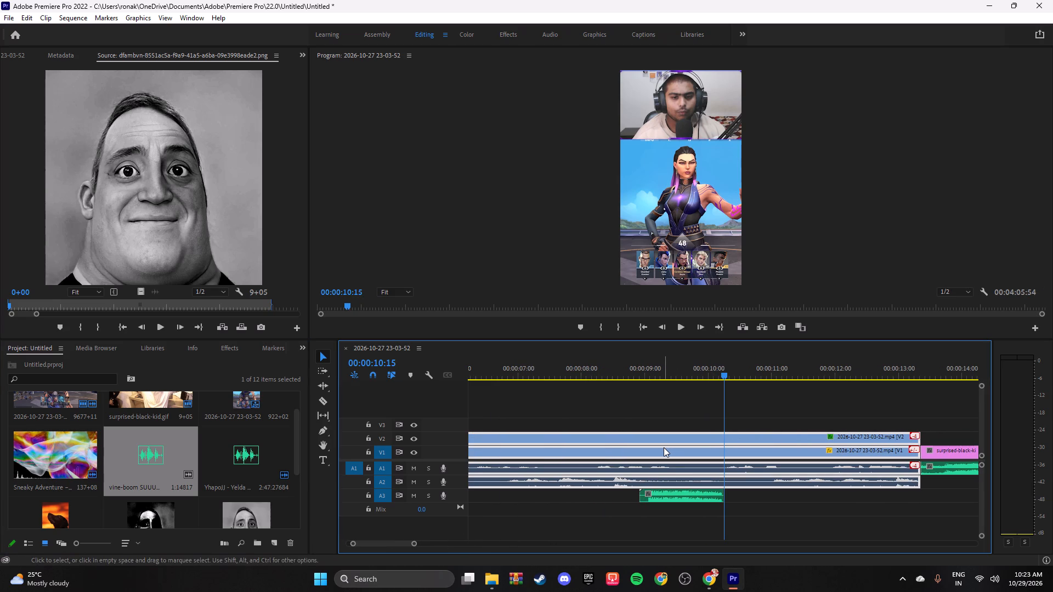
key("space")
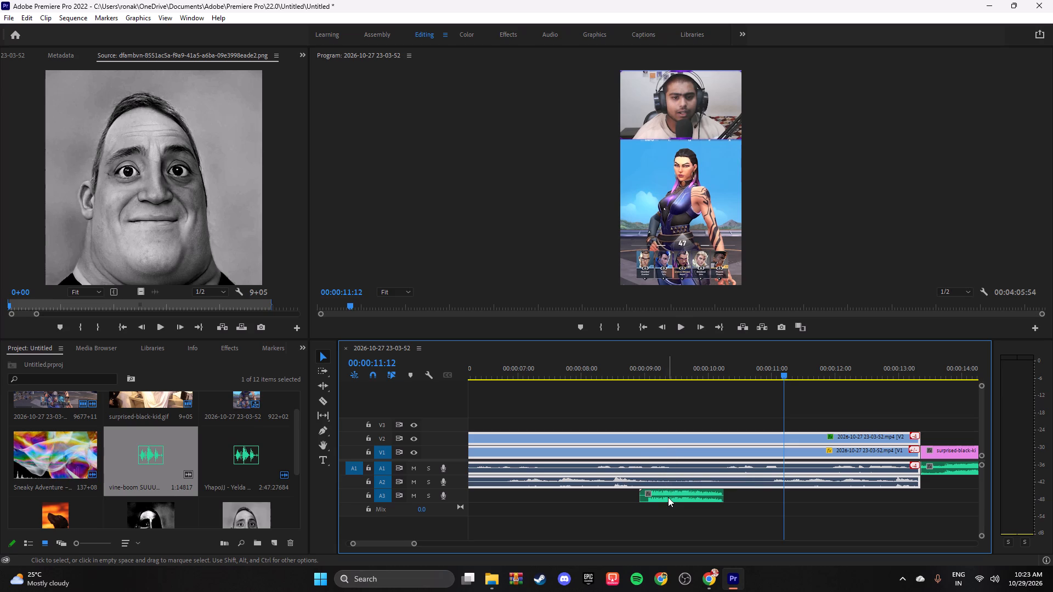
left_click_drag(668, 497, 779, 497)
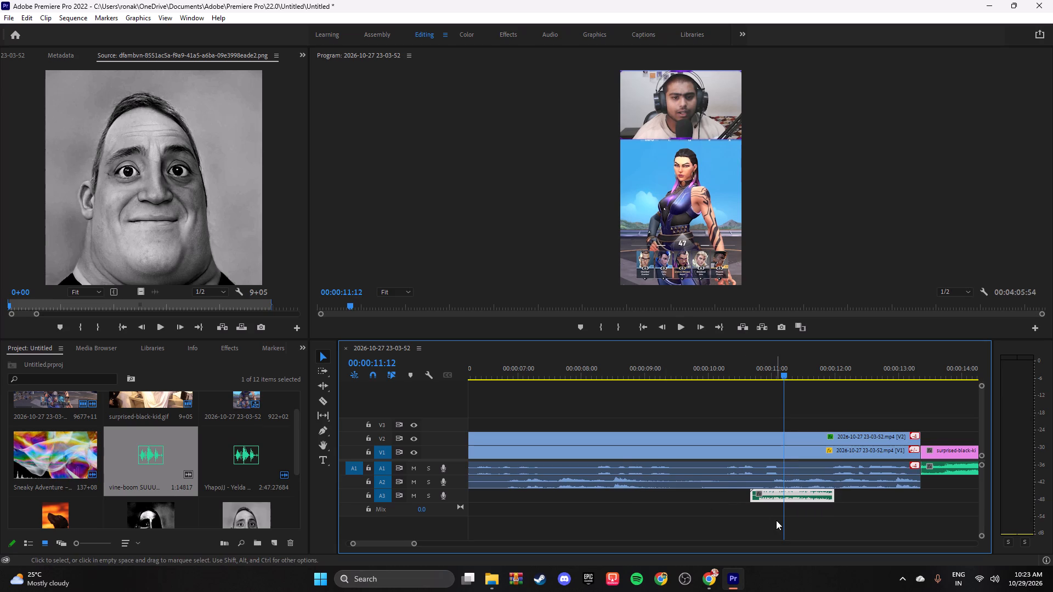
Play back the vine boom's timing and shift the sound on A3 to start at about 00:00:11:03.
left_click_drag(784, 378, 733, 376)
key("space")
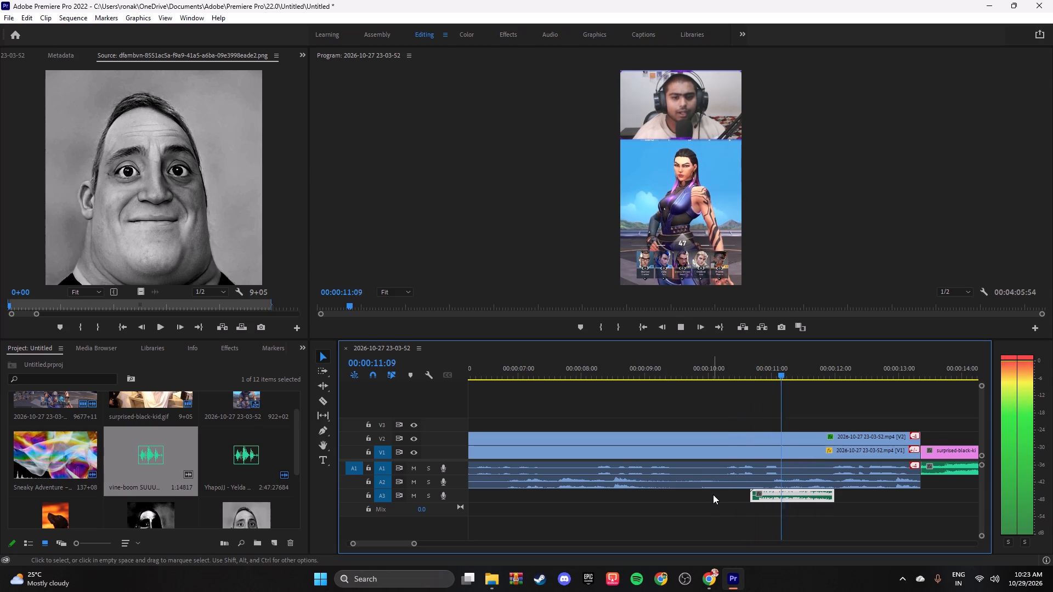
key("space")
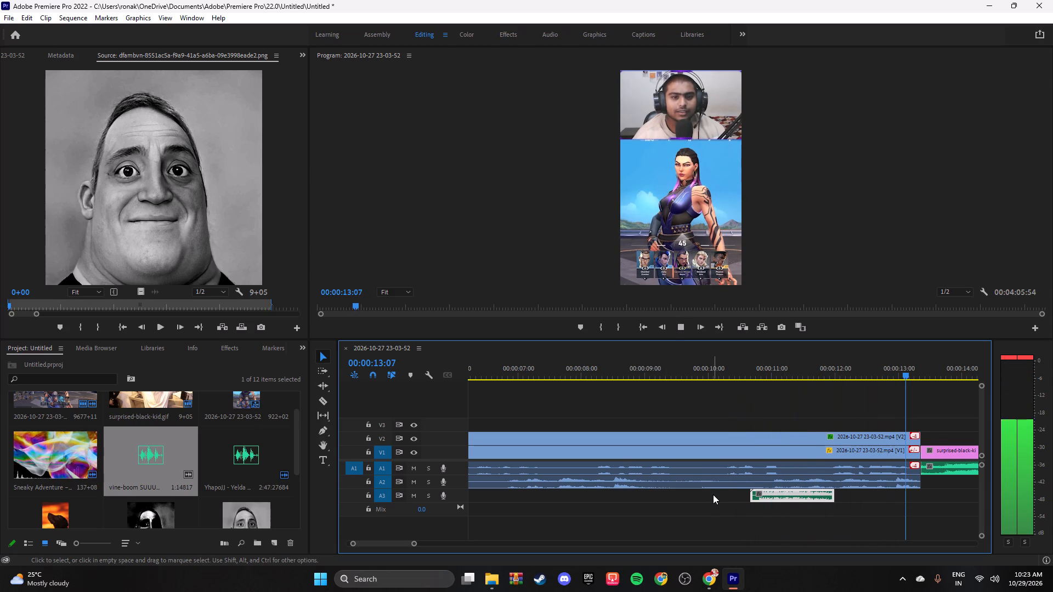
left_click_drag(905, 378, 730, 398)
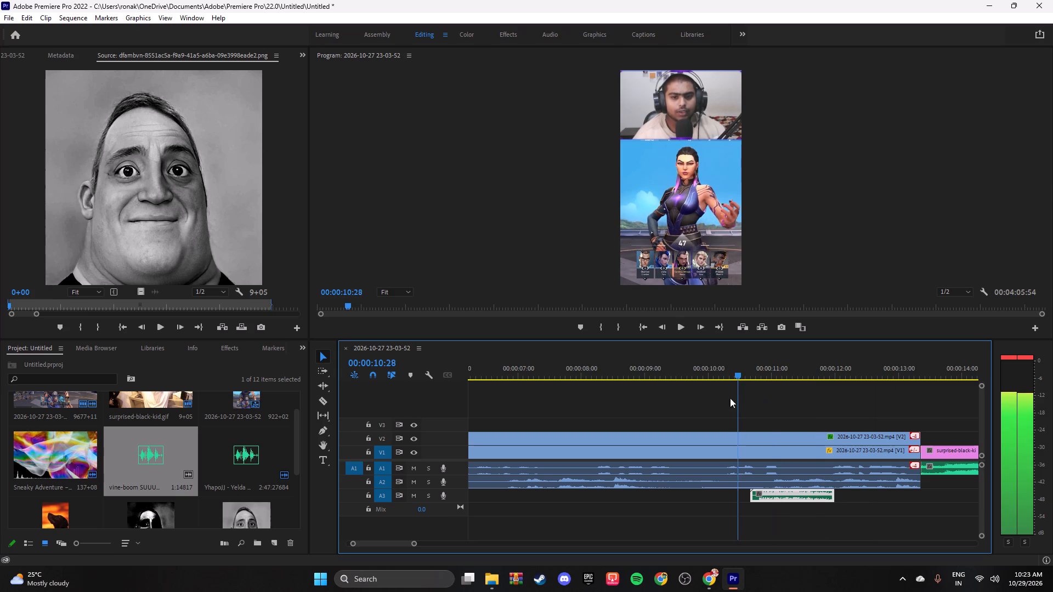
left_click_drag(730, 398, 717, 402)
key("space")
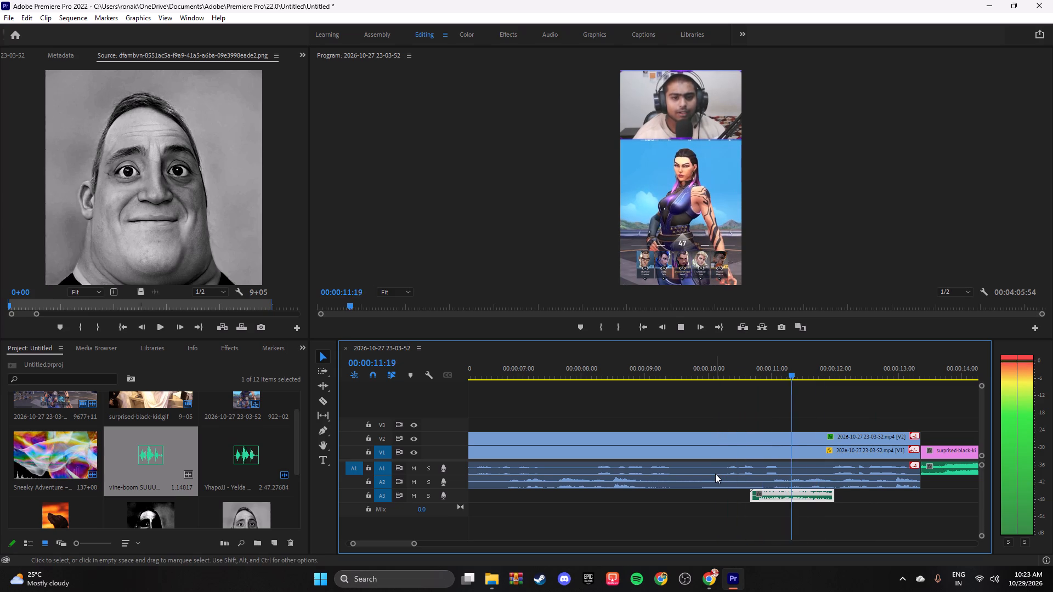
key("space")
left_click_drag(768, 496, 784, 496)
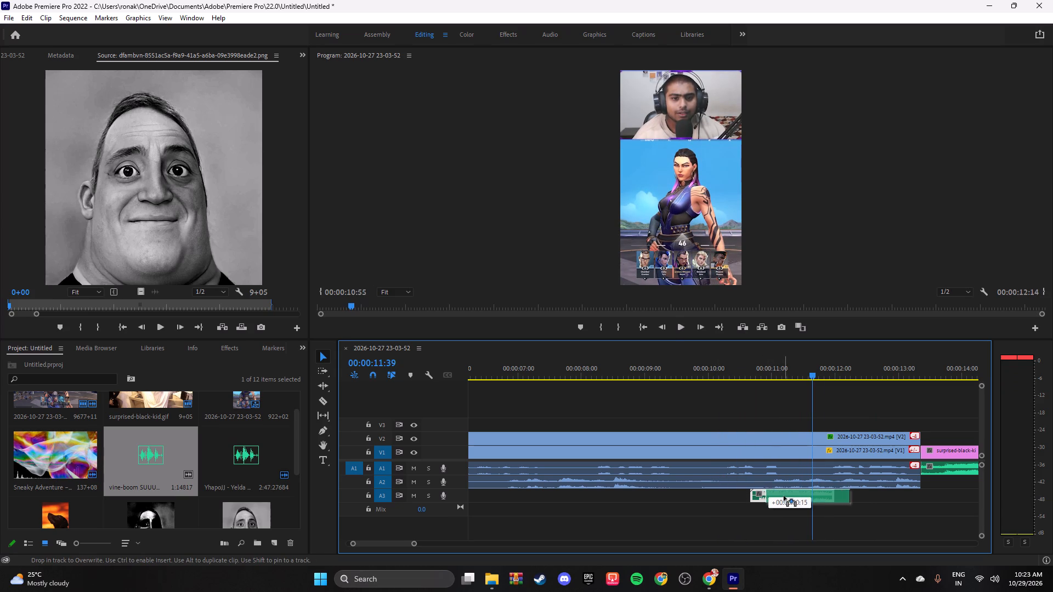
left_click_drag(784, 496, 792, 496)
left_click_drag(811, 372, 811, 372)
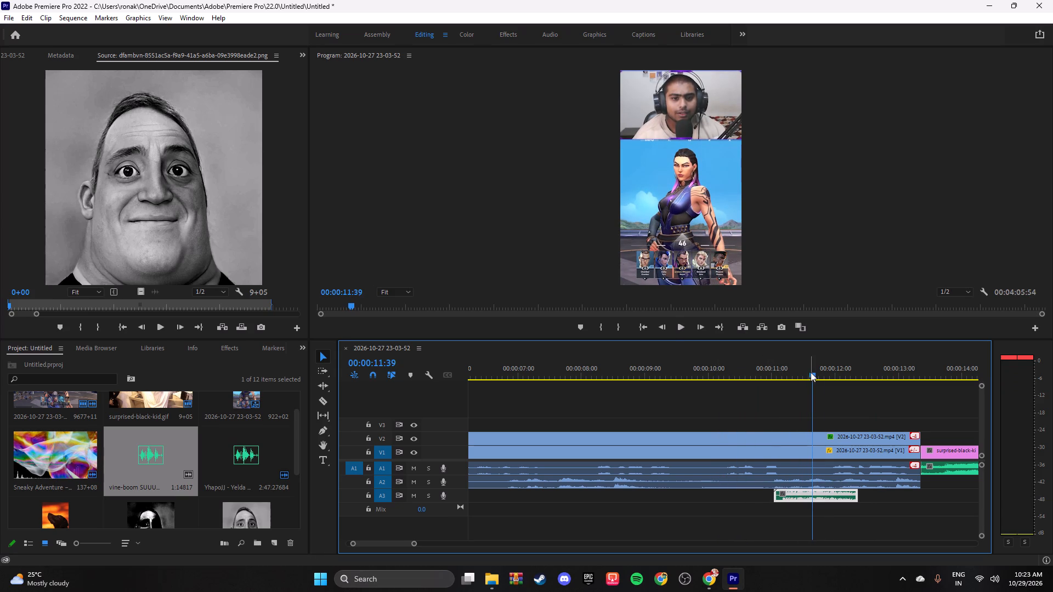
left_click_drag(811, 372, 735, 376)
key("space")
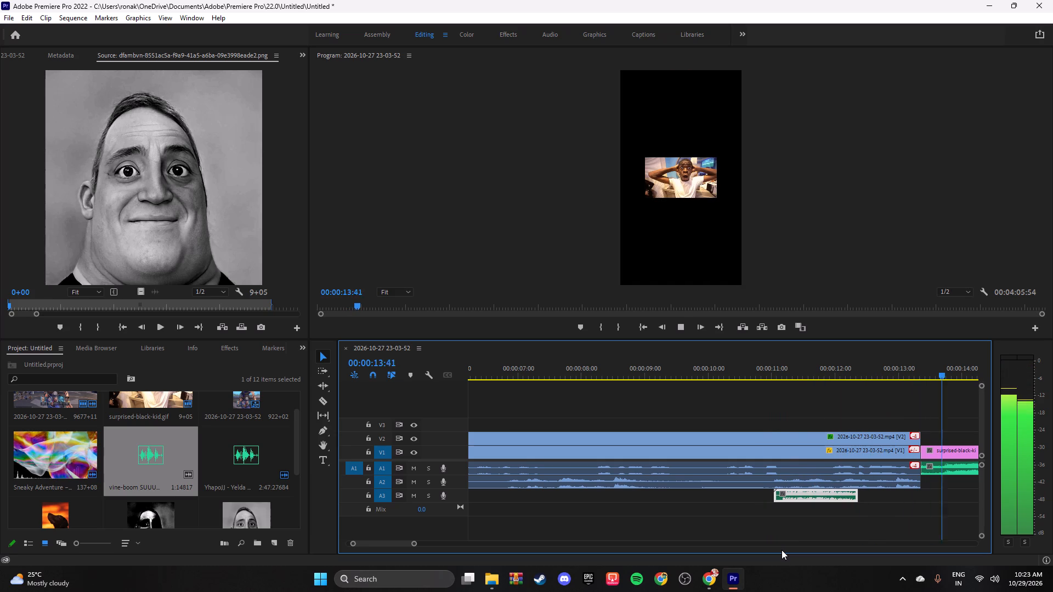
key("space")
Scale surprised-black-kid.gif to fill the vertical frame's height and reposition it horizontally so the face is centred.
left_click_drag(418, 544, 455, 544)
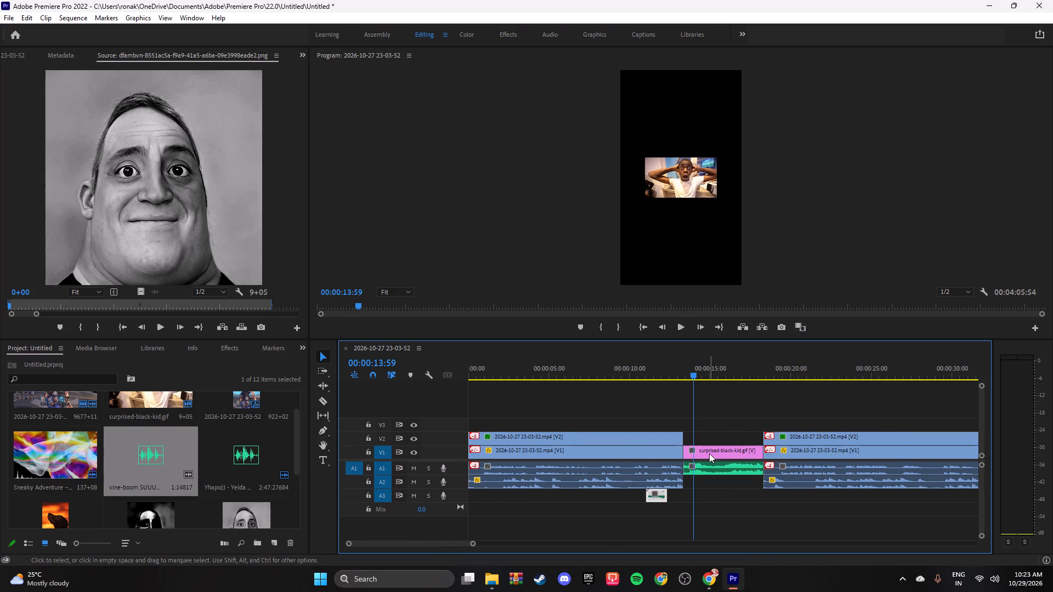
double_click(687, 180)
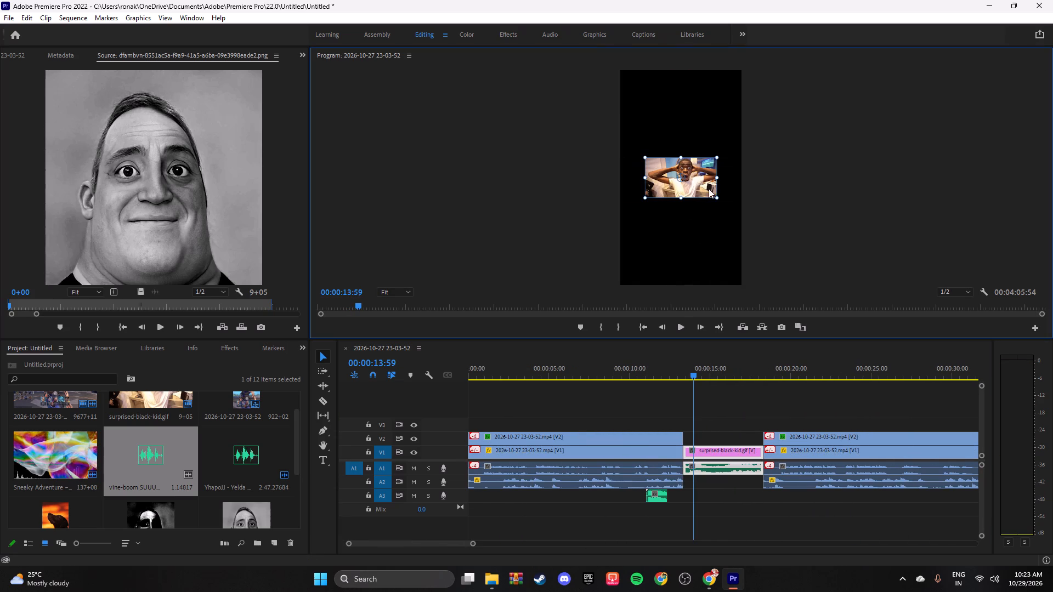
left_click(681, 197)
left_click_drag(681, 197, 681, 282)
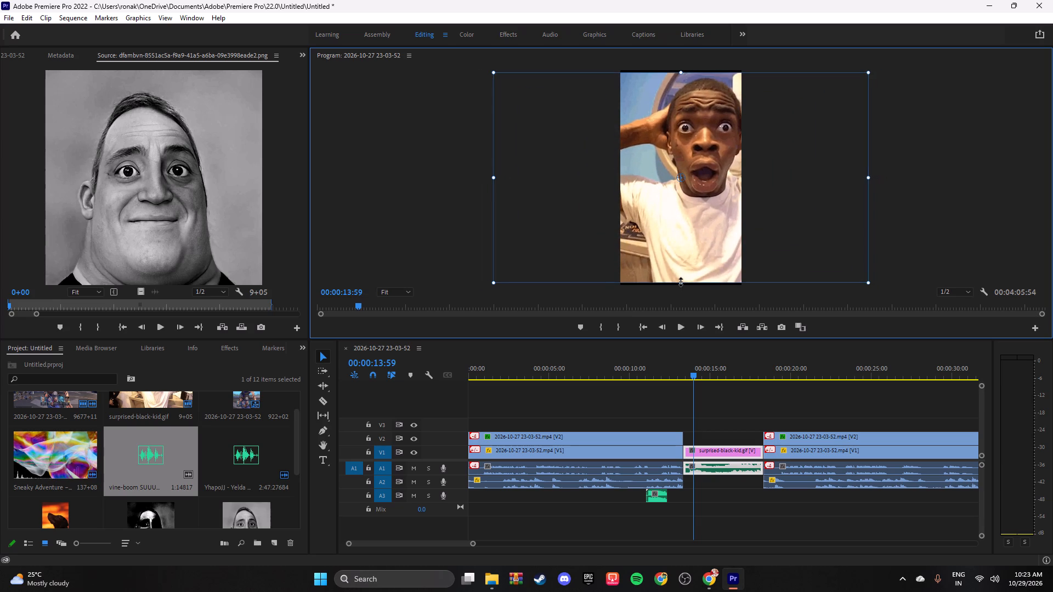
left_click_drag(681, 282, 681, 283)
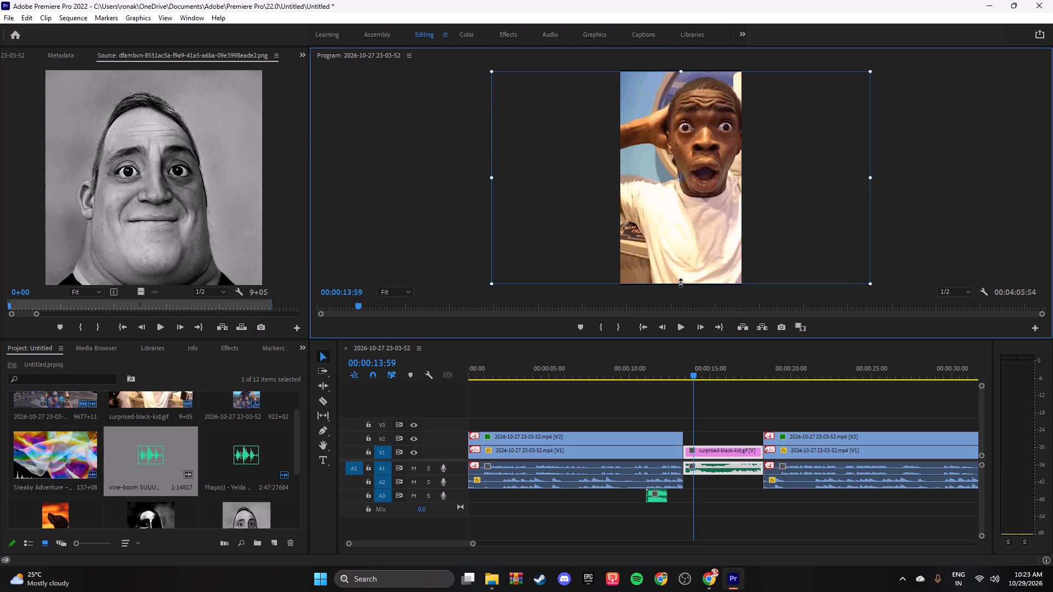
left_click_drag(681, 283, 681, 283)
left_click_drag(687, 243, 678, 243)
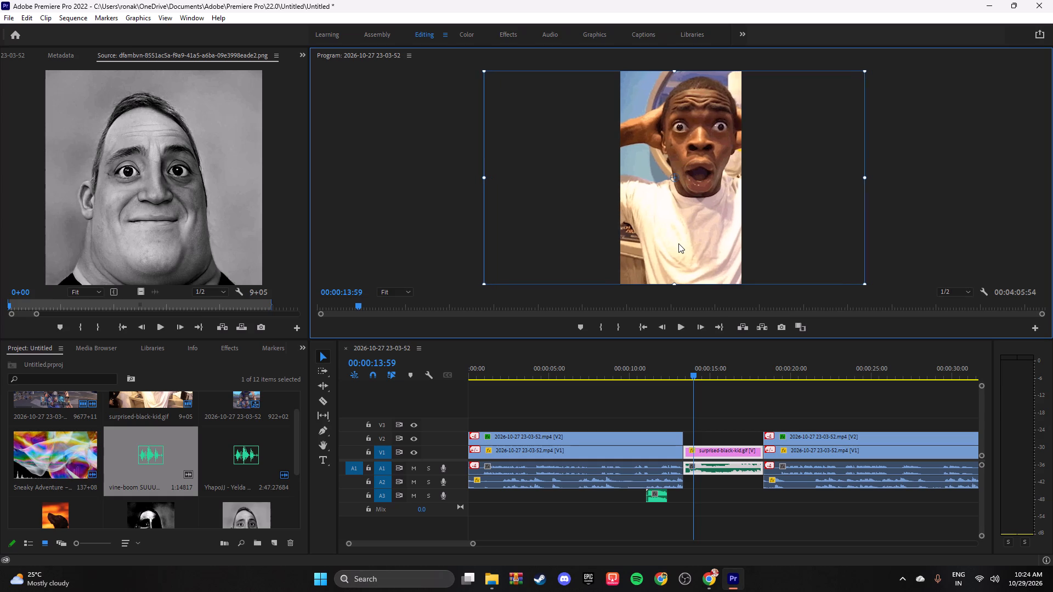
left_click_drag(678, 243, 662, 243)
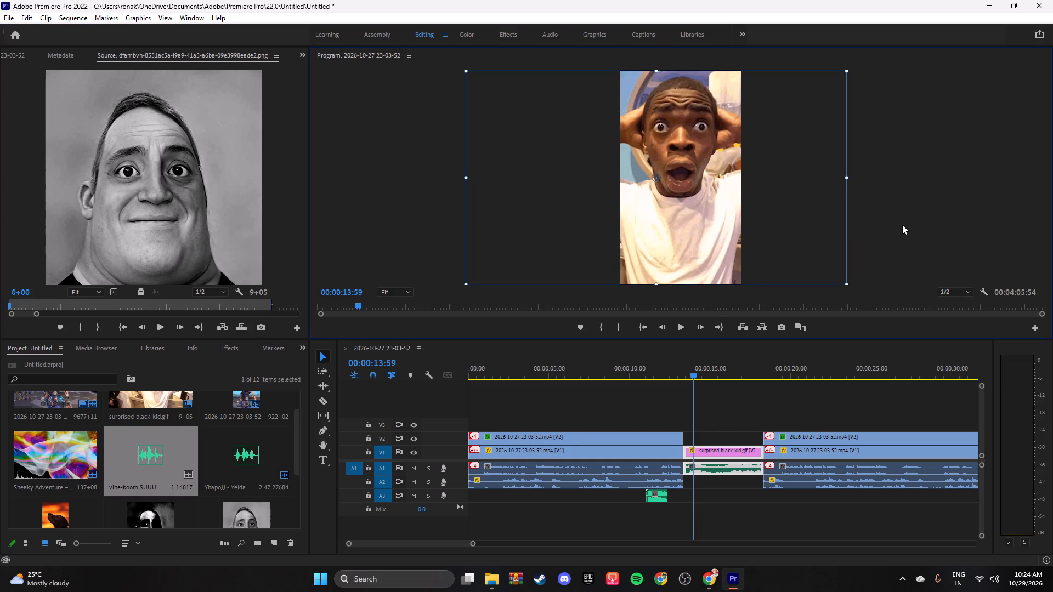
left_click(902, 225)
Play through the vine boom and meme into the next gameplay section, and split its linked webcam, gameplay and audio clips at 00:00:28:06.
left_click_drag(692, 373, 649, 378)
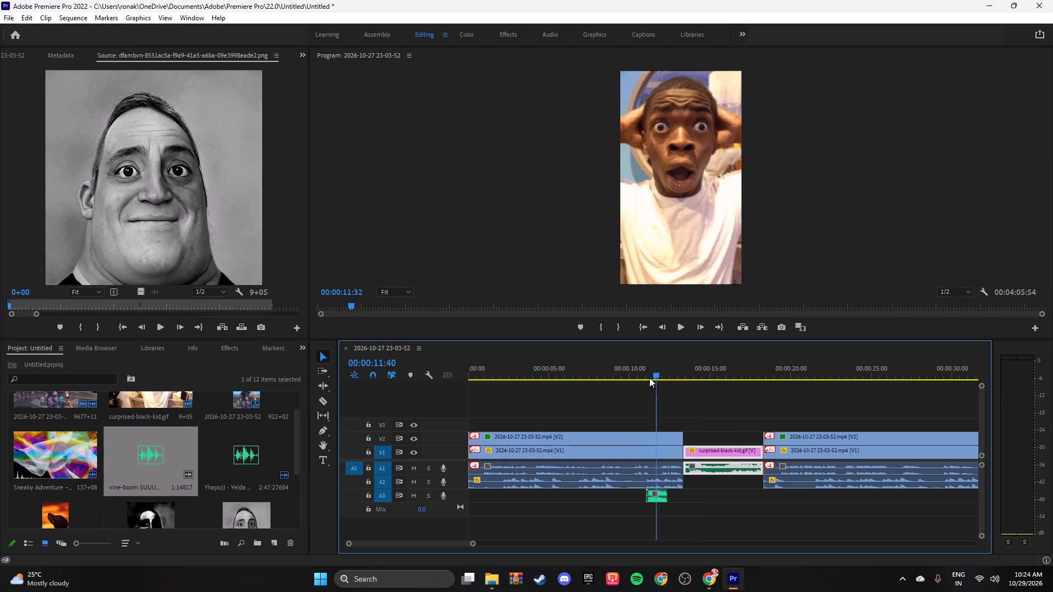
left_click_drag(649, 378, 614, 385)
key("space")
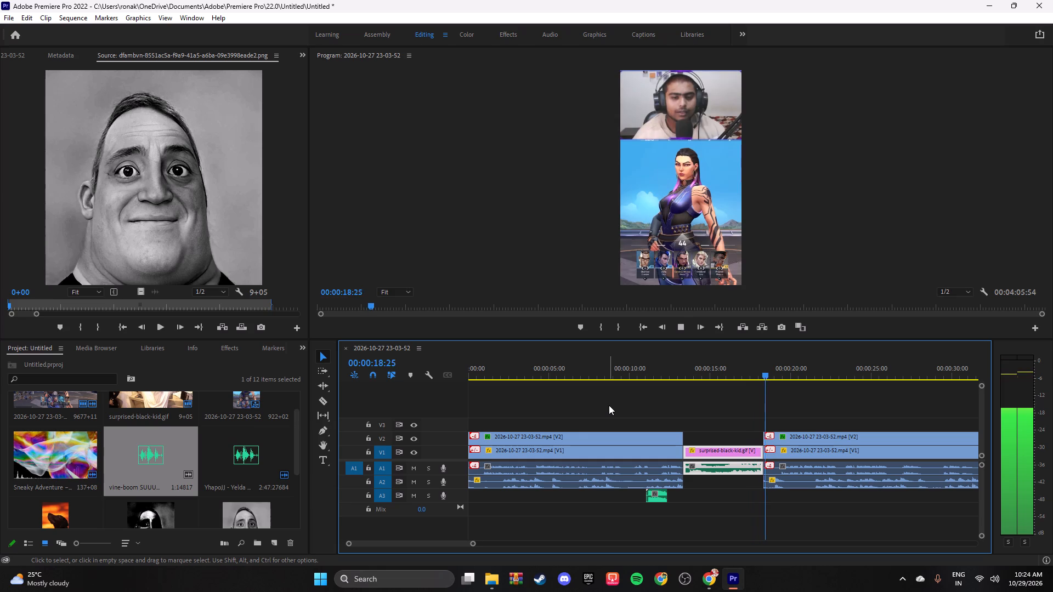
left_click_drag(472, 544, 486, 544)
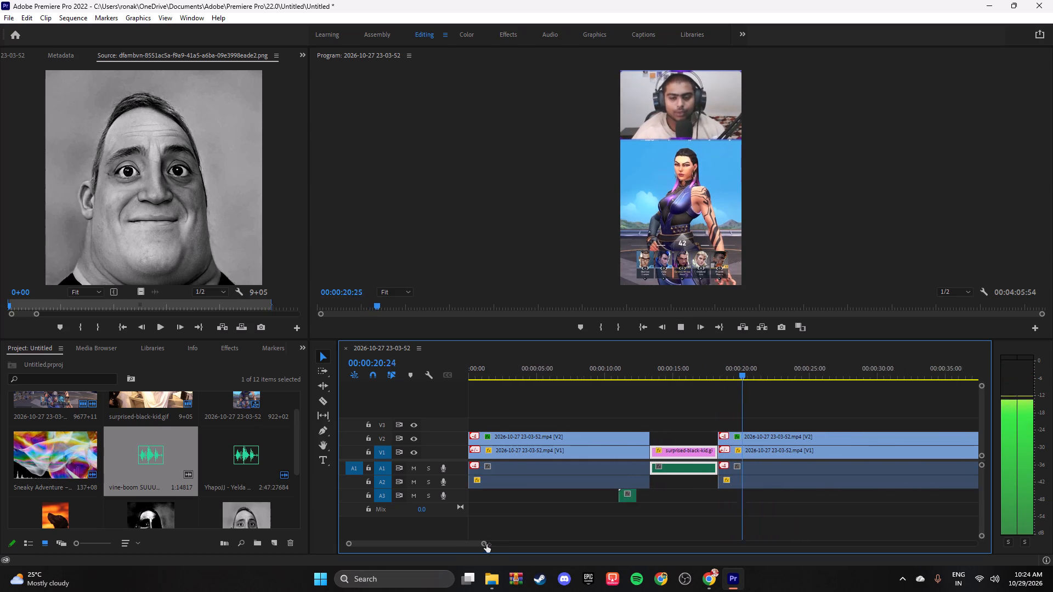
left_click_drag(486, 544, 500, 545)
left_click(638, 508)
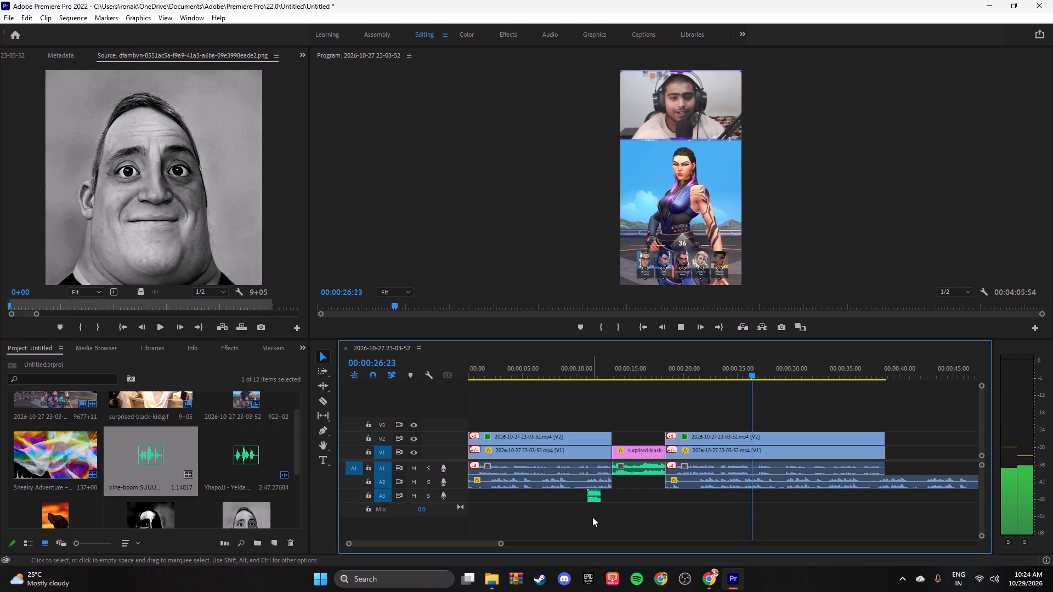
key("space")
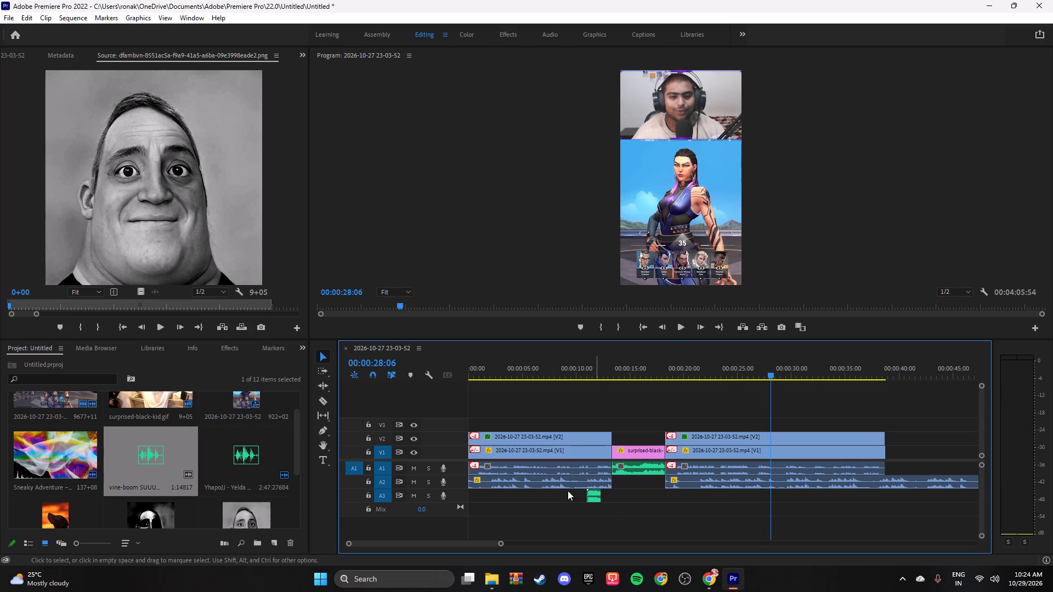
left_click(324, 395)
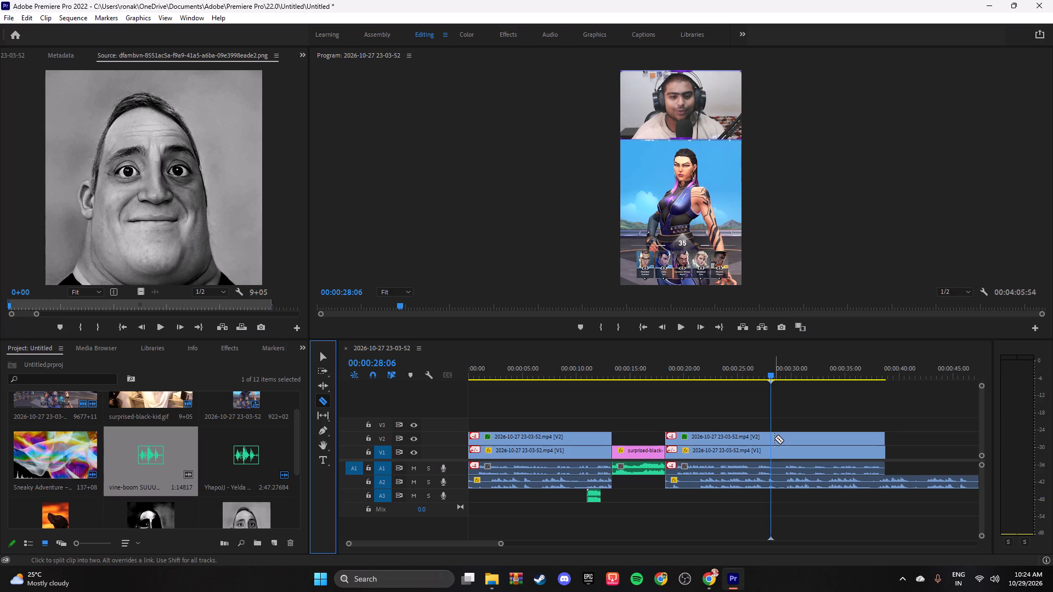
left_click(772, 437)
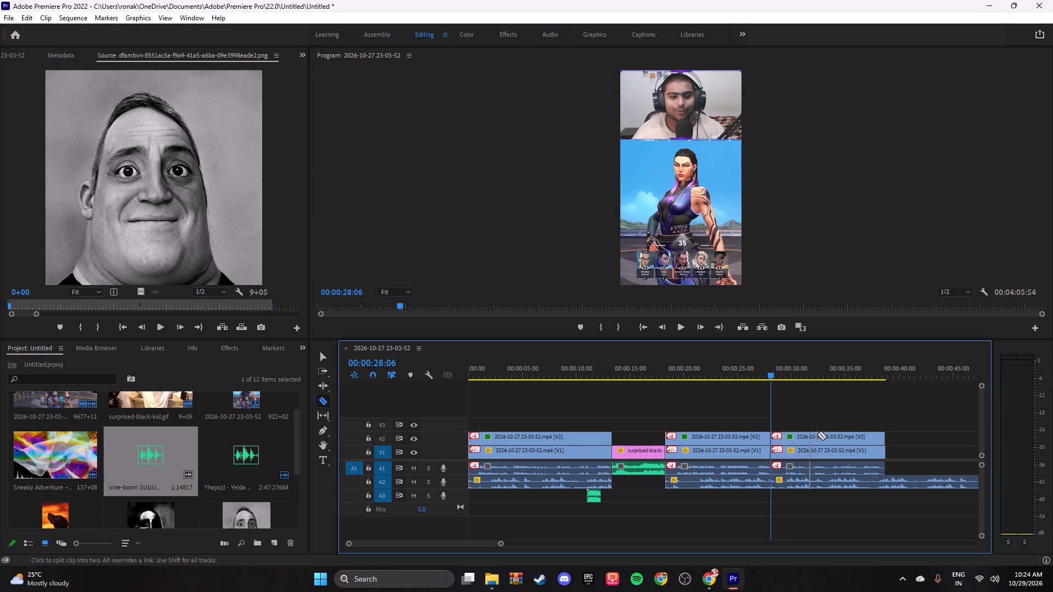
key("v")
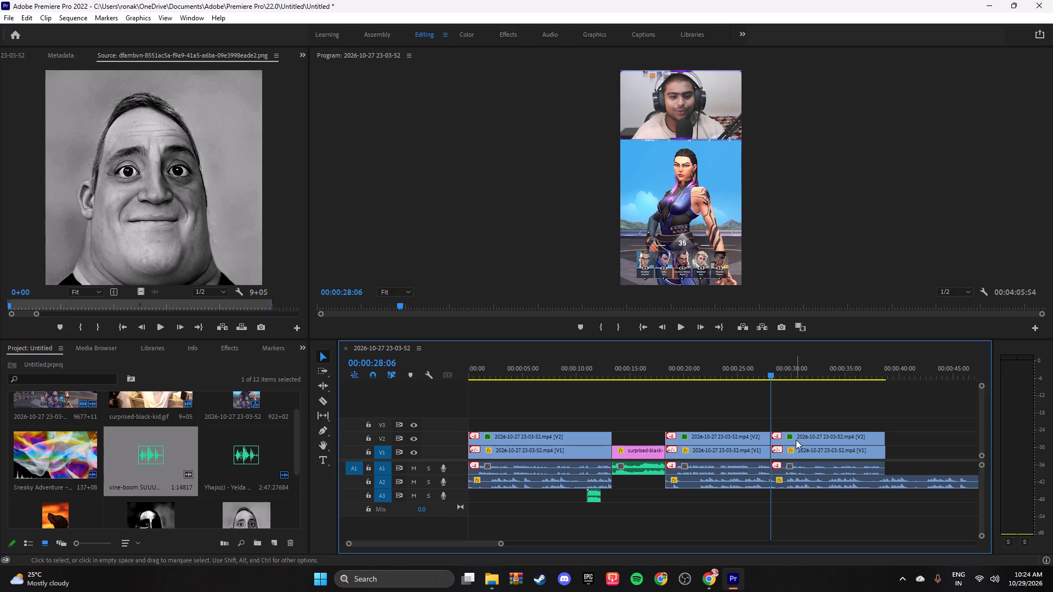
Move the linked clips following the 00:00:28:06 cut about 7 seconds later, leaving a gap in the timeline.
left_click_drag(500, 544, 506, 544)
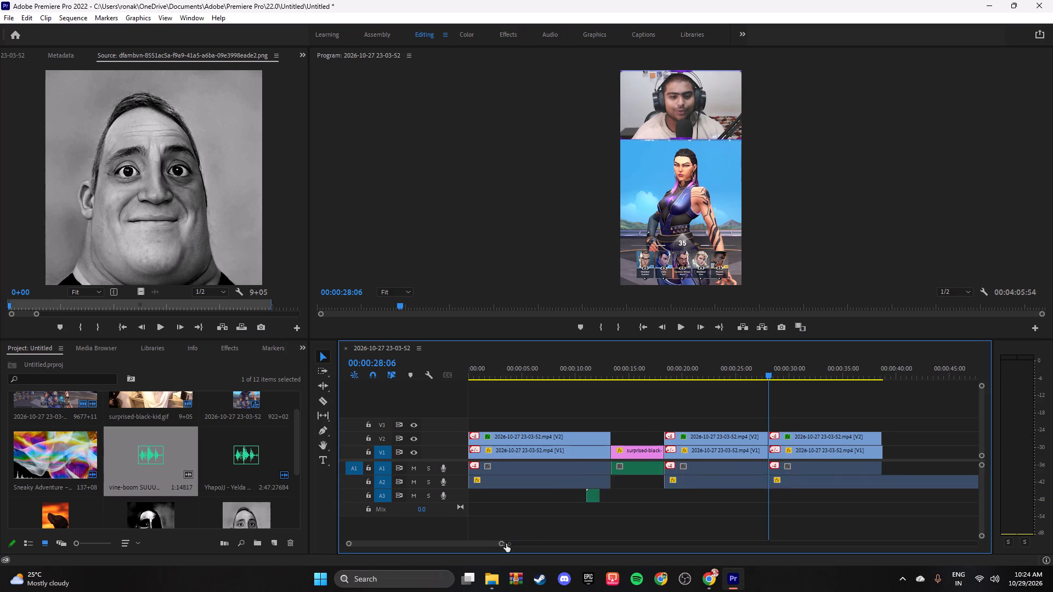
left_click_drag(506, 544, 584, 545)
left_click_drag(613, 435, 614, 435)
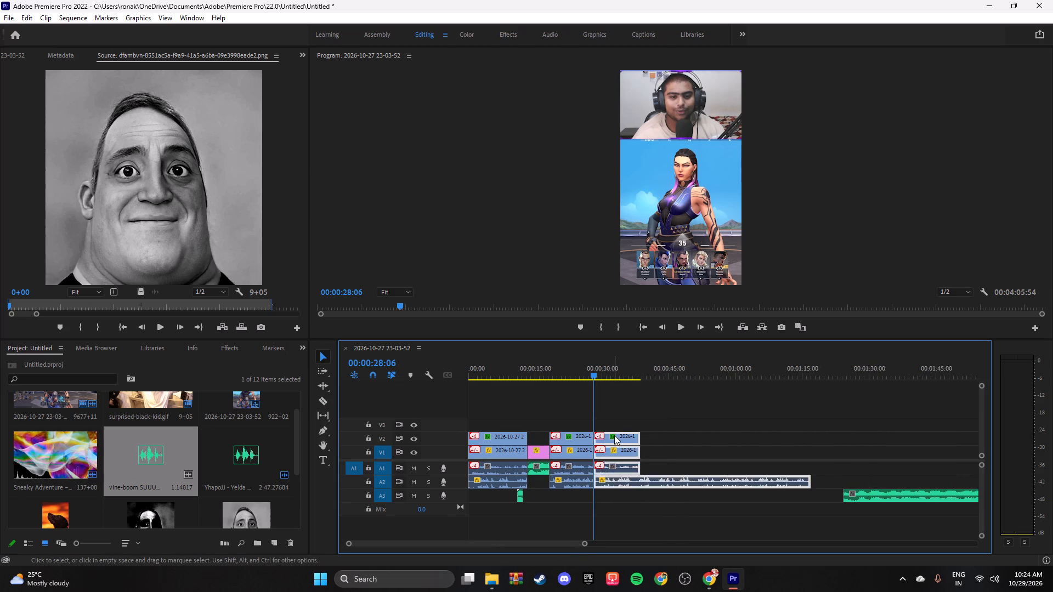
left_click_drag(614, 435, 641, 435)
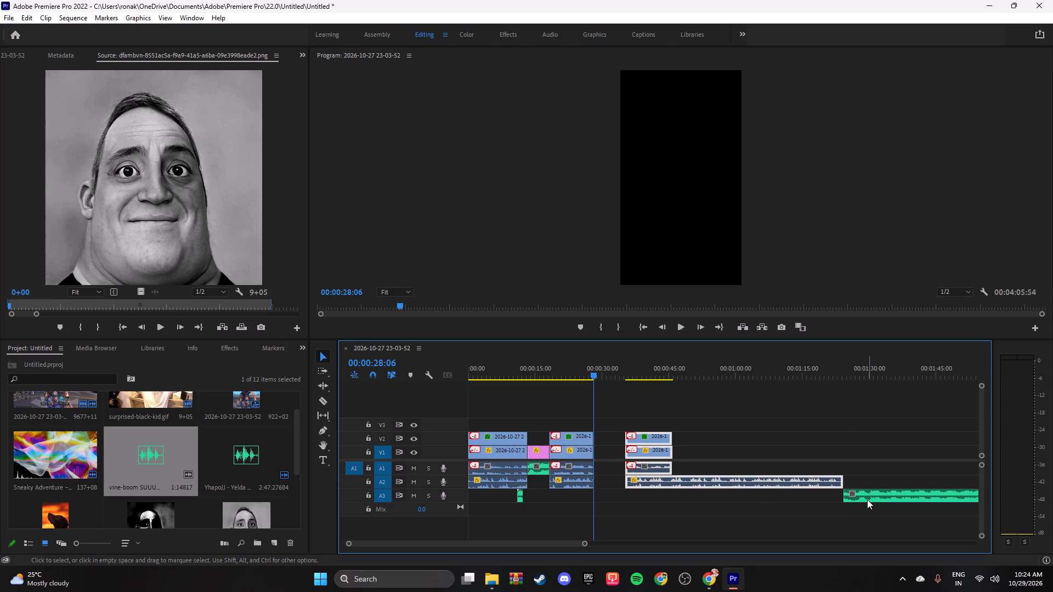
Move the long song clip on A3 to start at 00:00:28:06 and listen to its opening.
left_click_drag(864, 497, 614, 500)
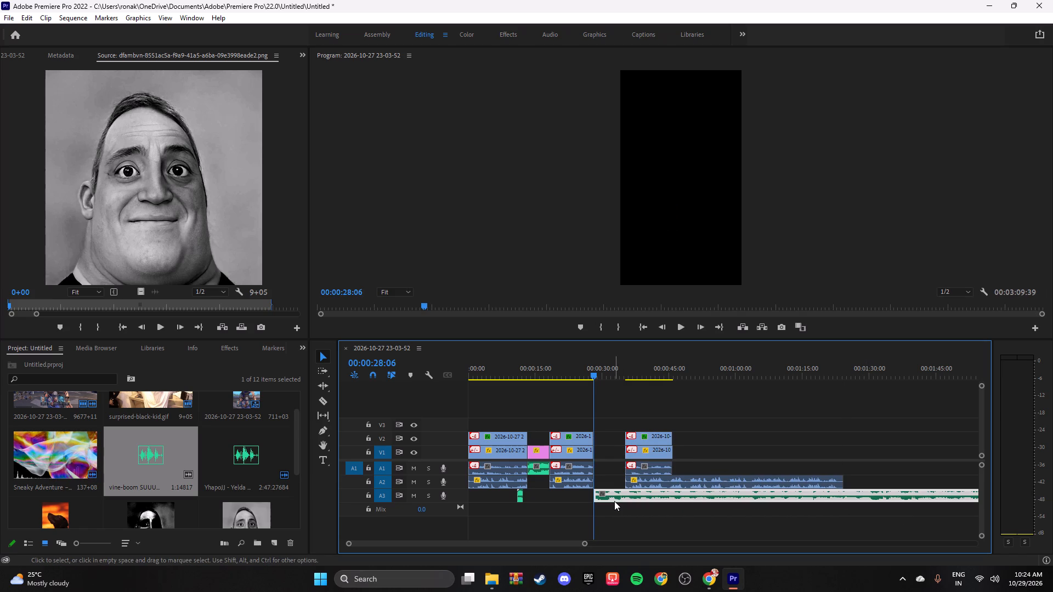
key("space")
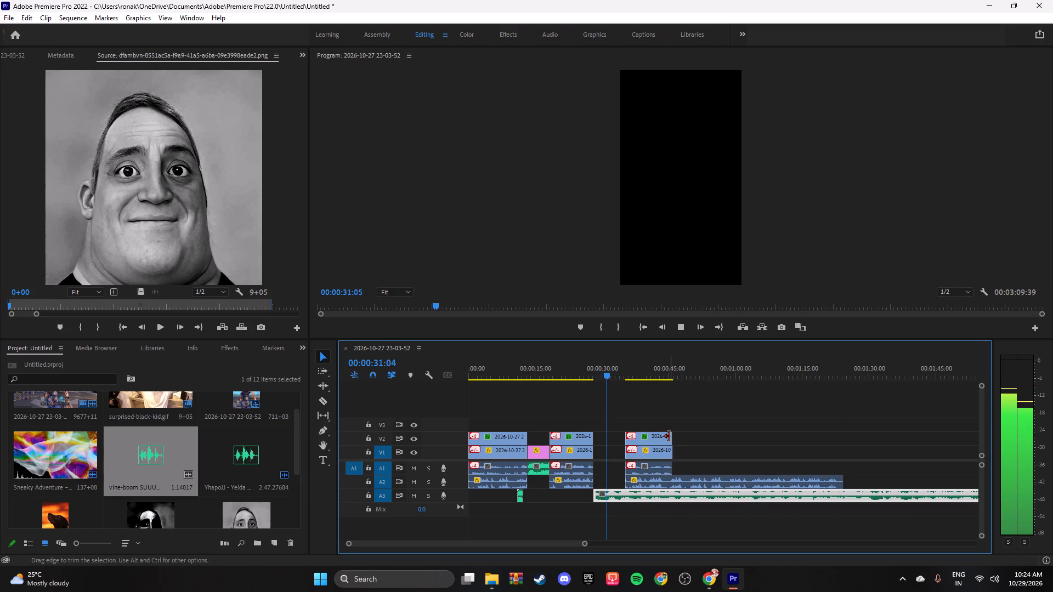
key("space")
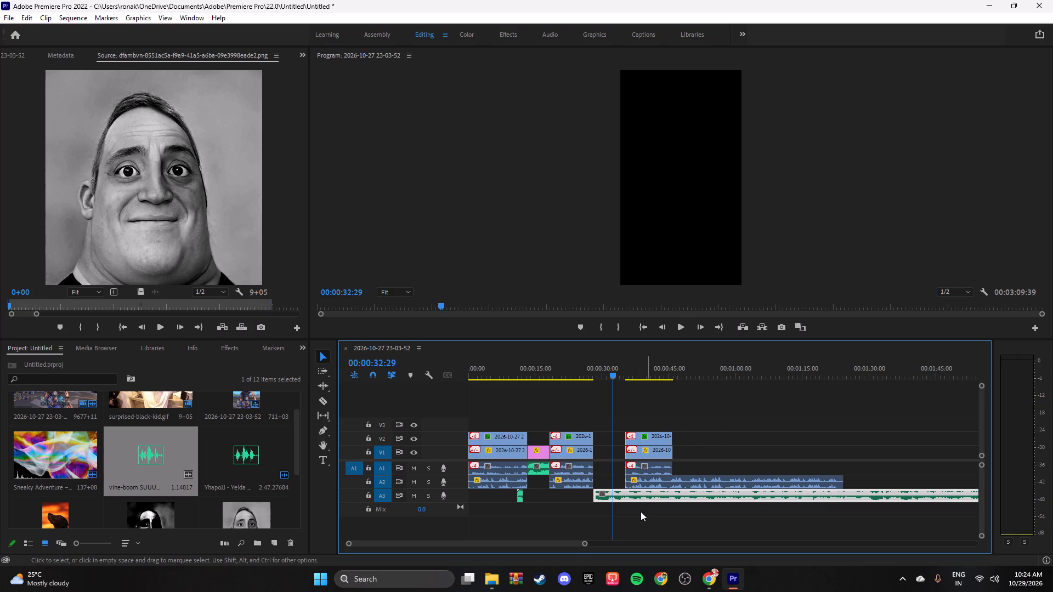
Listen to the song's opening in the timeline gap and split the A3 song clip at 00:00:31:41.
left_click_drag(582, 544, 505, 539)
left_click_drag(725, 374, 715, 375)
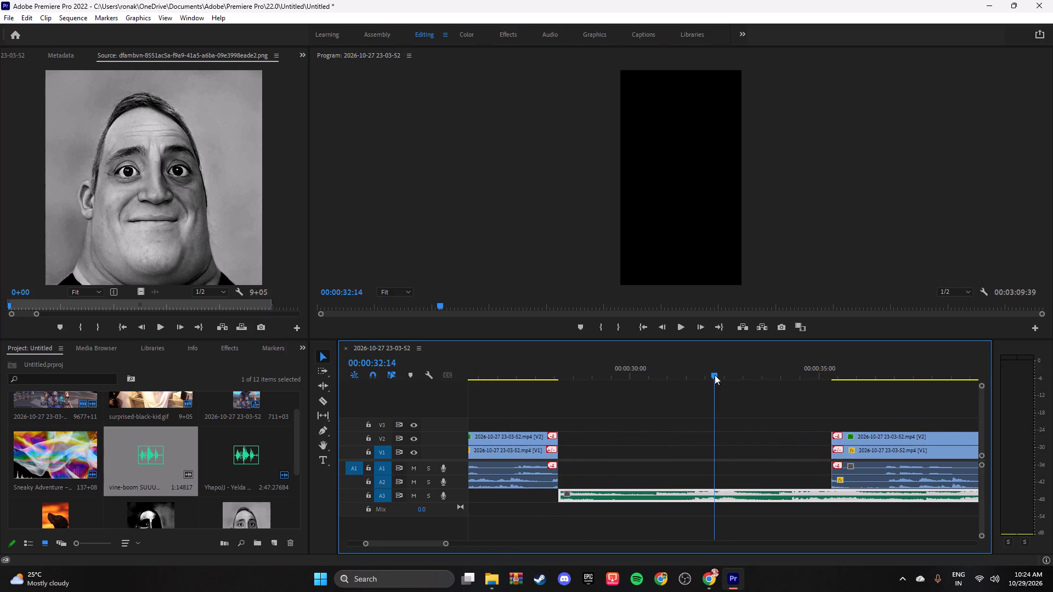
left_click_drag(715, 375, 713, 375)
key("space")
key("space")
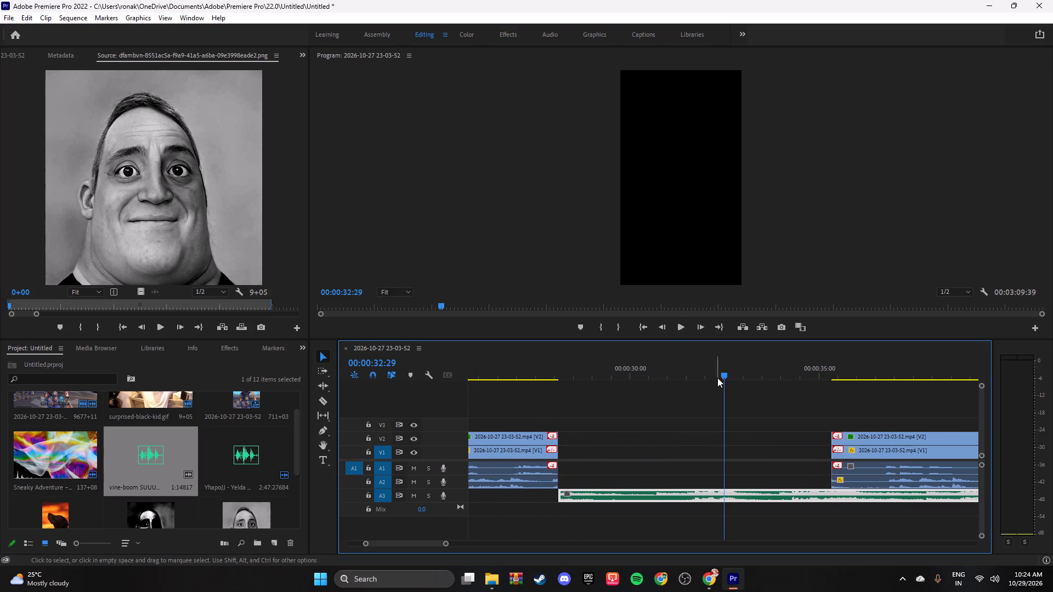
left_click_drag(720, 374, 664, 384)
key("space")
key("space")
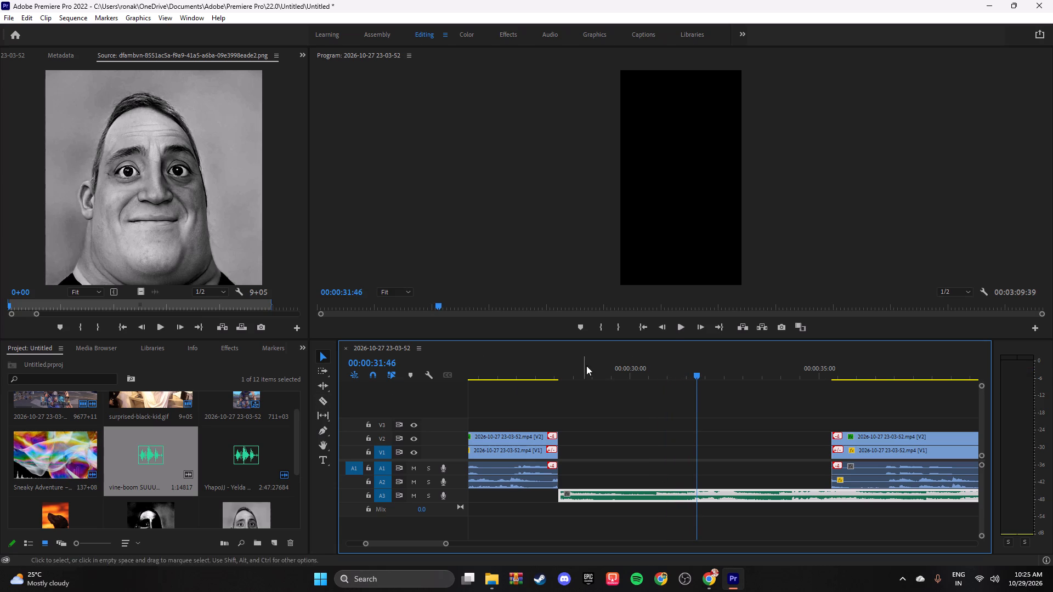
left_click(697, 373)
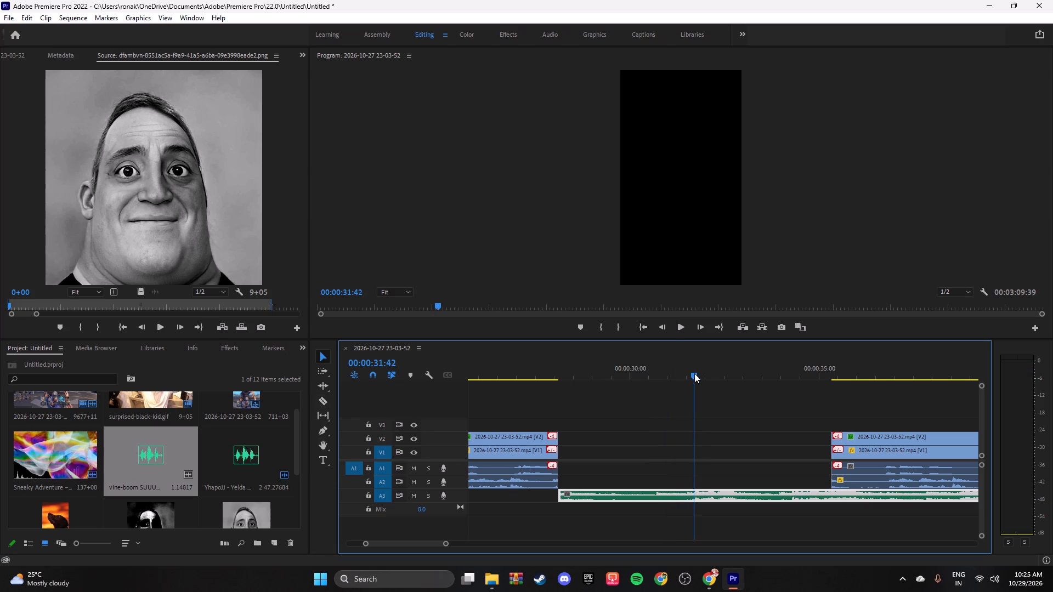
left_click(324, 403)
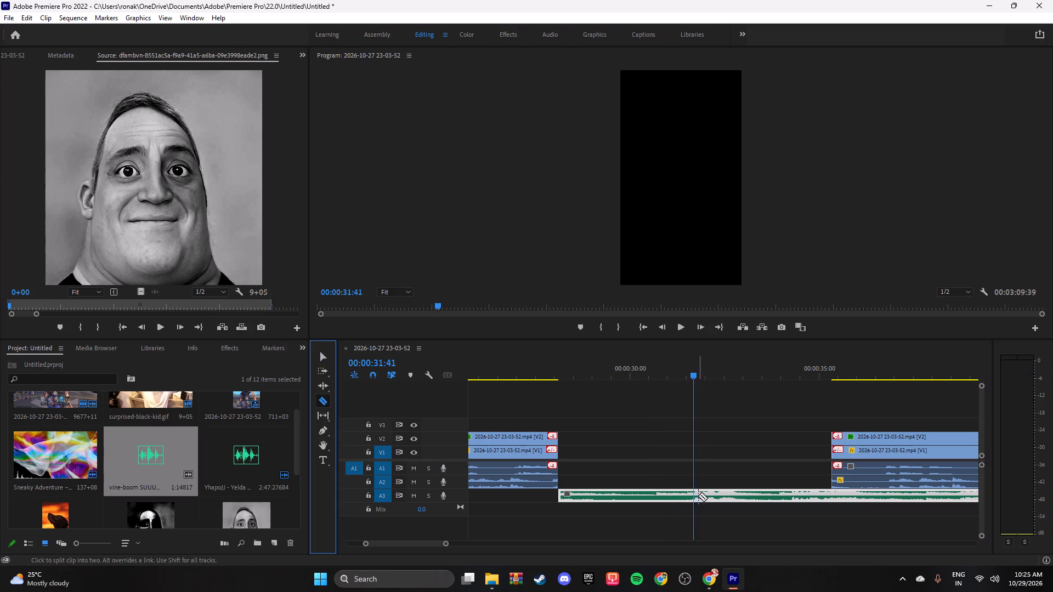
left_click(693, 494)
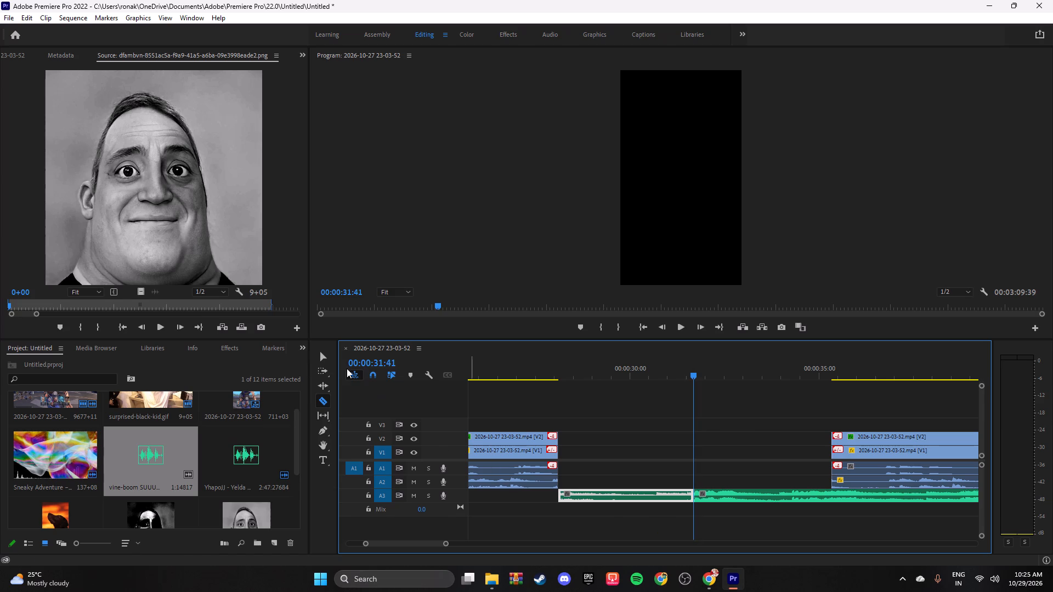
Delete the song section before the 00:00:31:41 cut, move the remainder back to the start of the gap, and preview it.
left_click(323, 357)
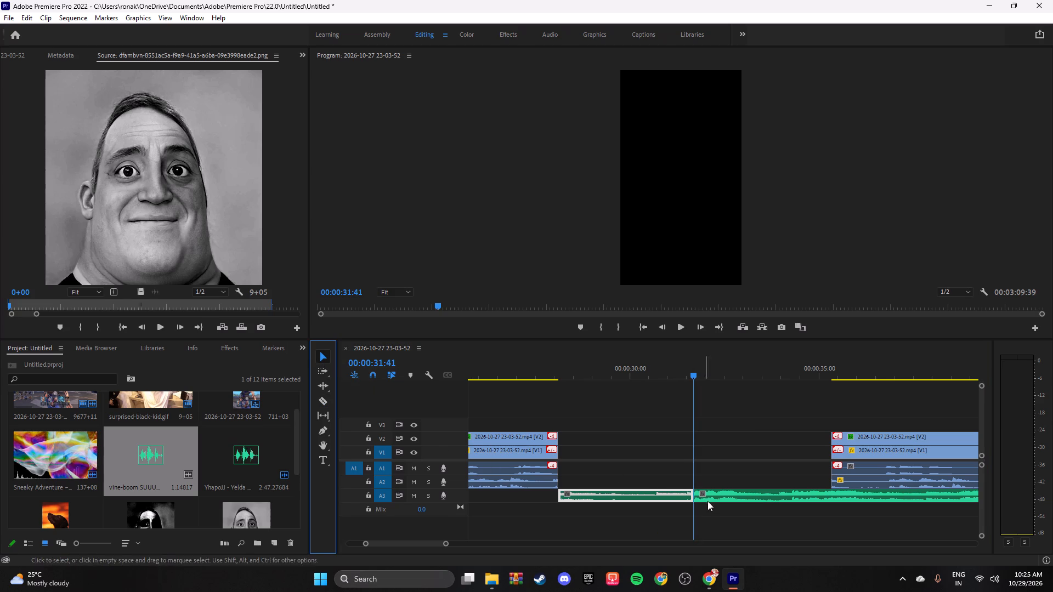
right_click(633, 493)
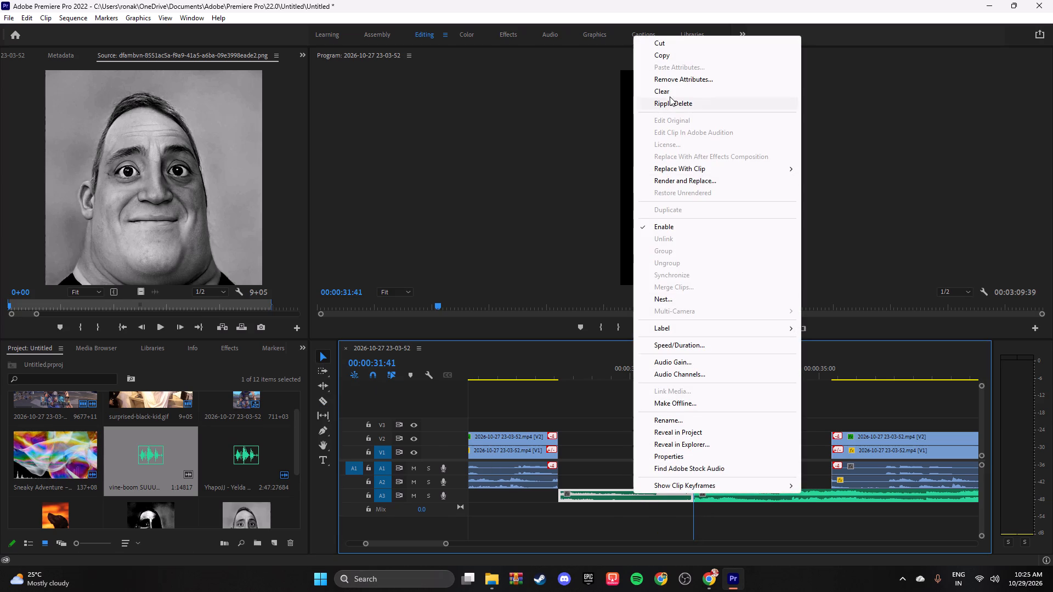
left_click(671, 94)
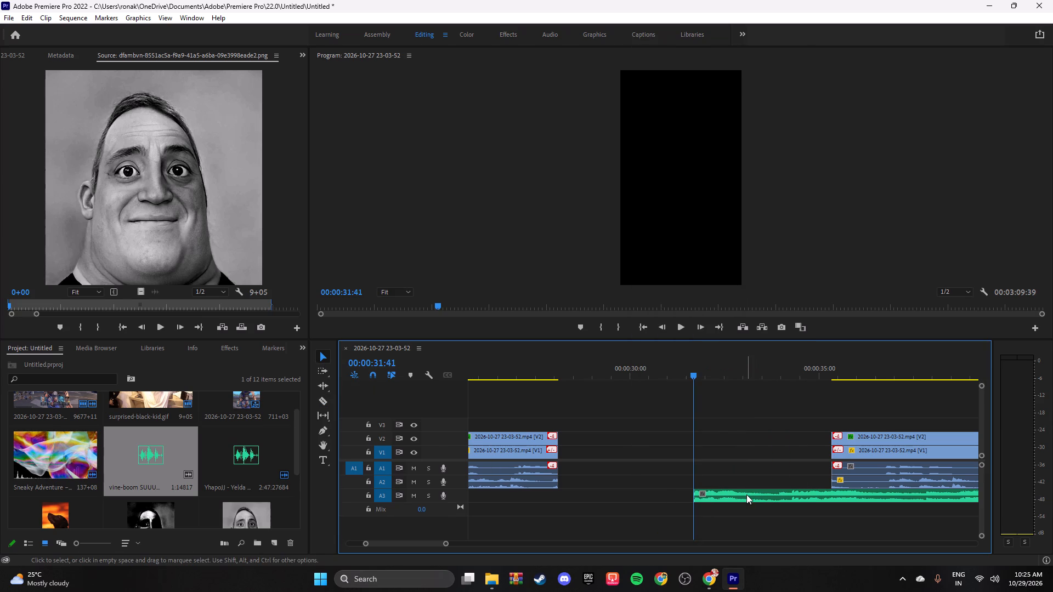
left_click_drag(746, 494, 615, 490)
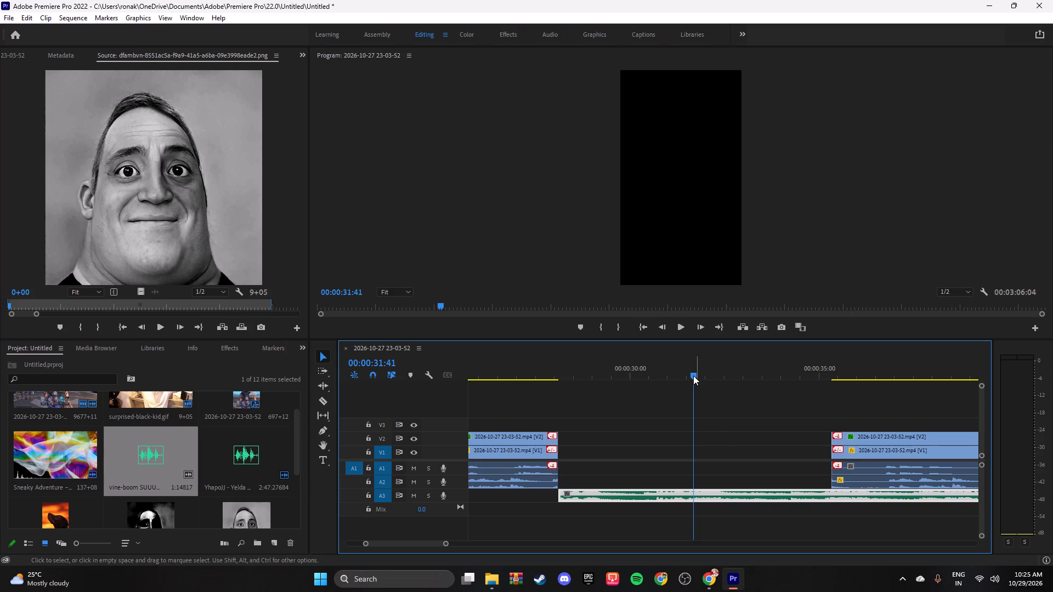
left_click_drag(693, 375, 545, 395)
key("space")
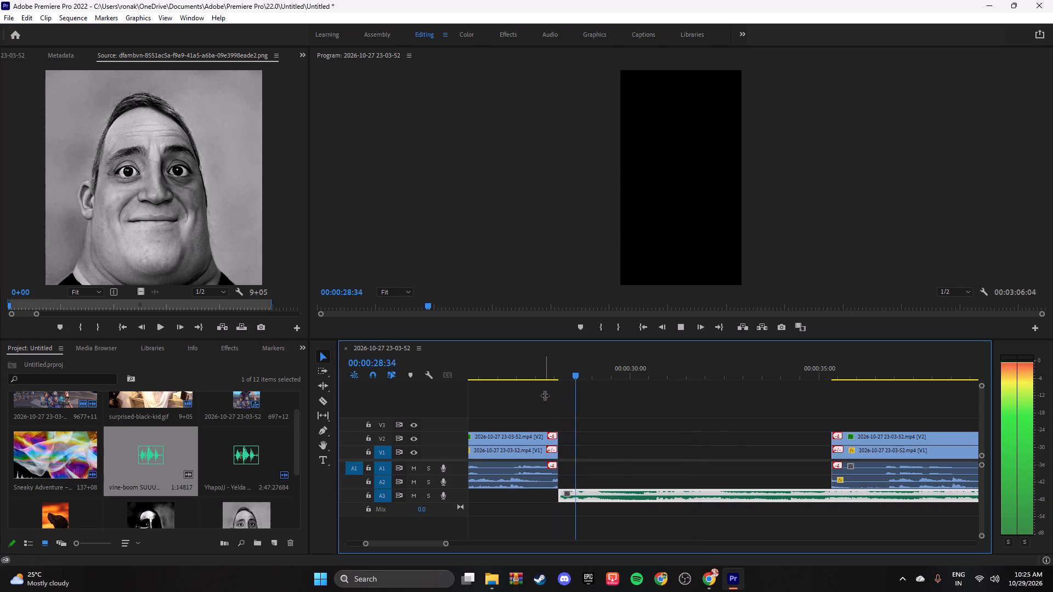
key("space")
Place the grey dfambvn PNG portrait on V1 at the start of the gap, aligned with the song on A3.
scroll(223, 460, "up", 3)
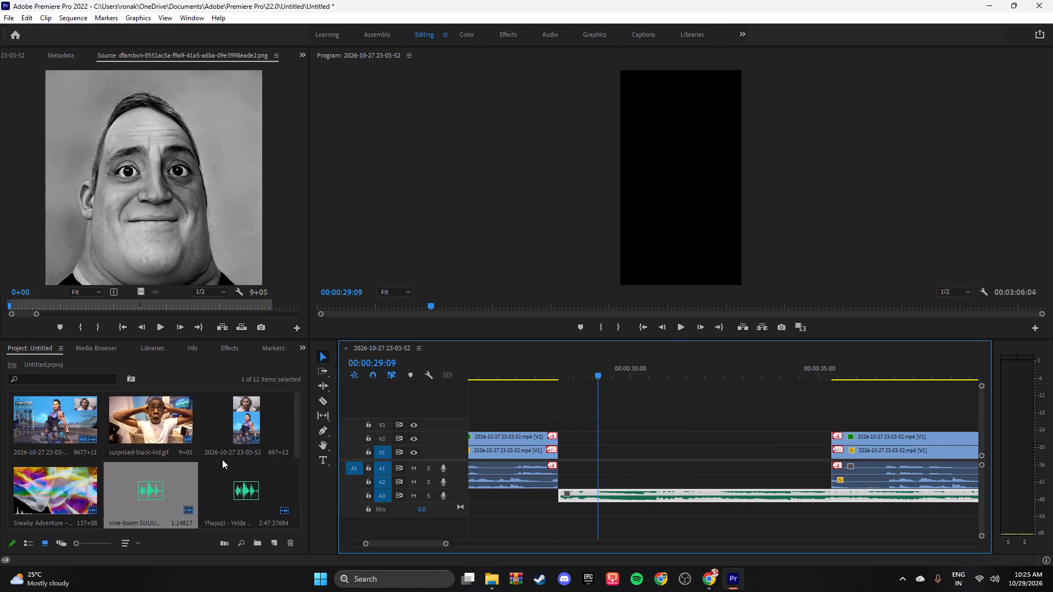
scroll(222, 459, "down", 5)
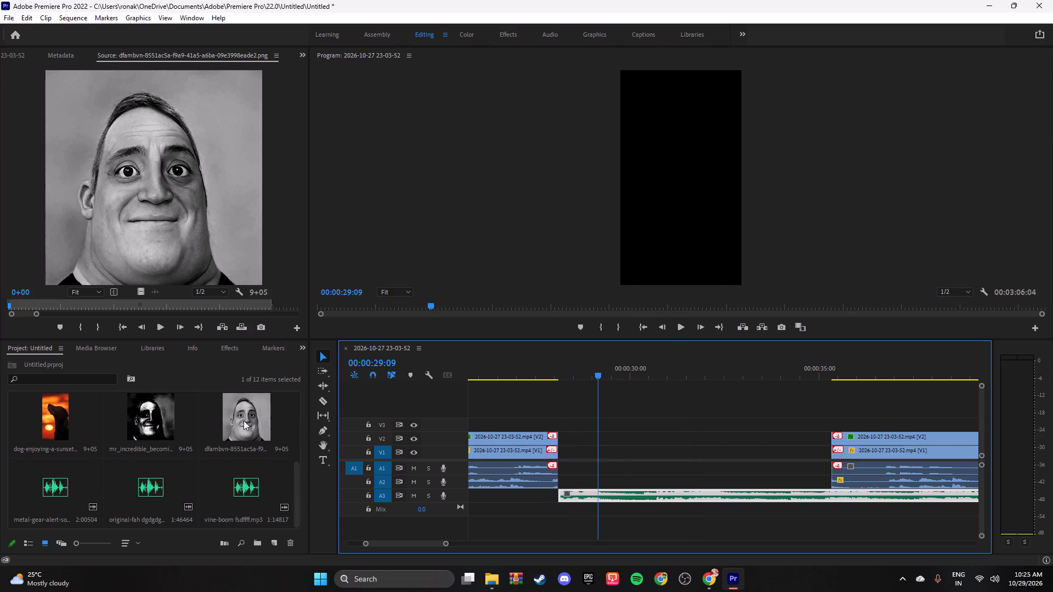
left_click_drag(244, 420, 542, 459)
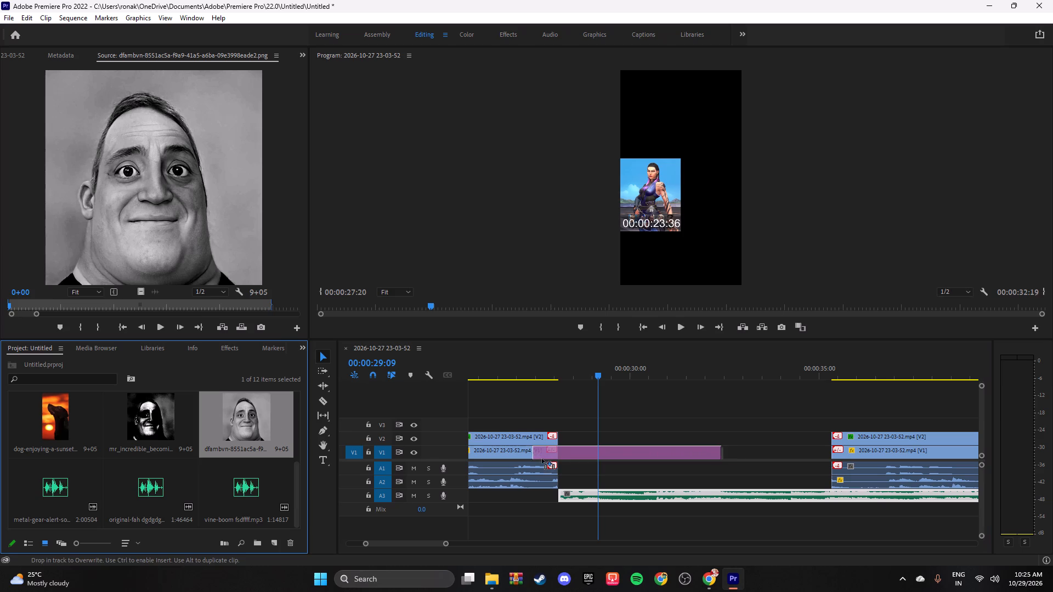
left_click_drag(542, 459, 565, 459)
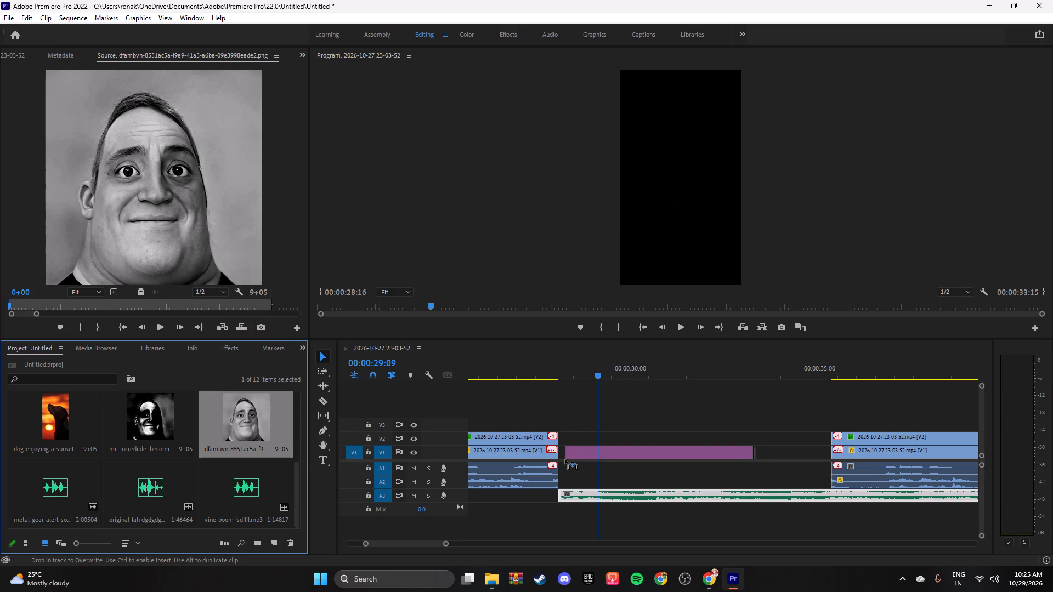
left_click_drag(565, 459, 563, 459)
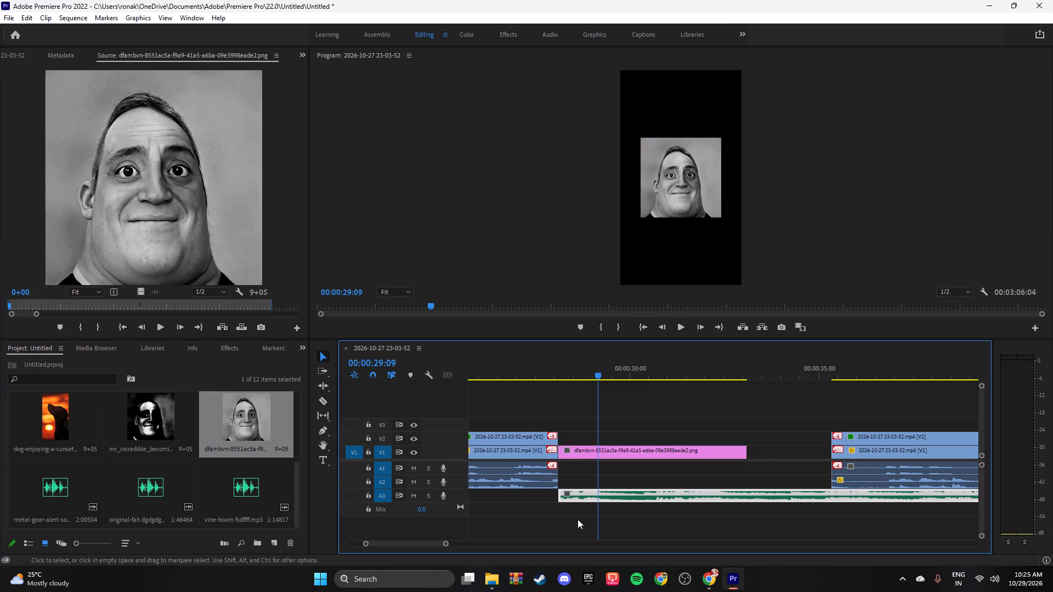
Play through the portrait with its song and split both the V1 image and the A3 song at 00:00:32:40.
left_click_drag(596, 377, 557, 375)
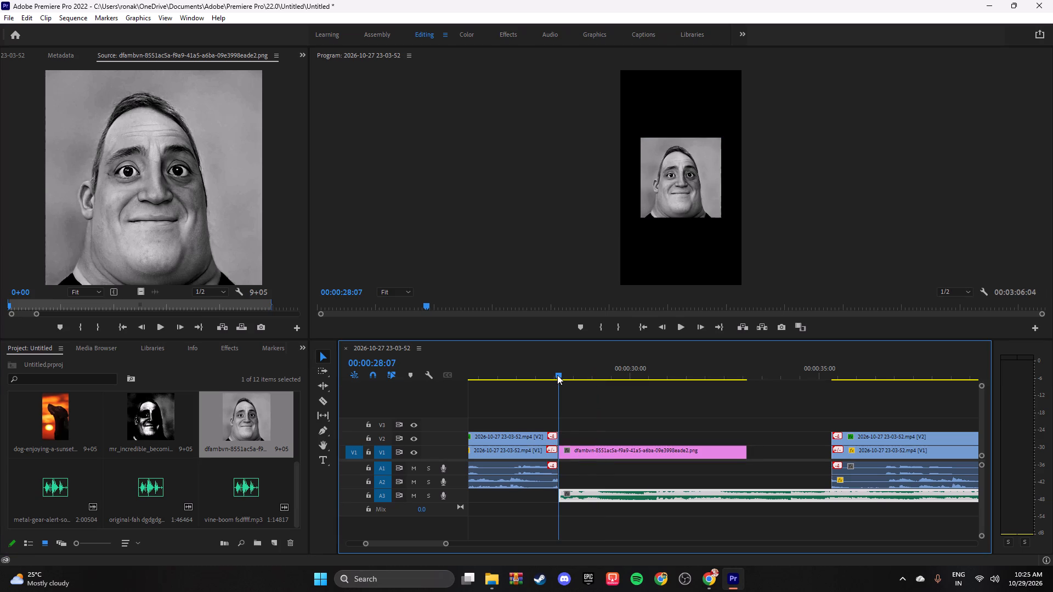
left_click_drag(557, 375, 553, 375)
key("space")
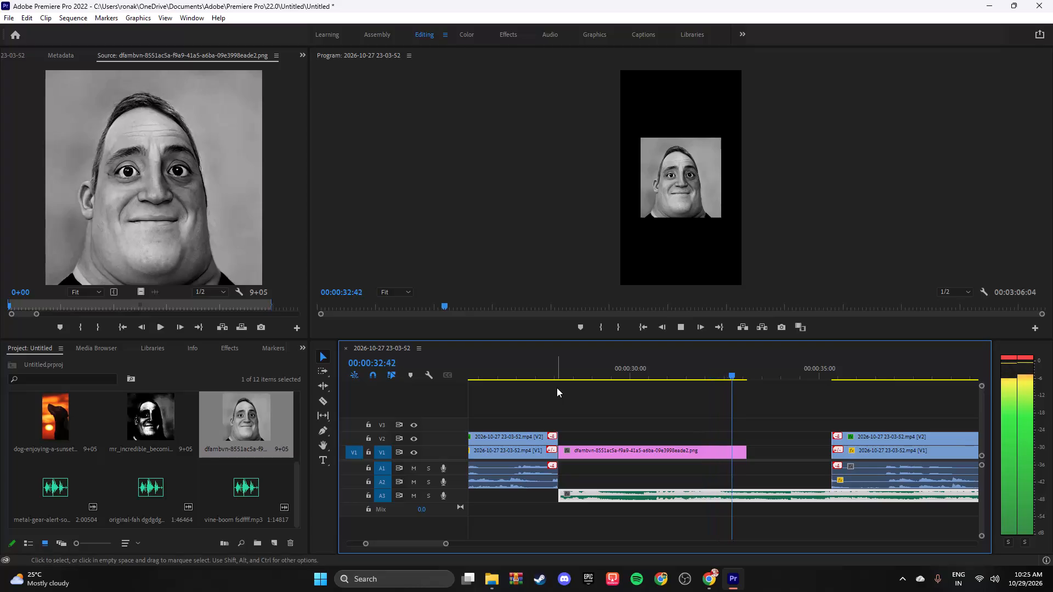
key("space")
left_click_drag(736, 375, 683, 377)
key("space")
key("space")
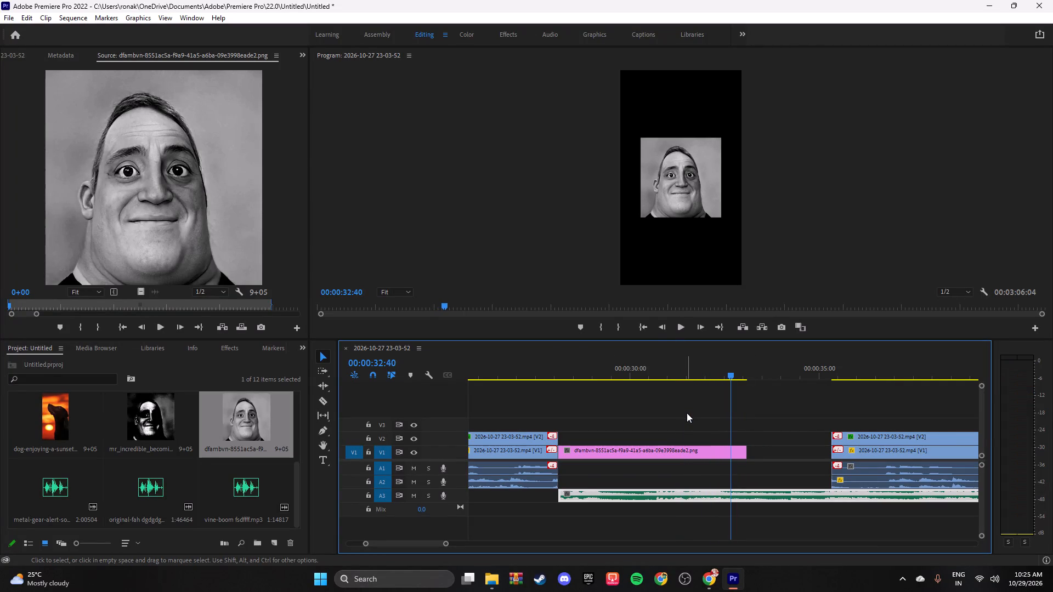
left_click(325, 402)
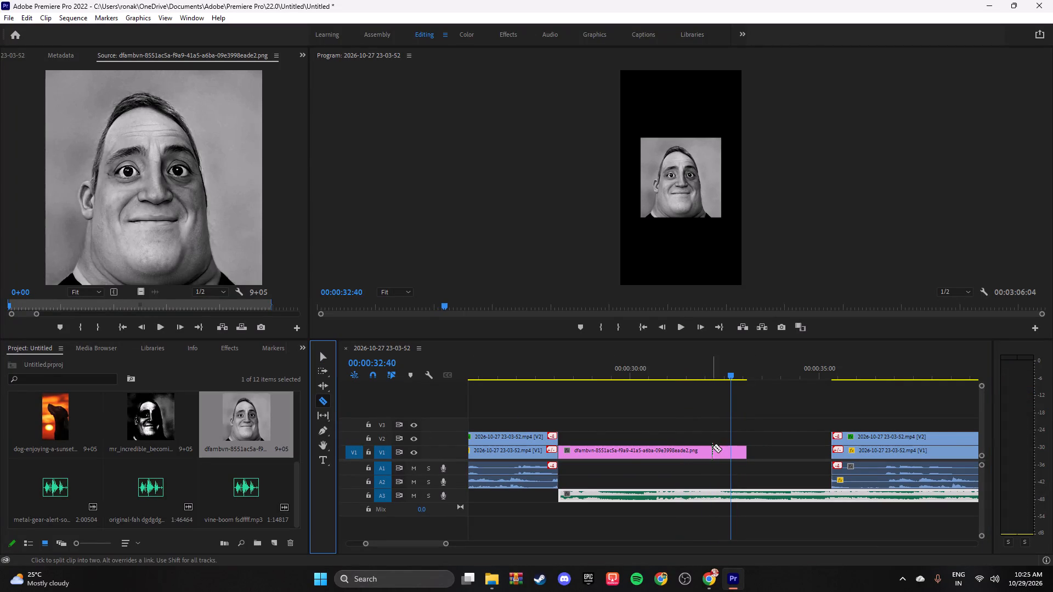
left_click(731, 451)
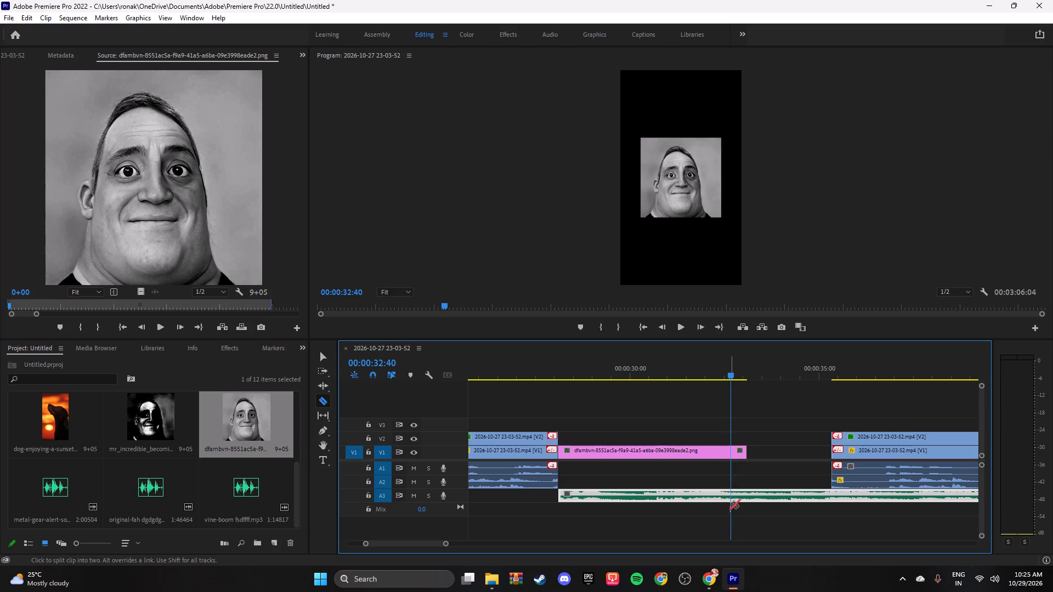
left_click(731, 495)
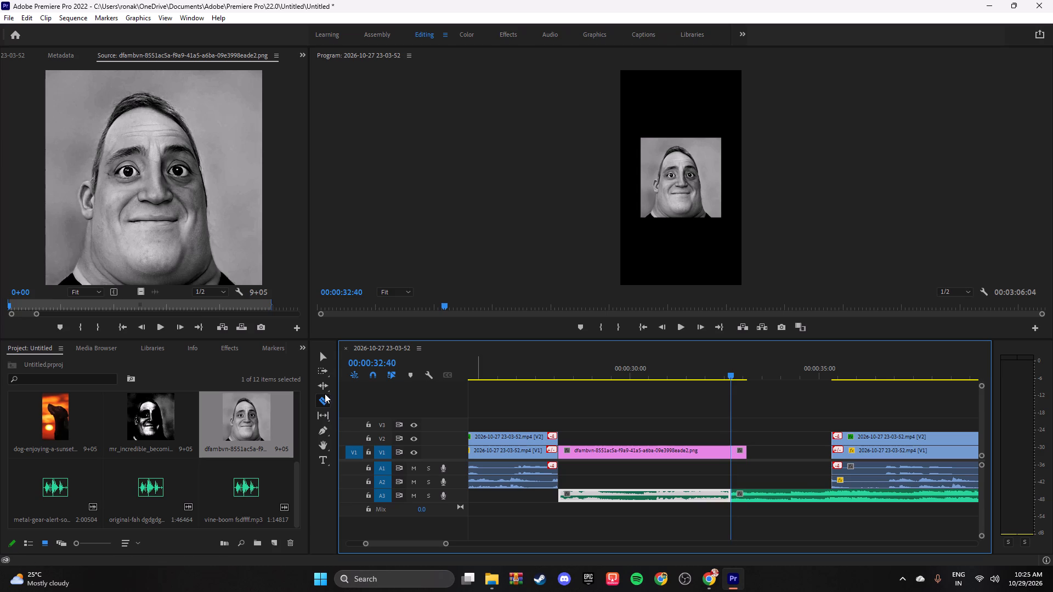
Delete the leftover piece of the portrait image on V1 after the 00:00:32:40 cut.
left_click(324, 358)
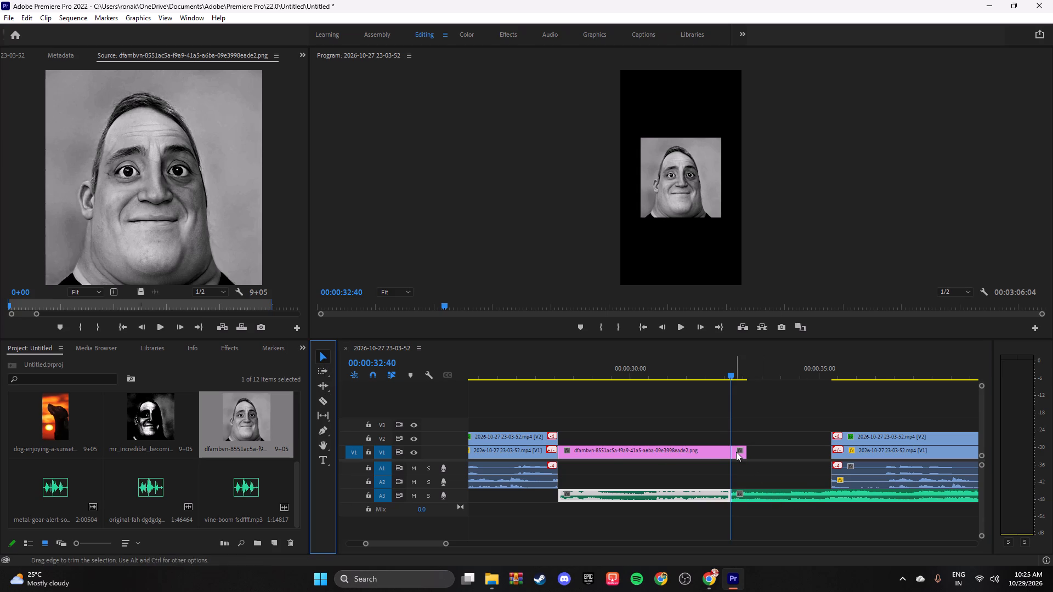
left_click(737, 451)
right_click(737, 451)
right_click(739, 445)
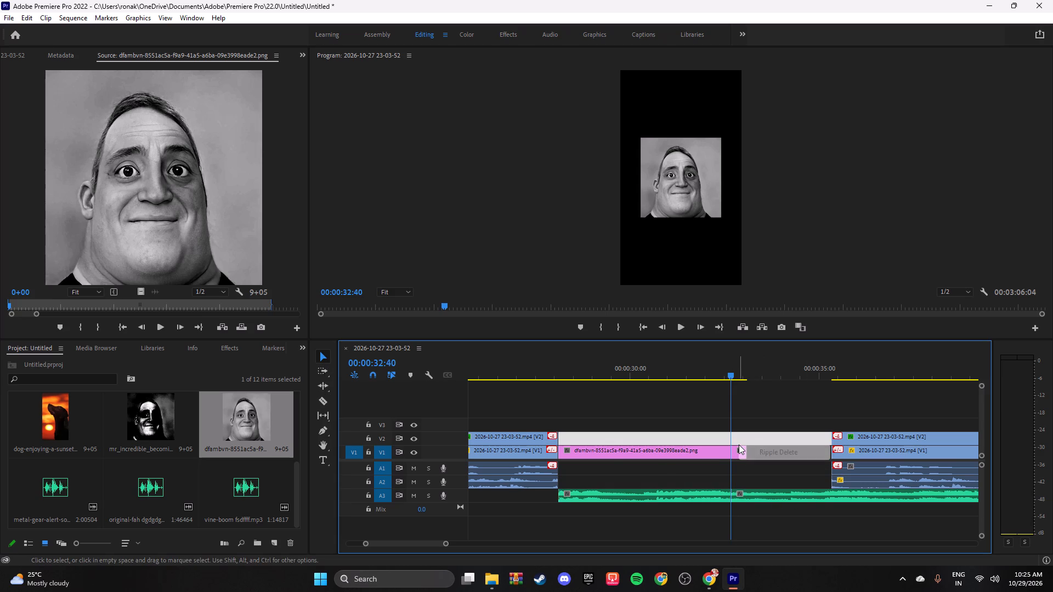
left_click(739, 452)
left_click(736, 452)
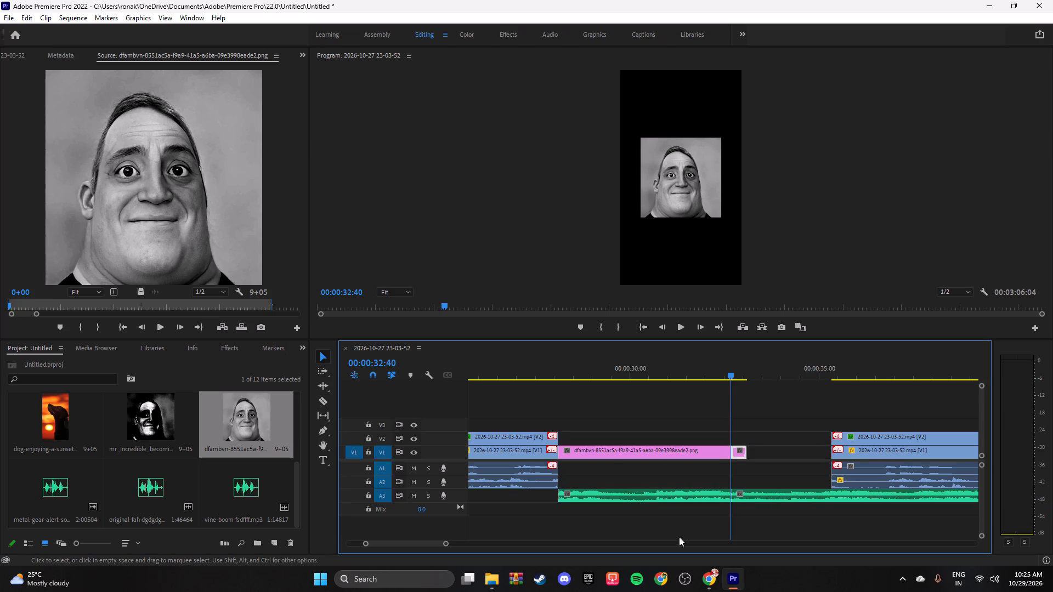
left_click_drag(444, 544, 406, 540)
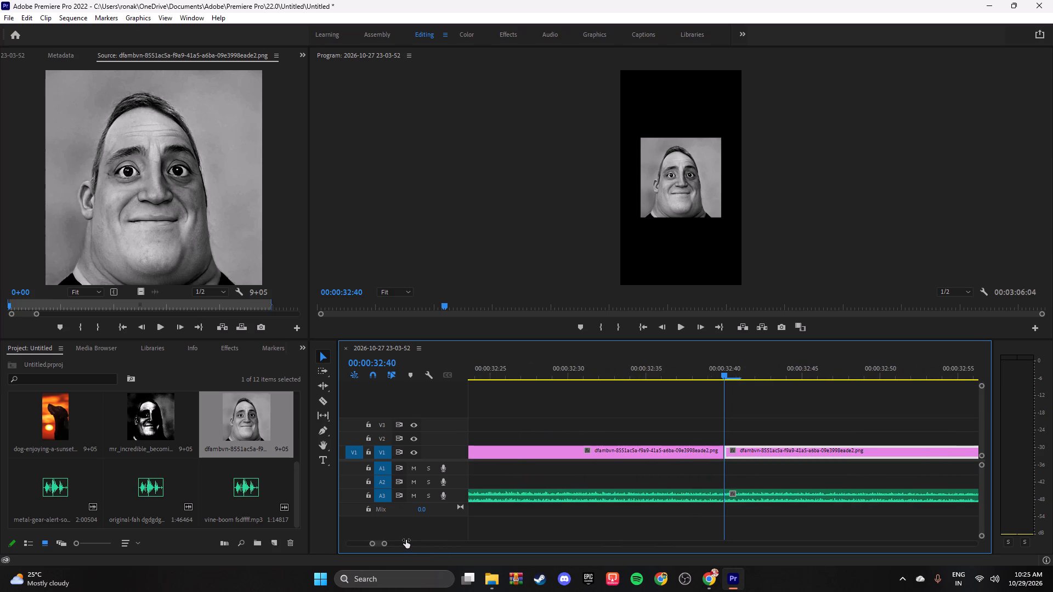
left_click_drag(406, 540, 409, 540)
right_click(766, 451)
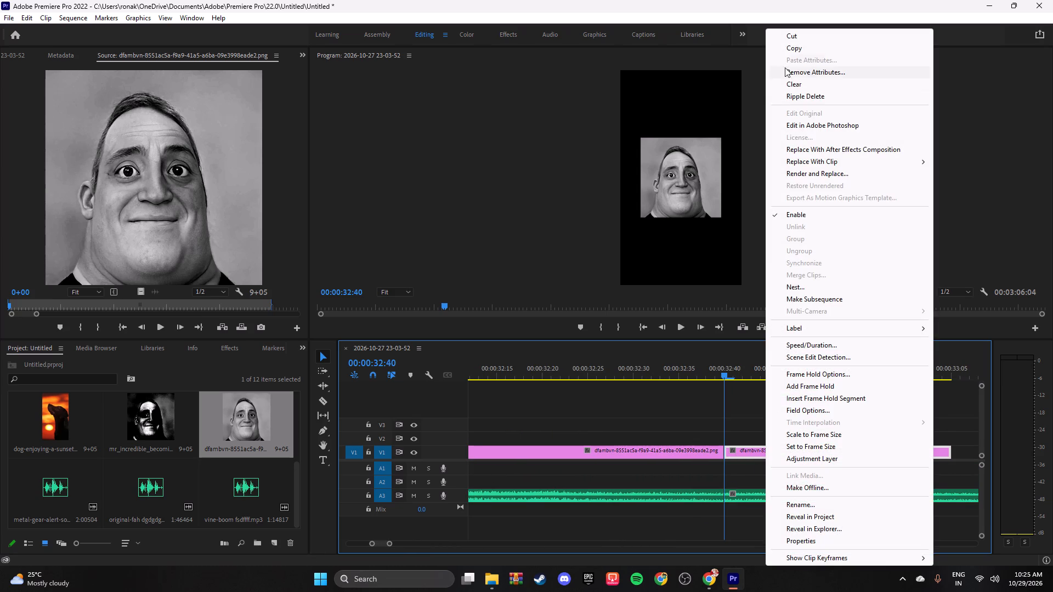
left_click(802, 82)
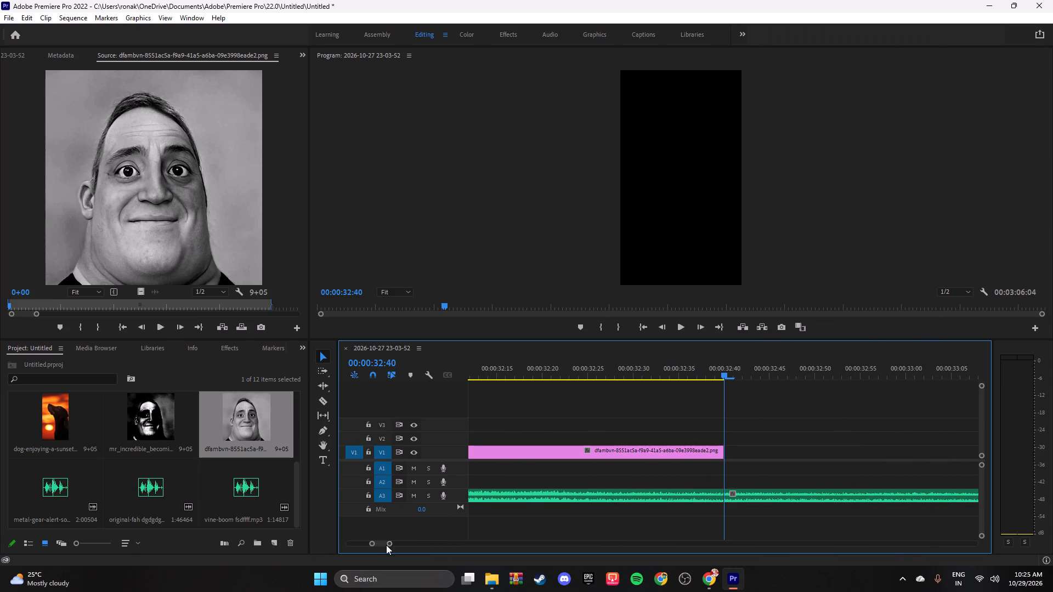
Move the long song remainder on A3 about 64 seconds later, past the end of the gameplay audio.
left_click_drag(388, 543, 586, 550)
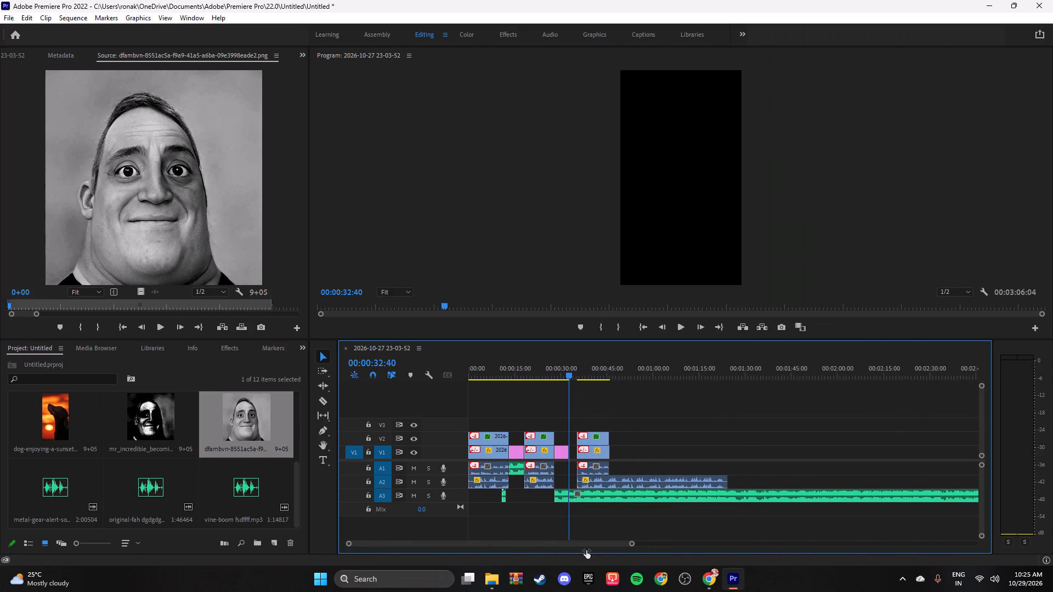
left_click_drag(586, 550, 549, 551)
left_click_drag(688, 496, 921, 495)
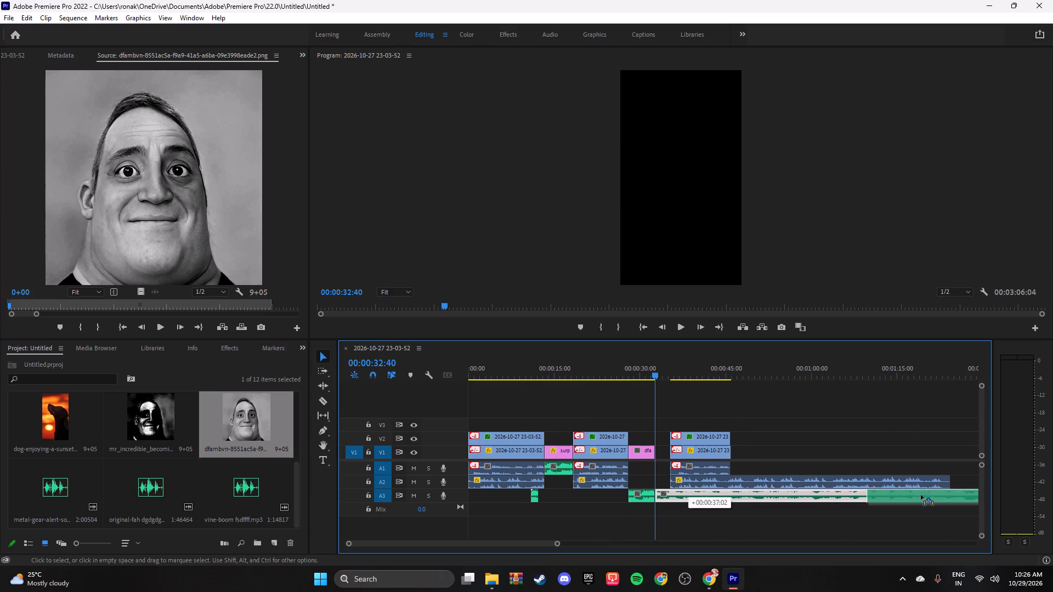
left_click_drag(921, 495, 992, 497)
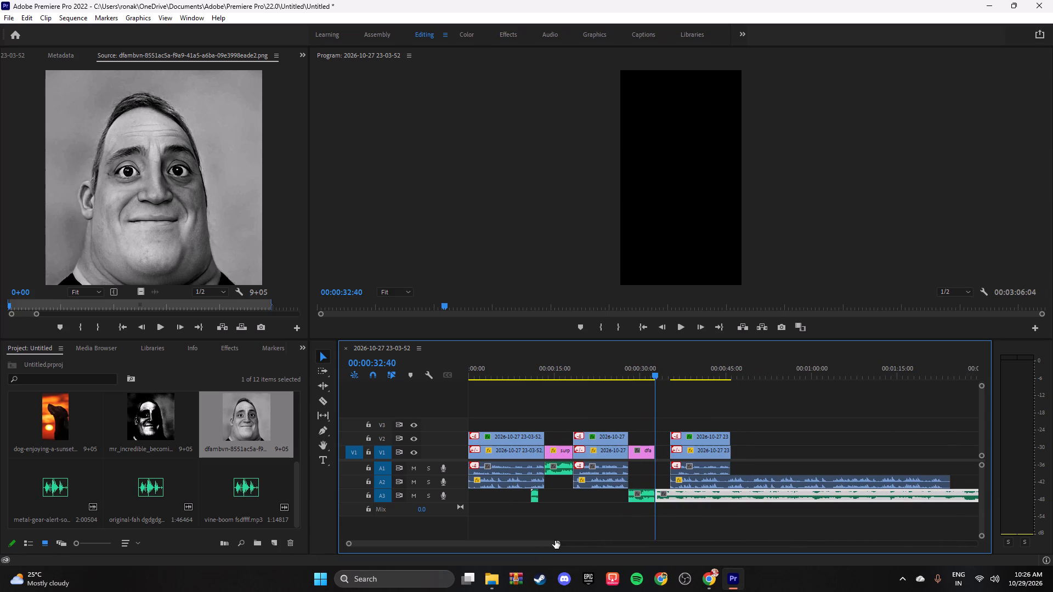
left_click_drag(555, 541, 596, 543)
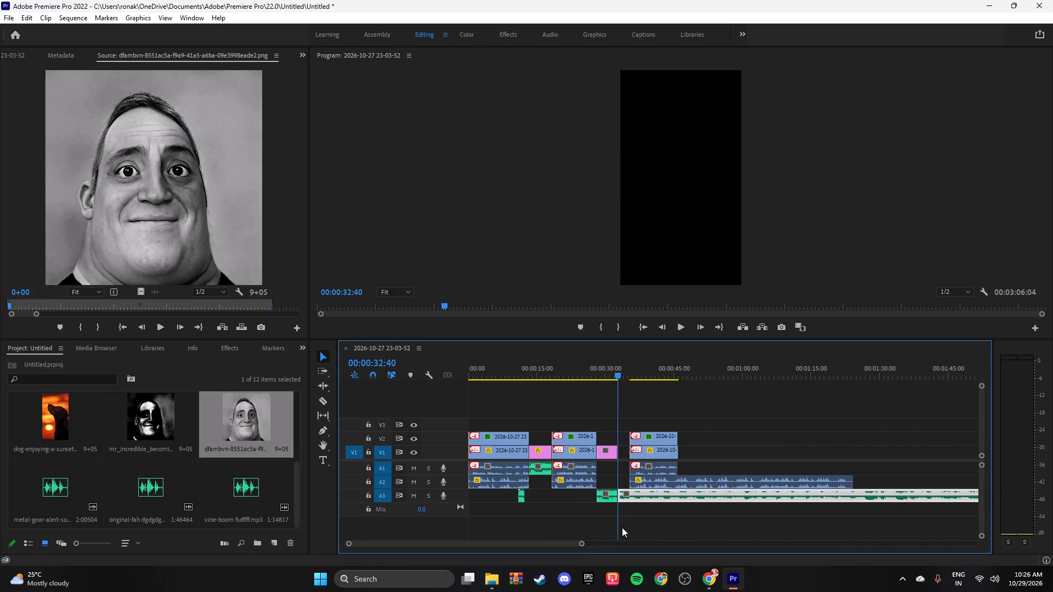
left_click_drag(671, 498, 965, 496)
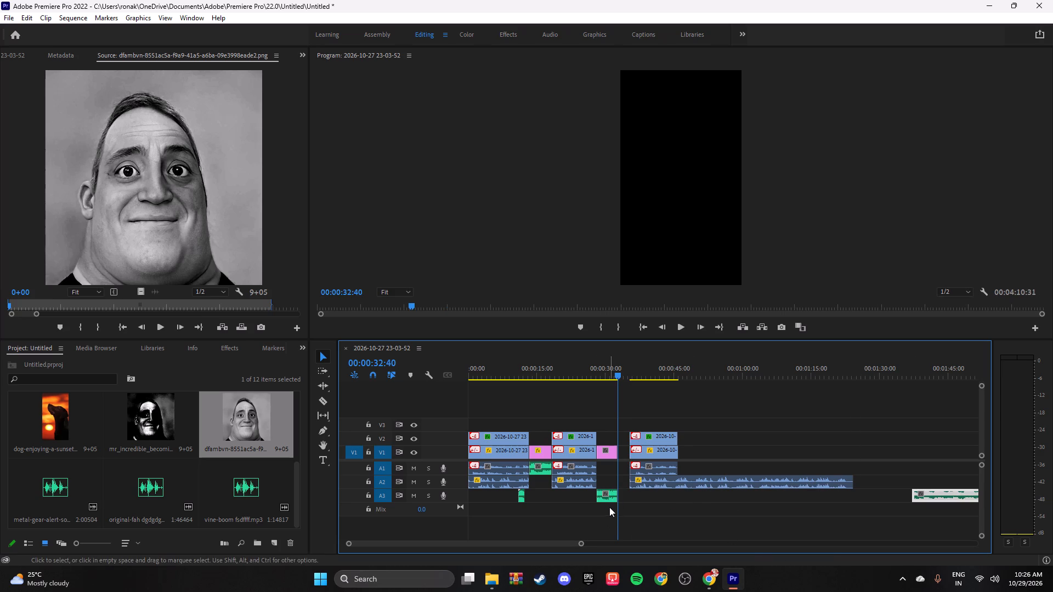
Move the short song excerpt under the portrait image from A3 up to A2, keeping its timing.
left_click_drag(608, 497, 608, 478)
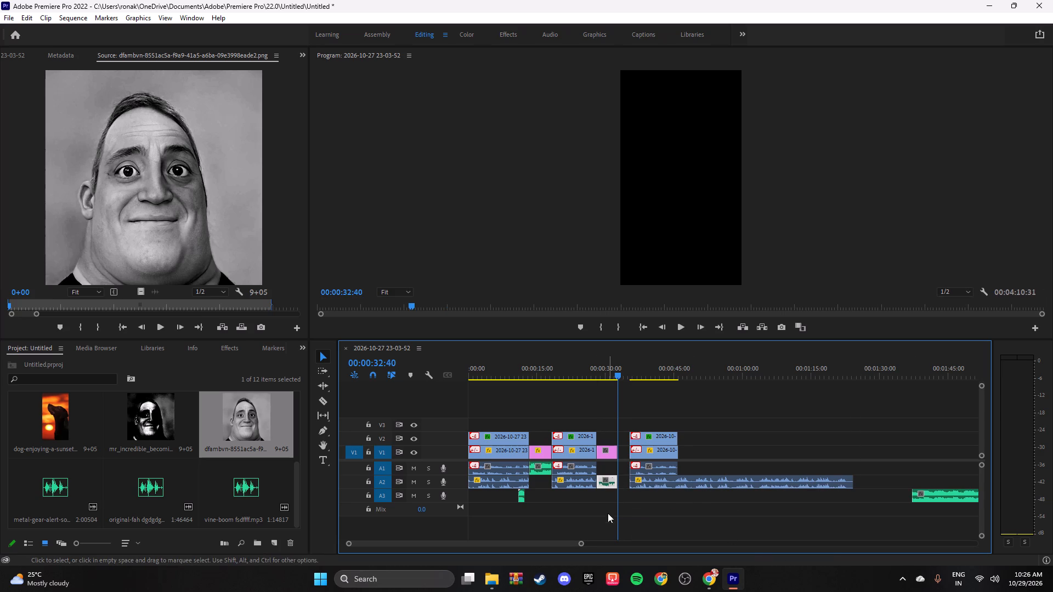
Link the portrait image on V1 with the short song excerpt beneath it on A2.
left_click(607, 527)
left_click_drag(614, 515, 608, 452)
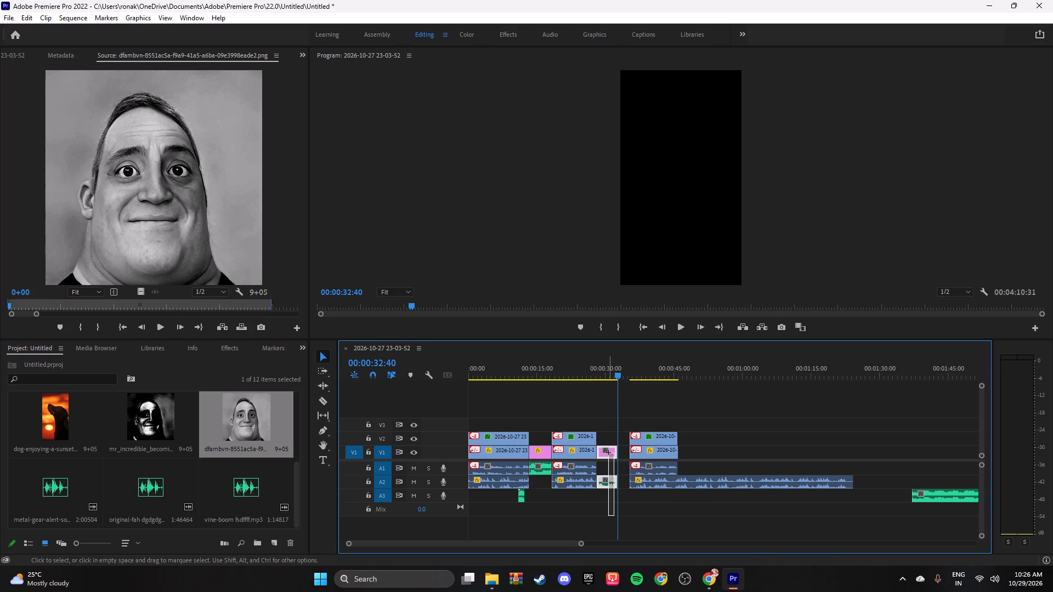
left_click_drag(608, 452, 608, 451)
right_click(608, 449)
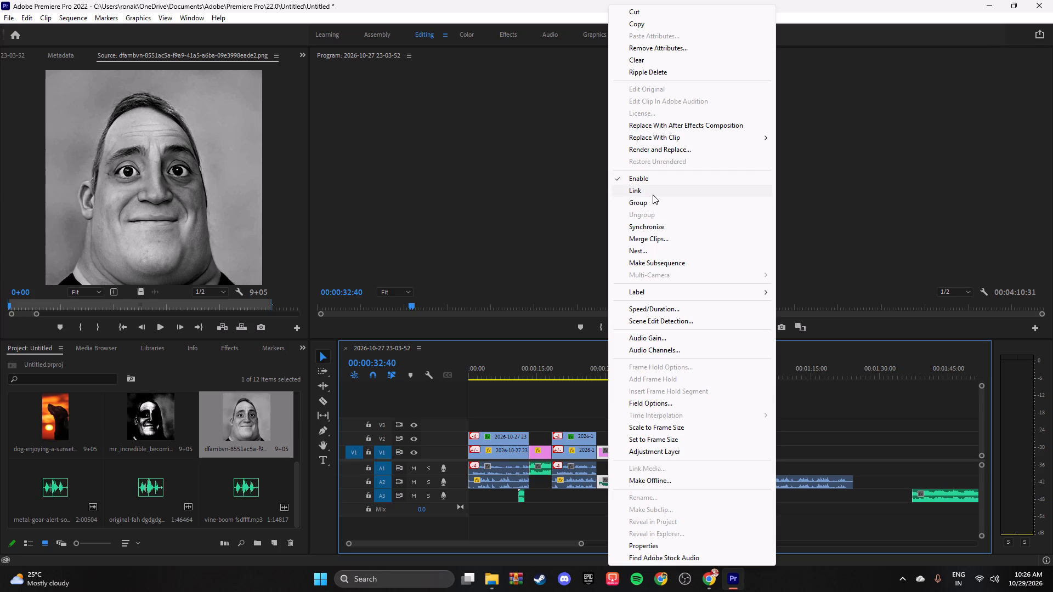
left_click(653, 195)
Move the portrait's song excerpt from A2 up to A1, keeping its timing.
left_click_drag(608, 481, 608, 471)
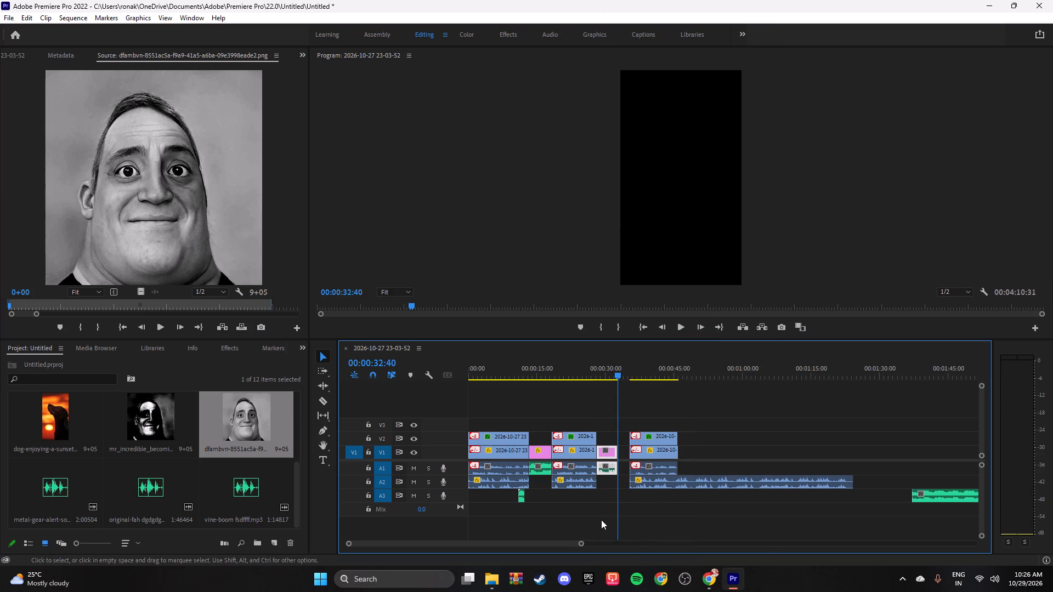
Shift the third gameplay segment with its webcam and audio clips earlier to start at the portrait's end, 00:00:32:40.
left_click(653, 437)
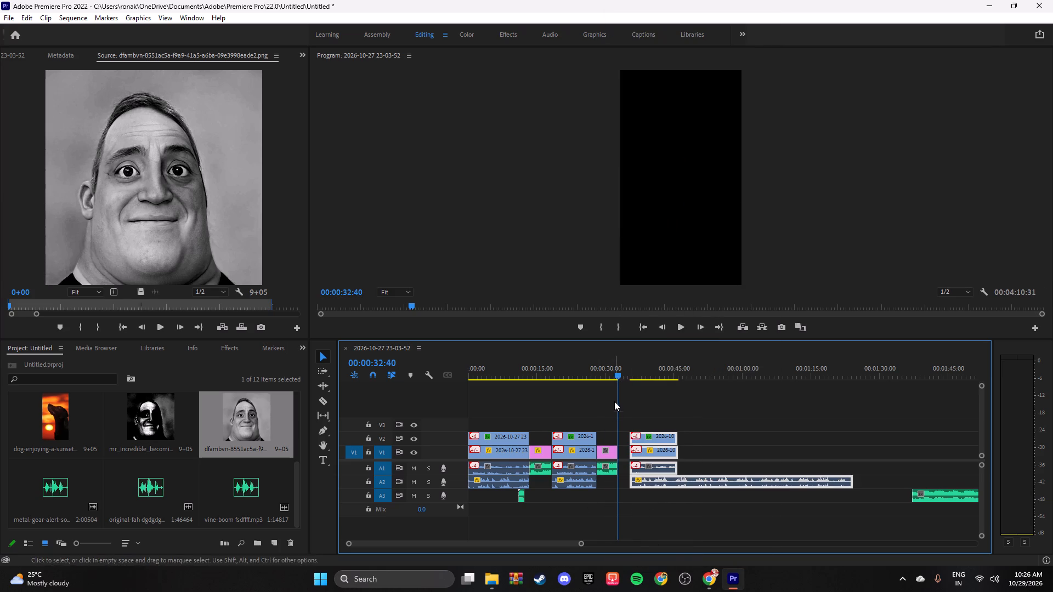
left_click_drag(617, 379, 610, 378)
left_click_drag(659, 434, 653, 432)
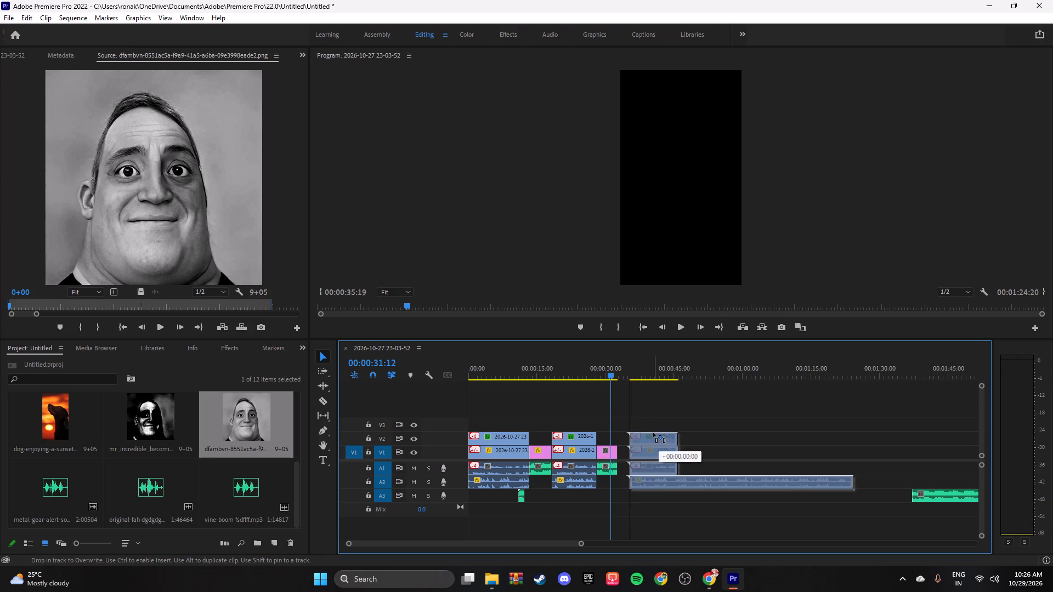
left_click_drag(653, 432, 649, 432)
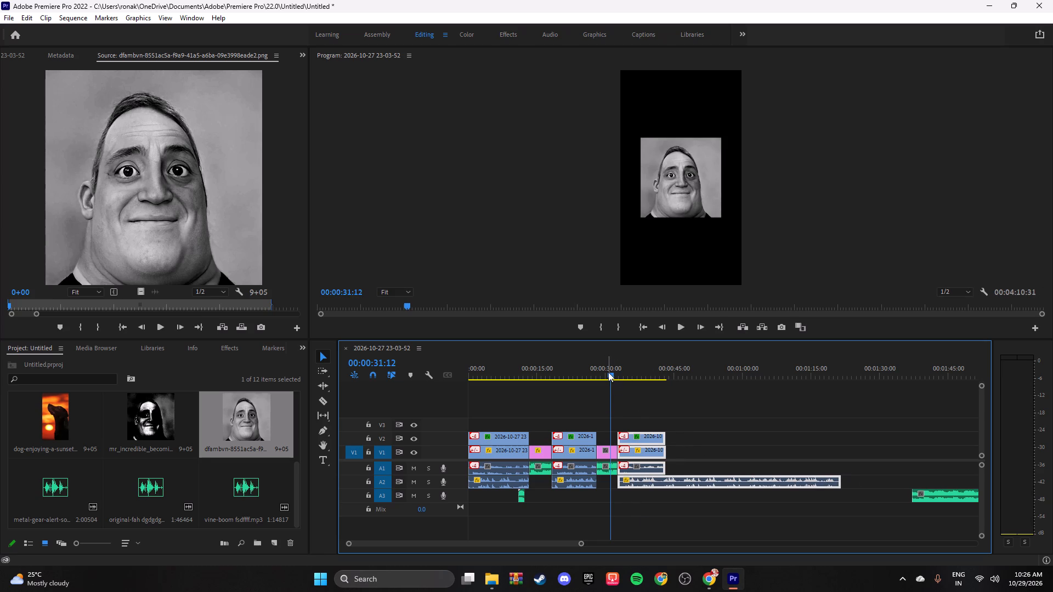
Play the edit up to the portrait at 00:00:30:47 and scale the image up to fill the height of the vertical frame.
left_click_drag(608, 372, 494, 381)
key("space")
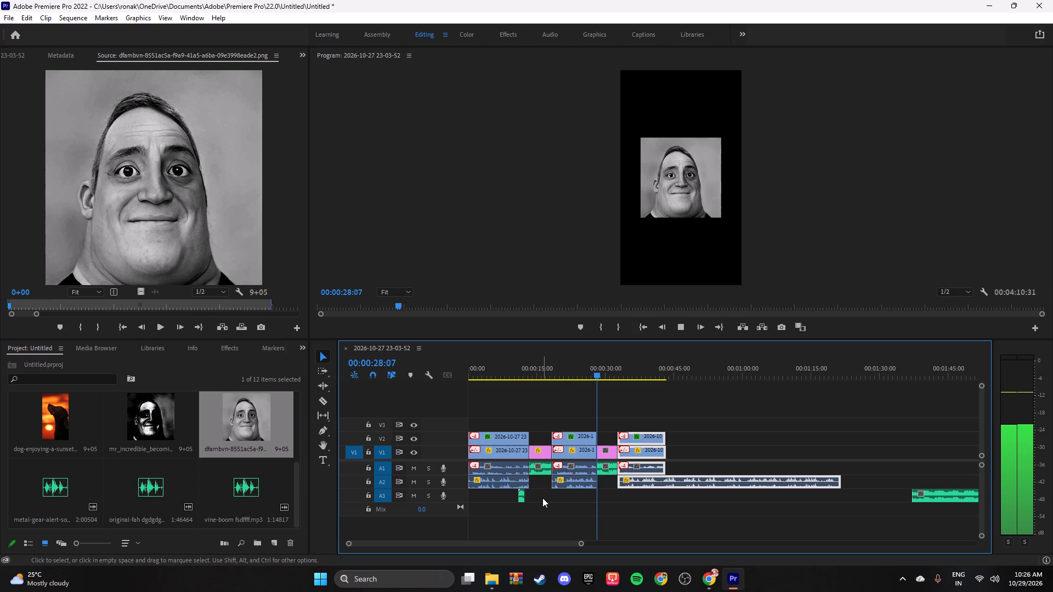
left_click(682, 325)
triple_click(676, 168)
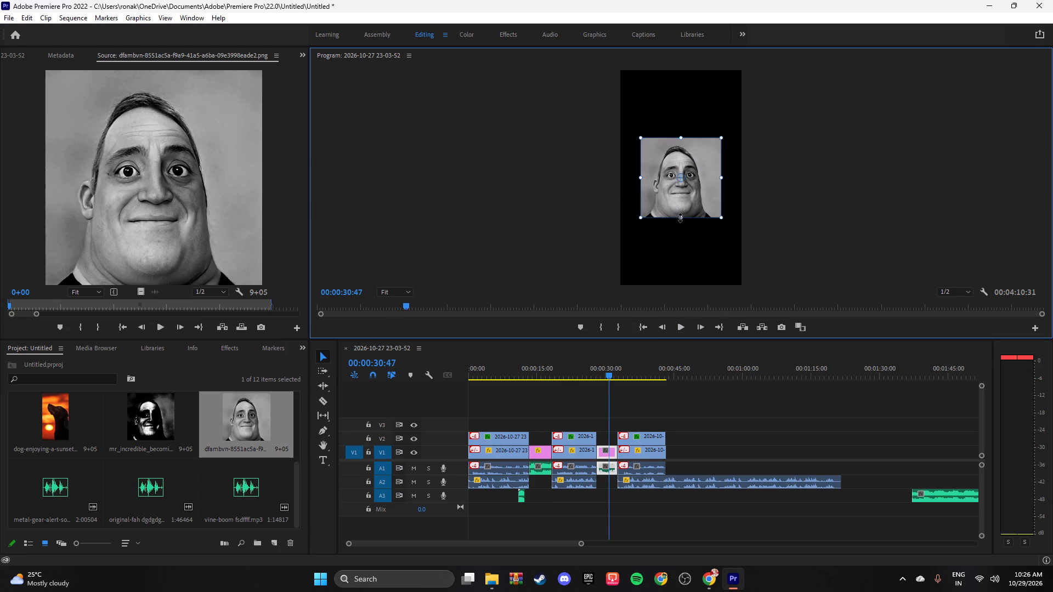
left_click_drag(680, 218, 672, 288)
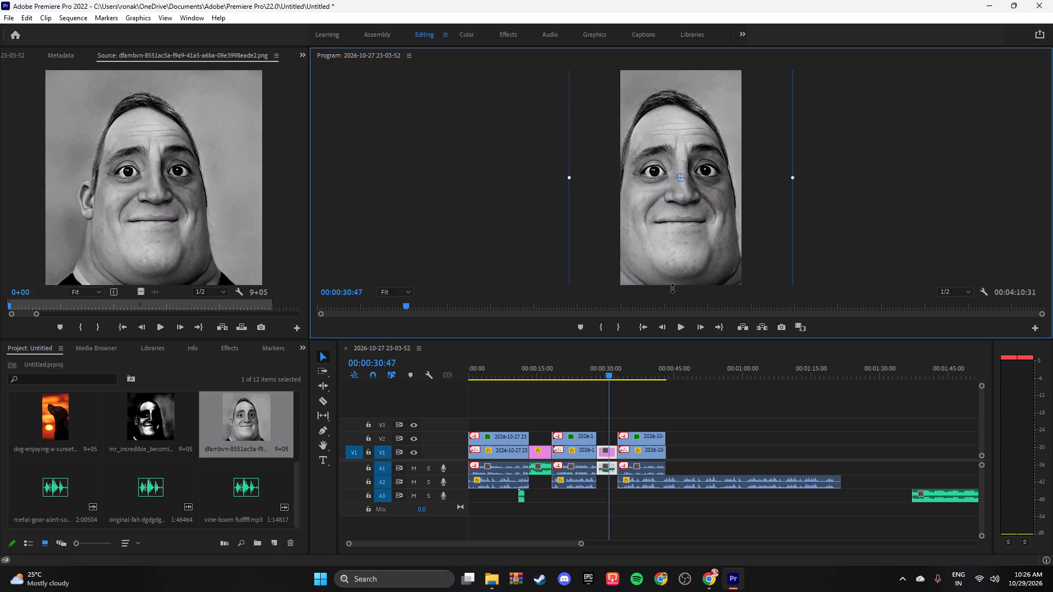
left_click_drag(672, 288, 670, 284)
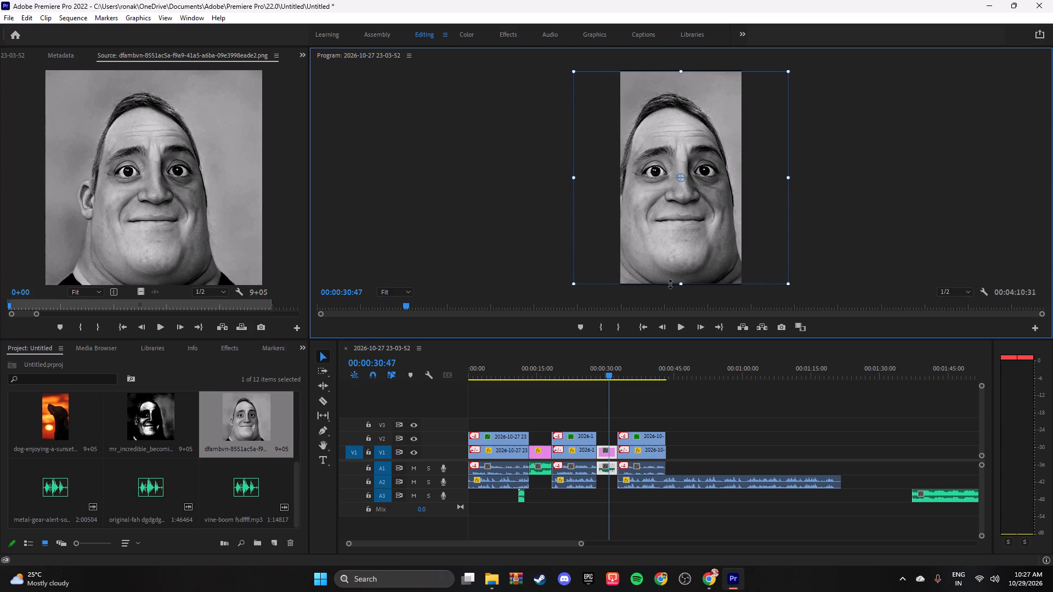
left_click_drag(670, 284, 670, 284)
Nudge the enlarged portrait slightly to the right so the face sits better centred in the frame.
key("Right")
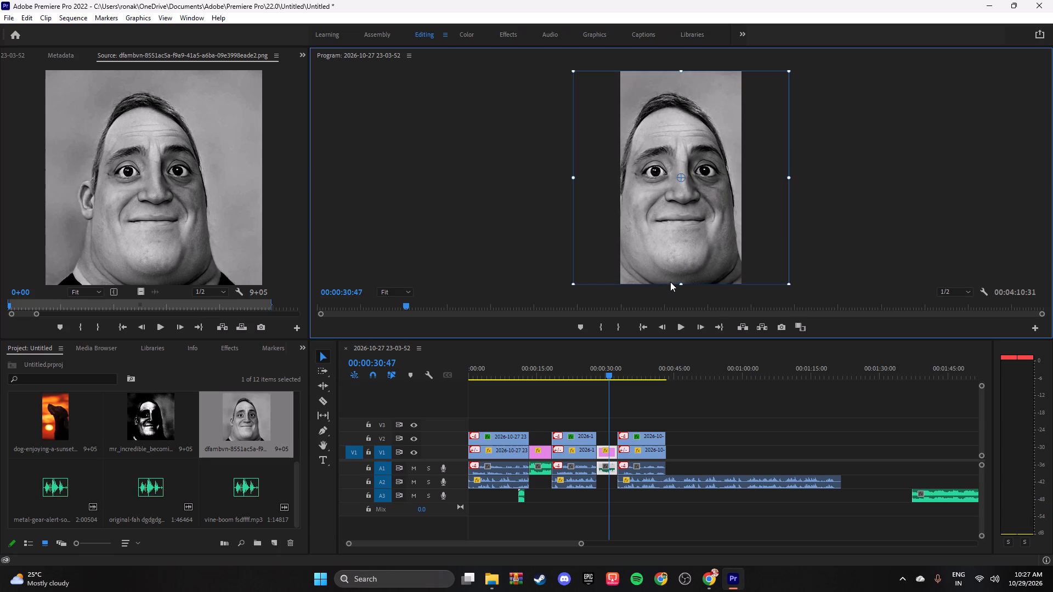
key("Right")
key("Right")
key("Right")
key("Right")
key("Right")
key("Right")
key("Right")
key("Right")
key("Right")
key("Right")
key("Right")
key("Right")
key("Right")
key("Right")
key("Right")
key("Right")
key("Right")
key("Right")
key("Right")
key("Right")
key("Right")
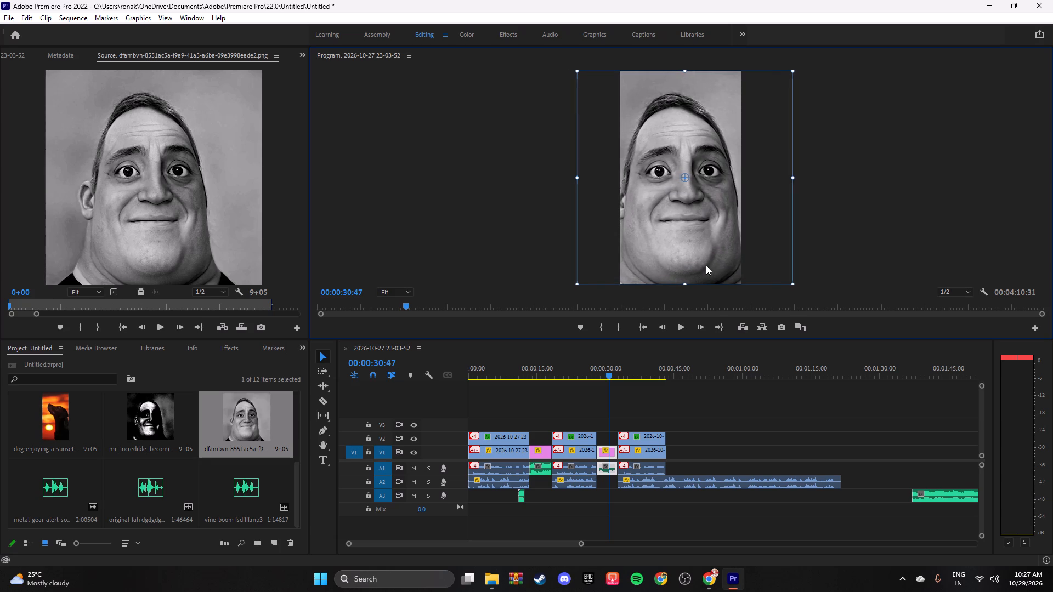
key("Left")
key("Left")
key("Left")
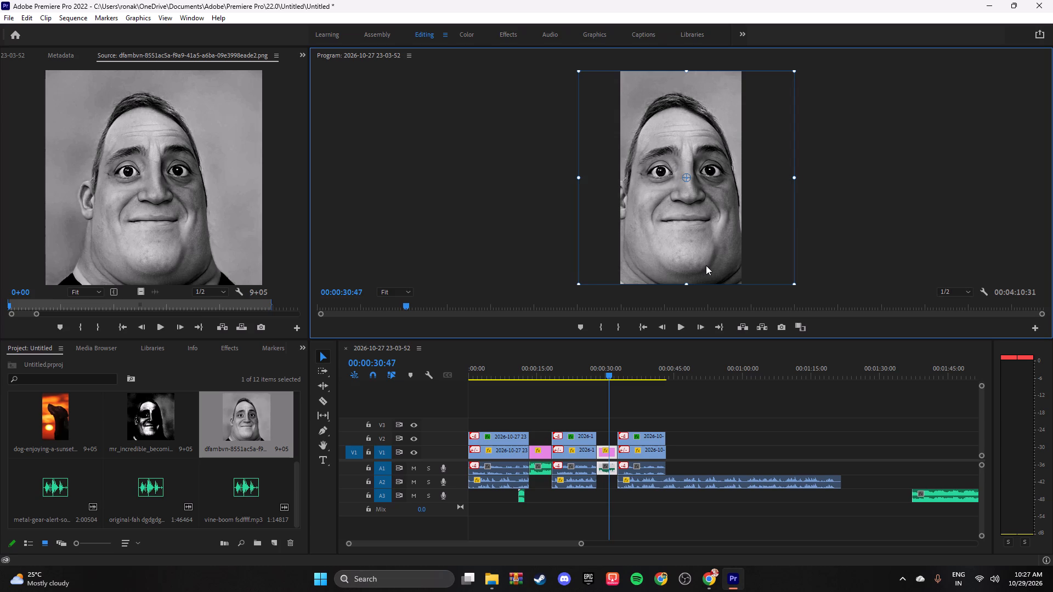
Check the enlarged portrait's edges against the frame and nudge the image down slightly.
left_click(890, 249)
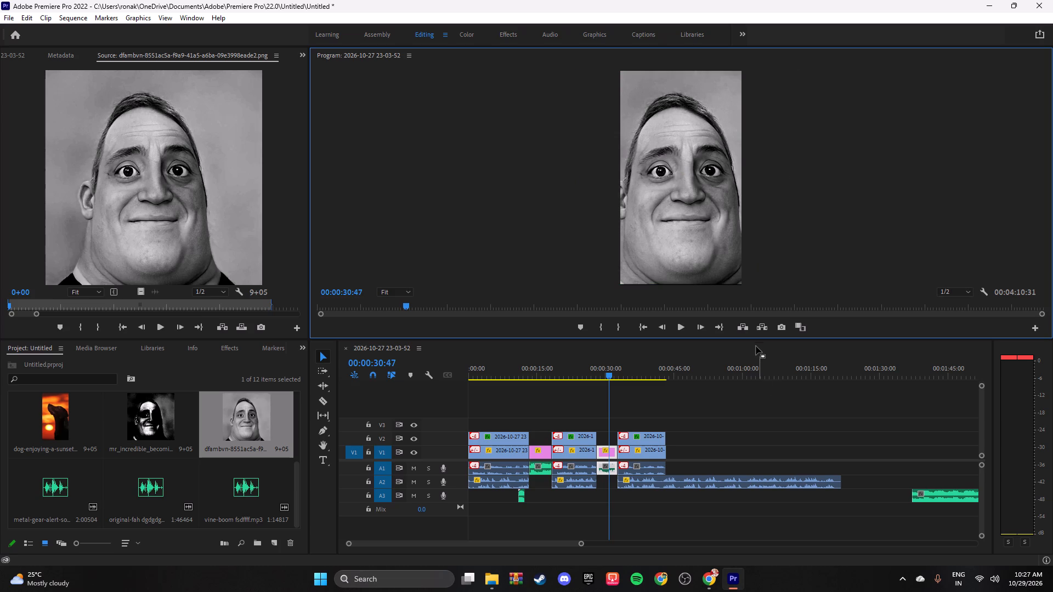
left_click(712, 249)
left_click(712, 249)
left_click(712, 249)
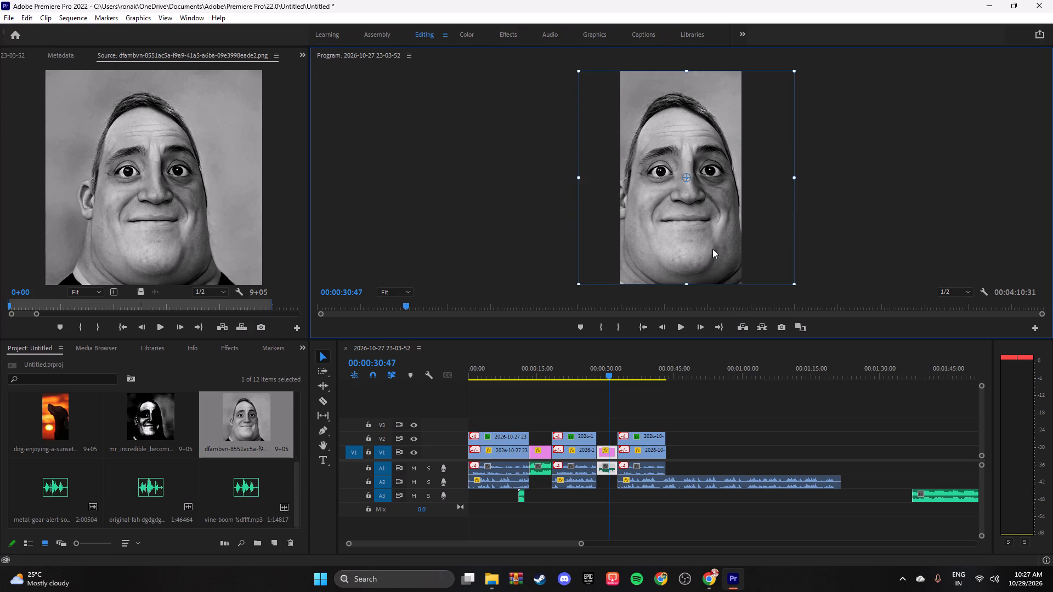
left_click(686, 284)
left_click(876, 226)
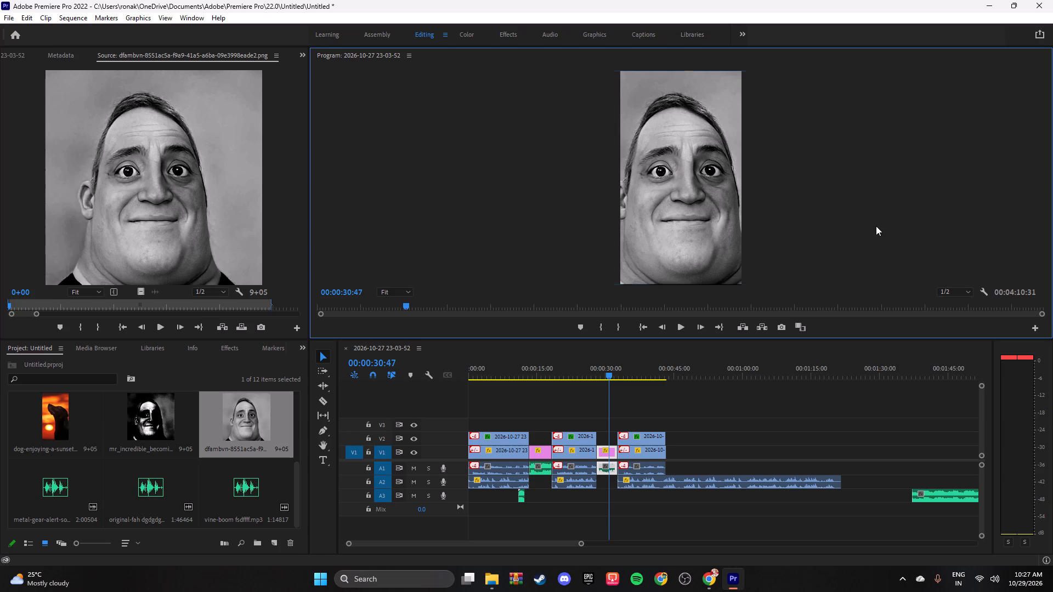
left_click(718, 205)
double_click(718, 205)
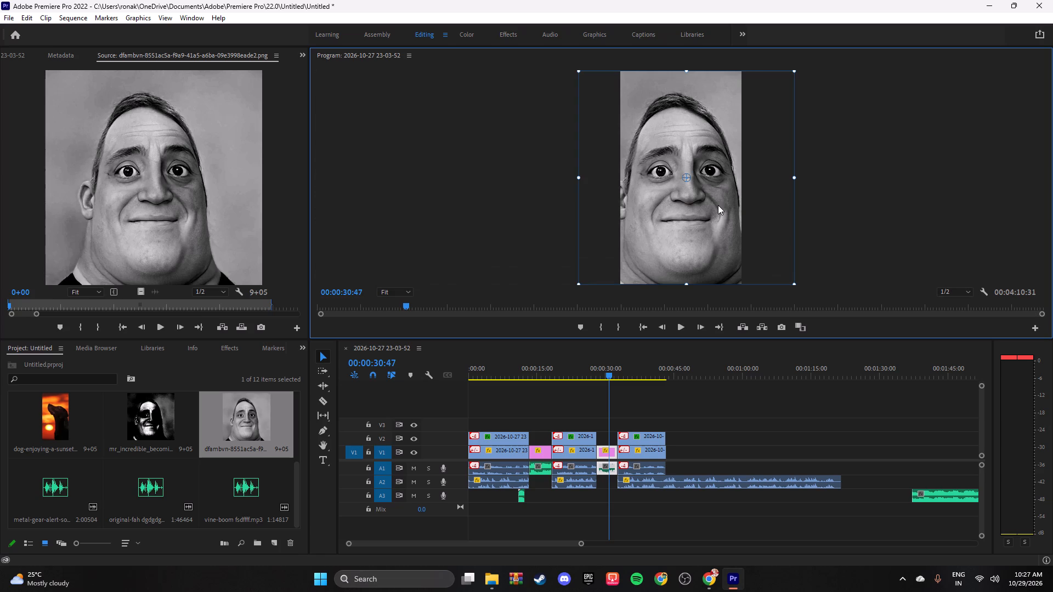
key("Down")
key("Down")
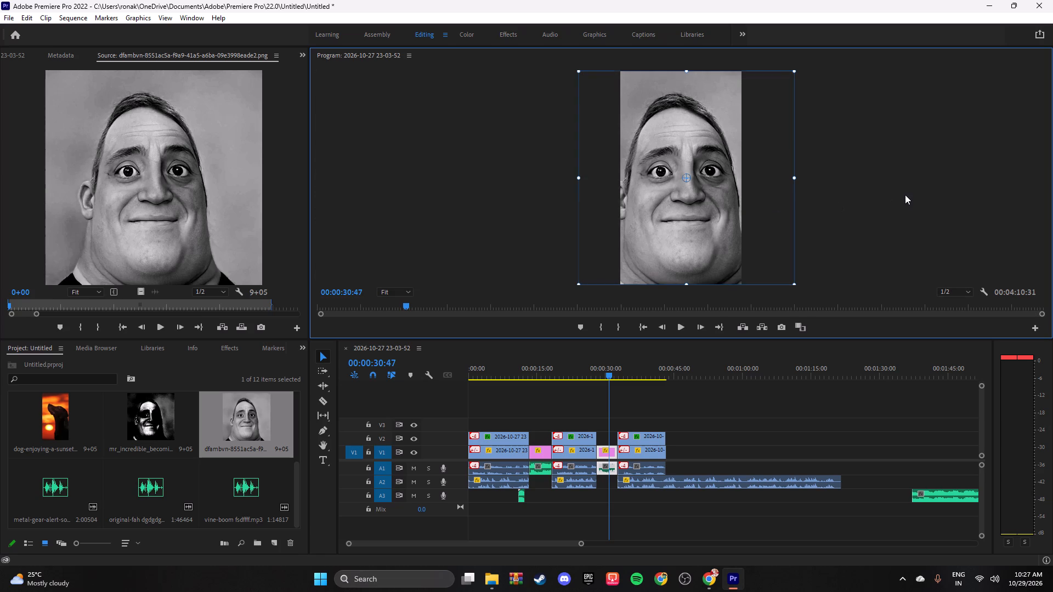
left_click(905, 195)
double_click(701, 187)
key("Down")
key("Down")
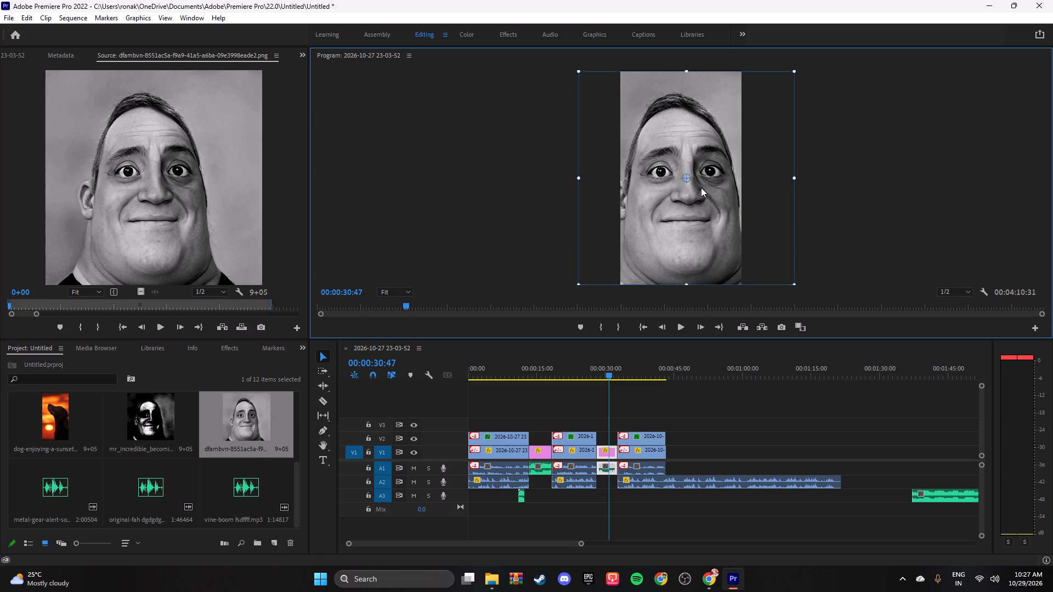
left_click(897, 186)
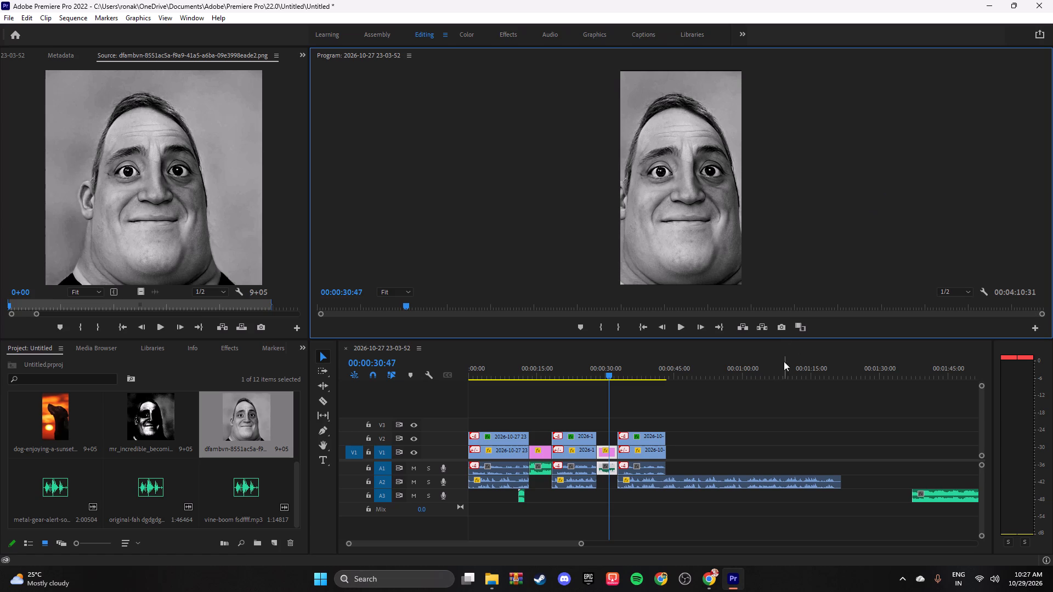
Play from the second gameplay segment through the end of the third, replaying its last seconds to judge where the next meme belongs.
left_click(661, 358)
left_click(623, 406)
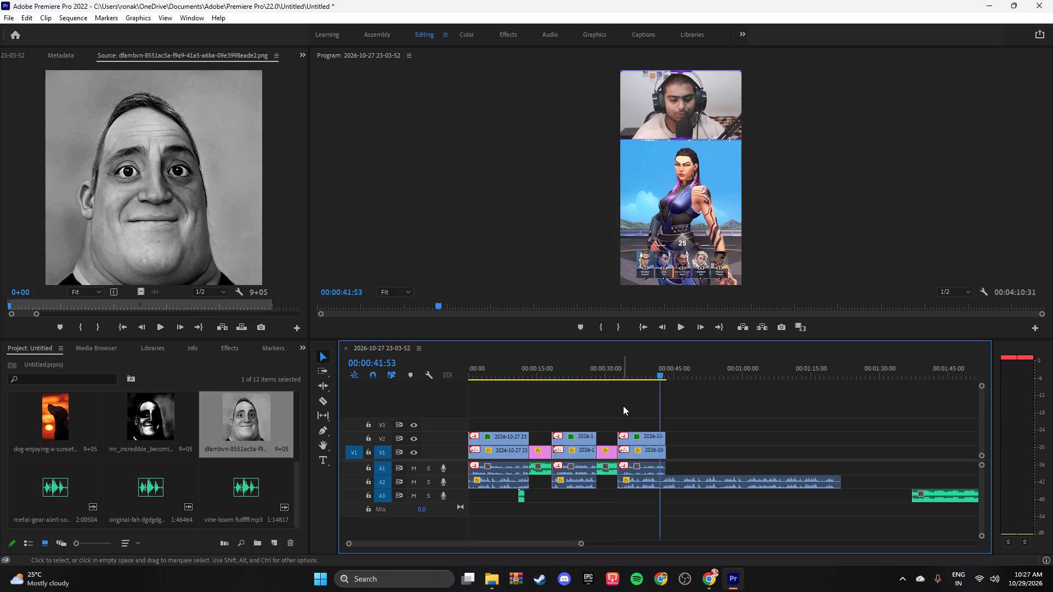
left_click_drag(658, 374, 587, 380)
key("space")
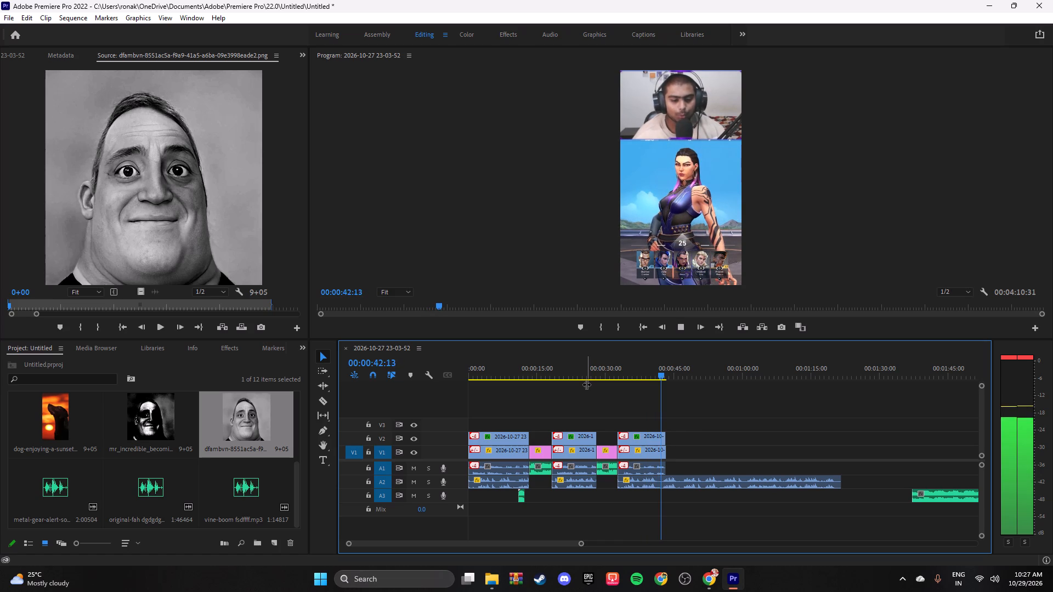
key("space")
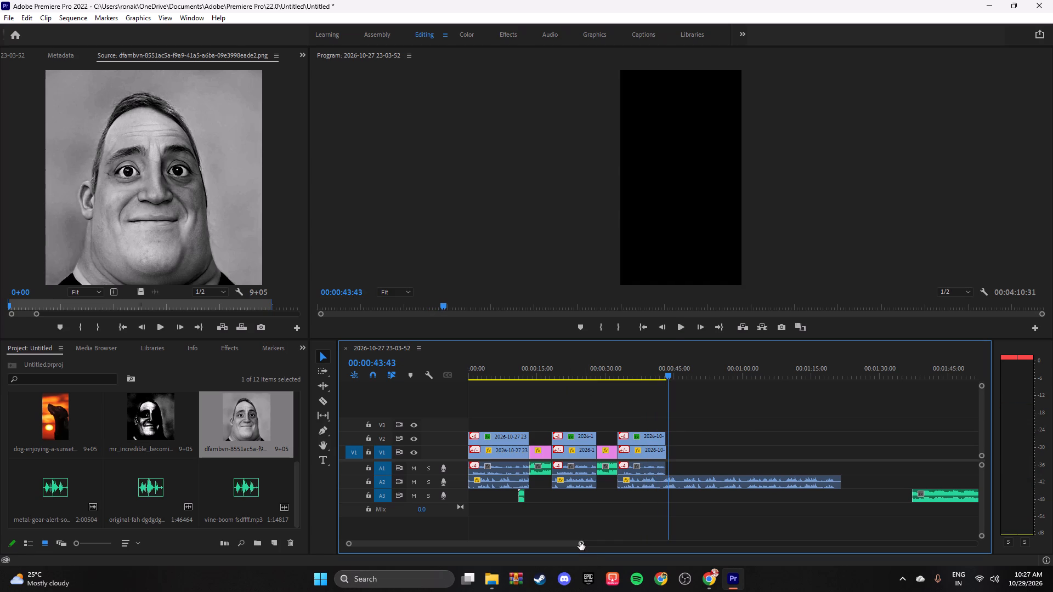
left_click_drag(580, 542, 499, 537)
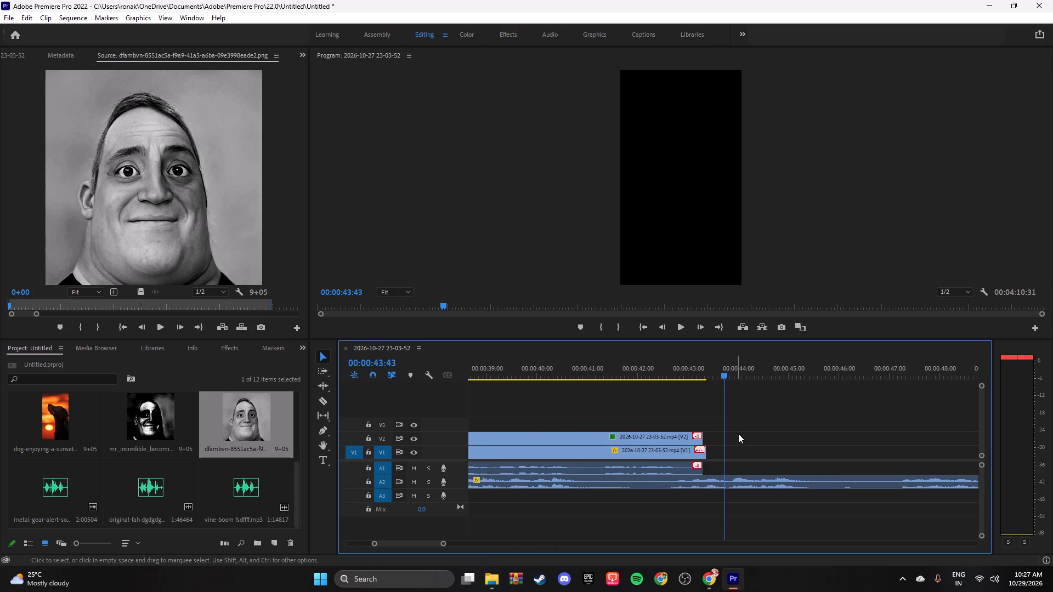
left_click_drag(723, 378, 587, 385)
key("space")
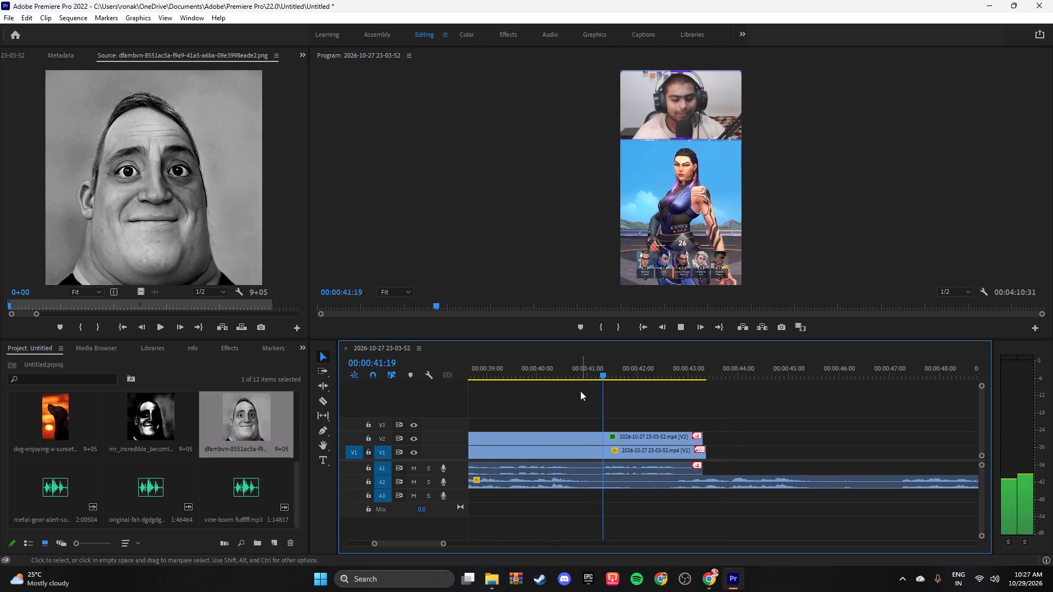
key("space")
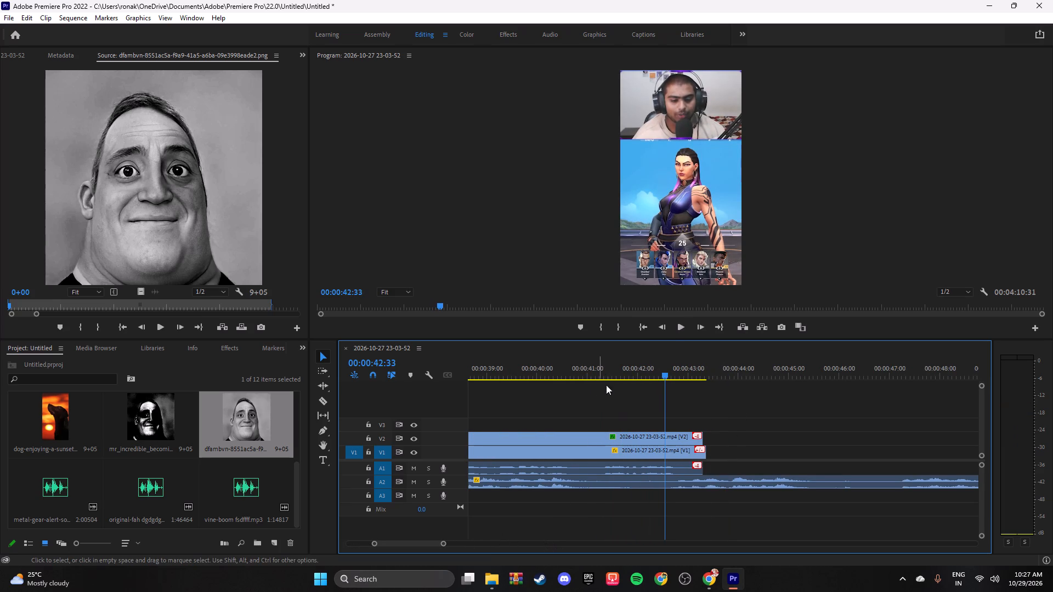
left_click_drag(442, 543, 443, 543)
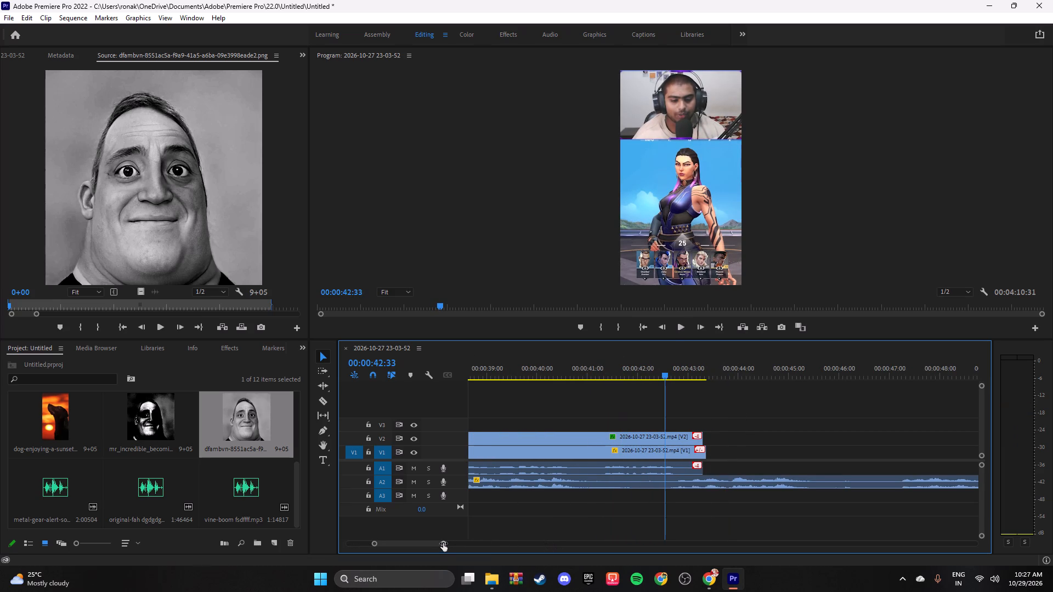
left_click_drag(443, 543, 473, 543)
left_click_drag(723, 373, 684, 382)
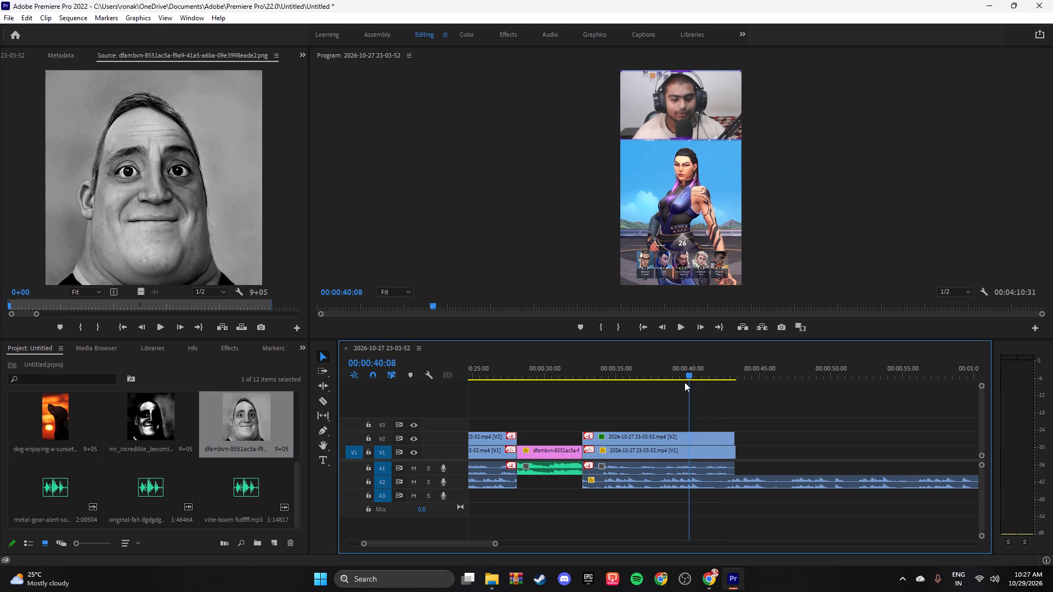
left_click_drag(684, 382, 669, 383)
key("space")
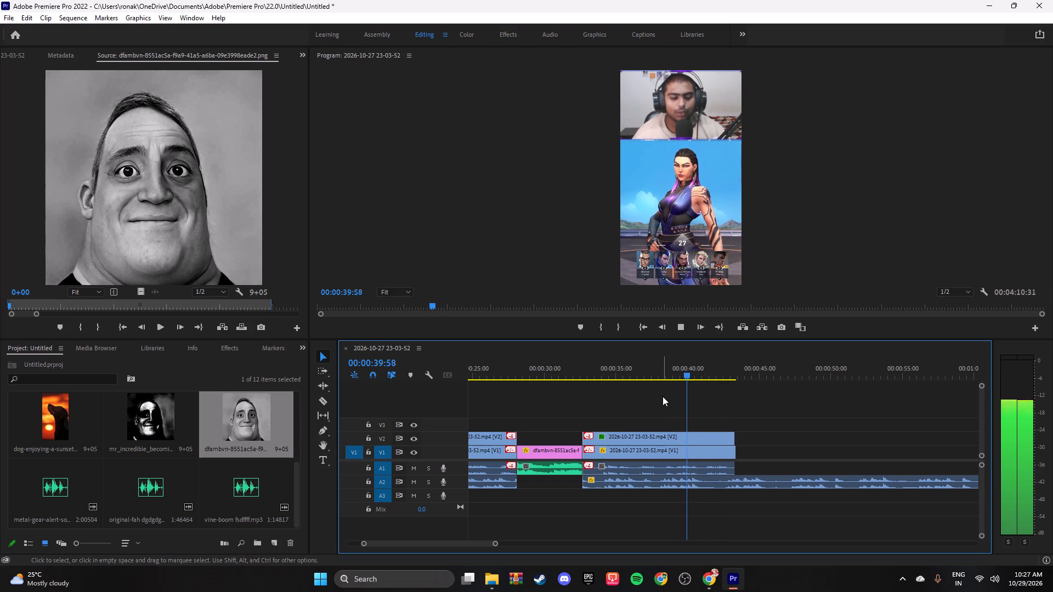
key("space")
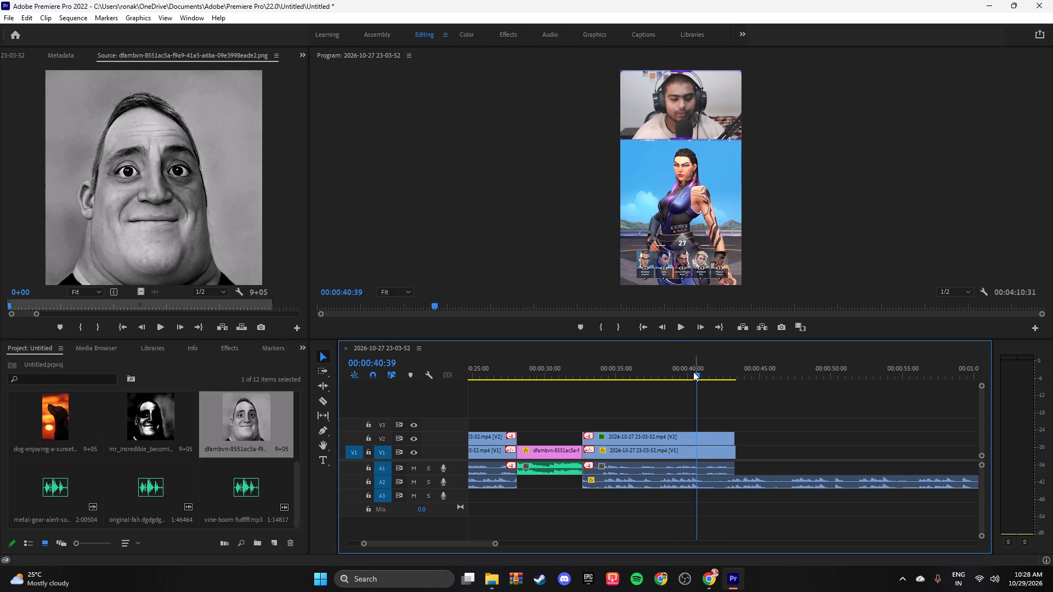
left_click_drag(695, 374, 647, 377)
key("space")
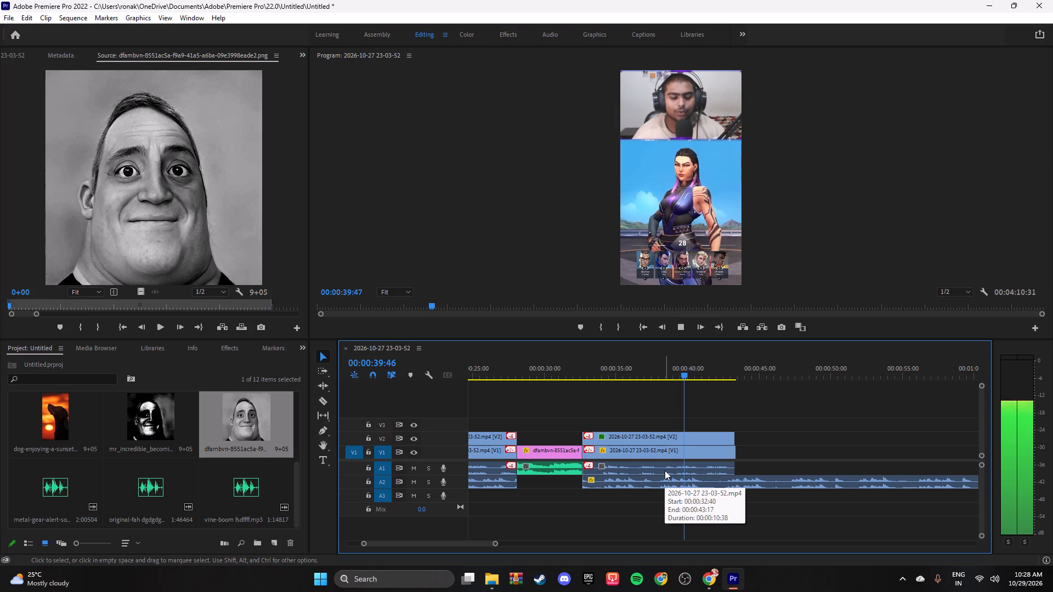
key("space")
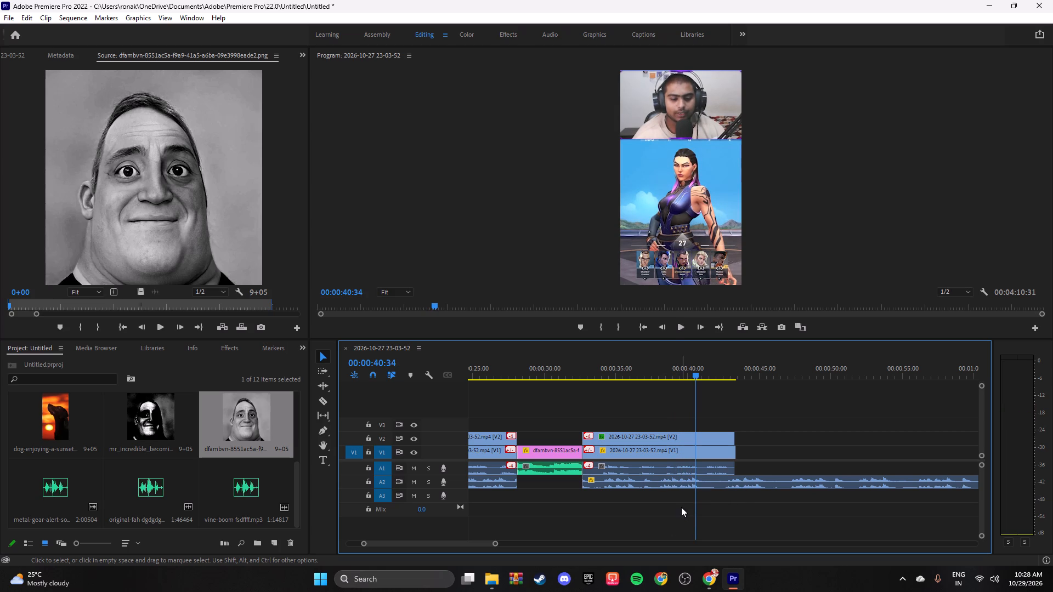
Place the dark mr_incredible_becoming image on V3, starting at 00:00:40:34 above the third gameplay segment.
scroll(182, 468, "up", 1)
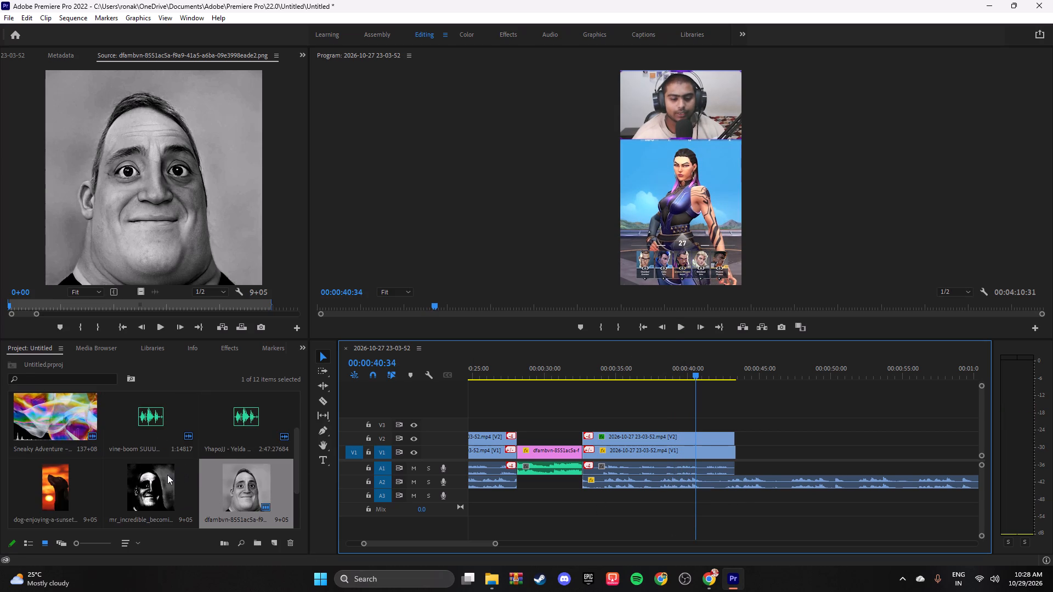
scroll(167, 475, "down", 1)
left_click_drag(145, 424, 546, 531)
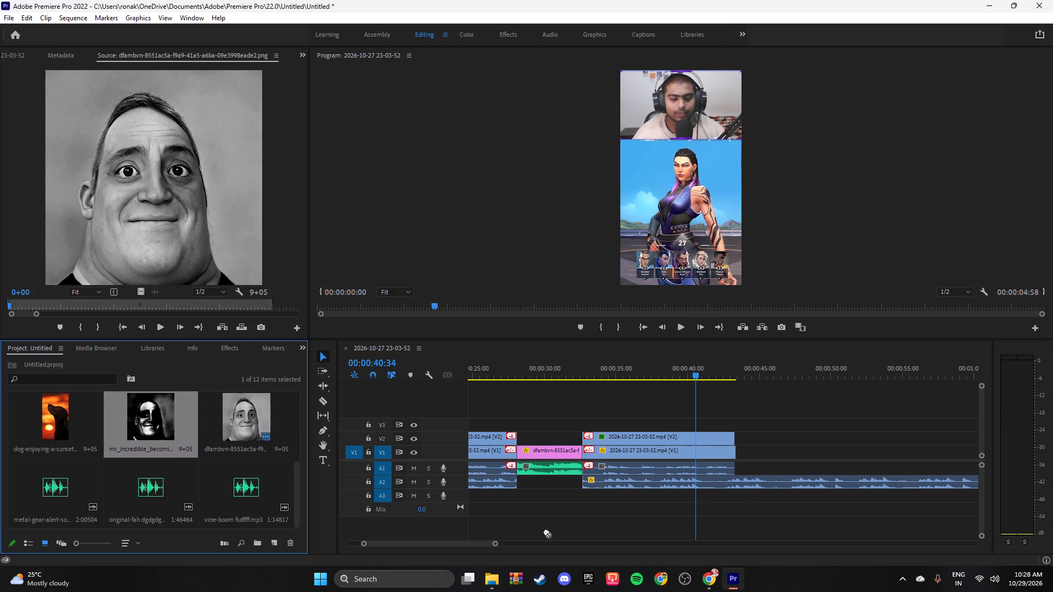
left_click_drag(546, 531, 748, 451)
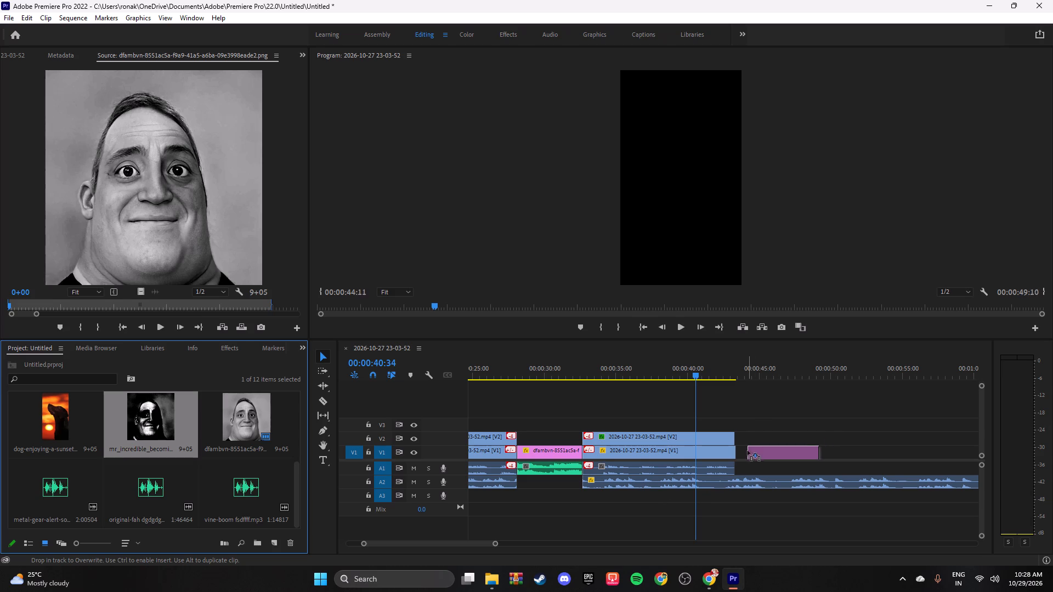
left_click_drag(748, 451, 655, 424)
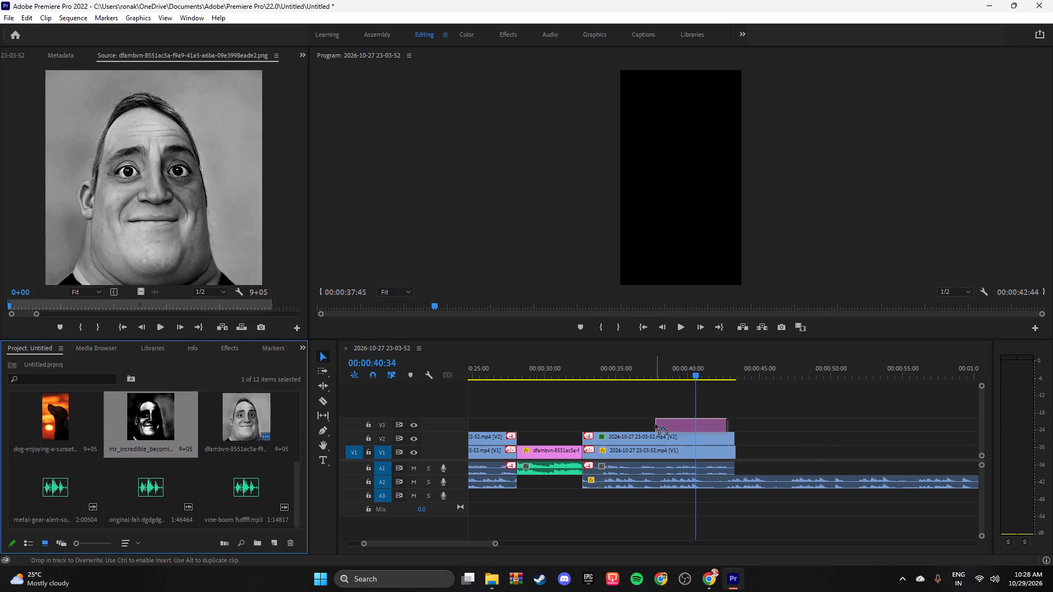
left_click_drag(655, 424, 693, 429)
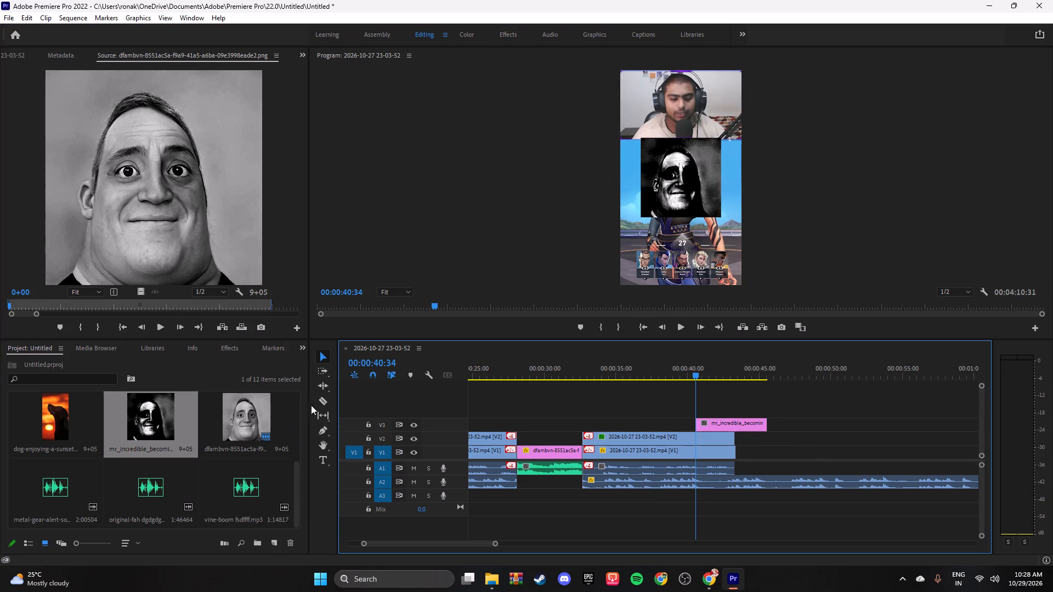
Split the gameplay and webcam clips at 00:00:40:34 and move the remainder to about 00:00:54, opening a gap for the meme.
key("c")
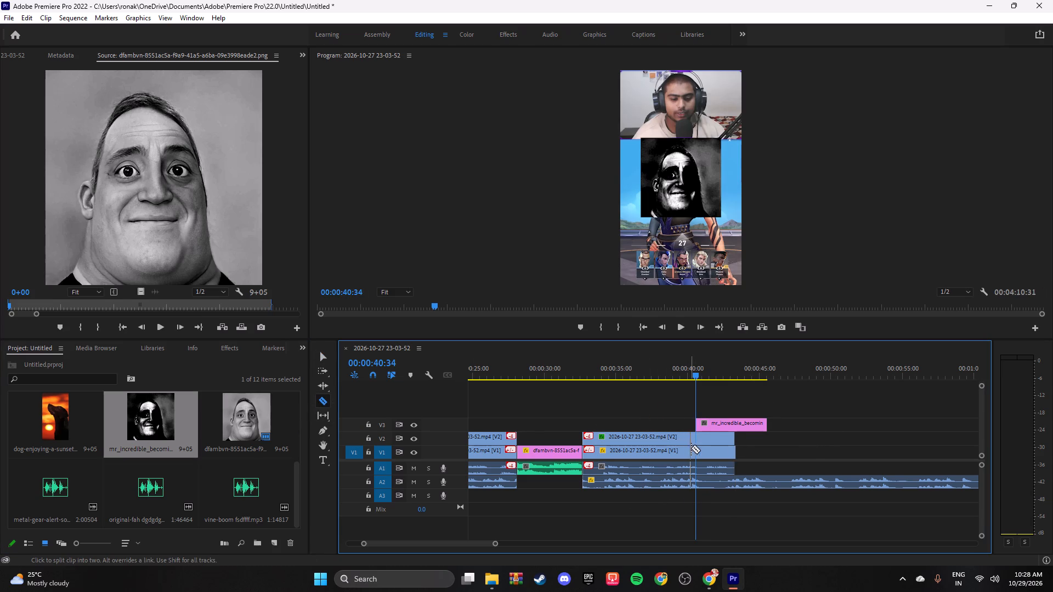
left_click(695, 439)
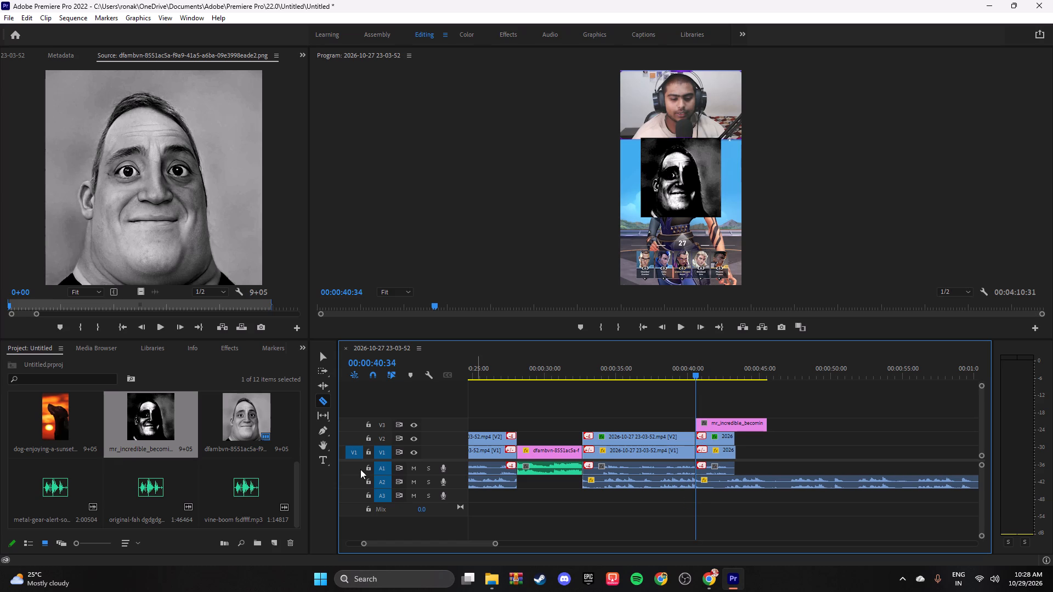
key("v")
left_click_drag(494, 543, 503, 545)
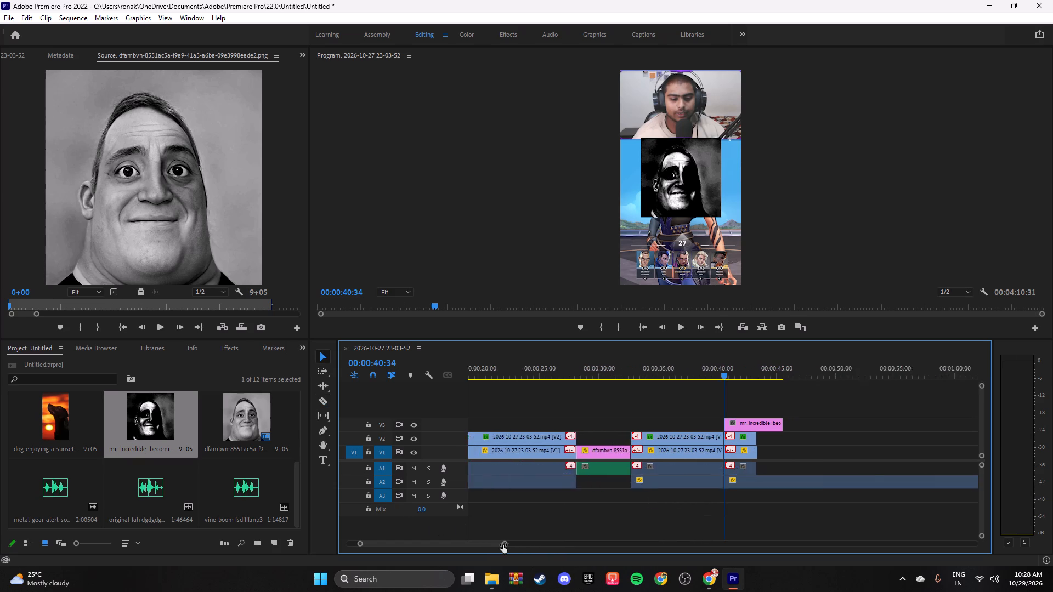
left_click_drag(503, 545, 545, 545)
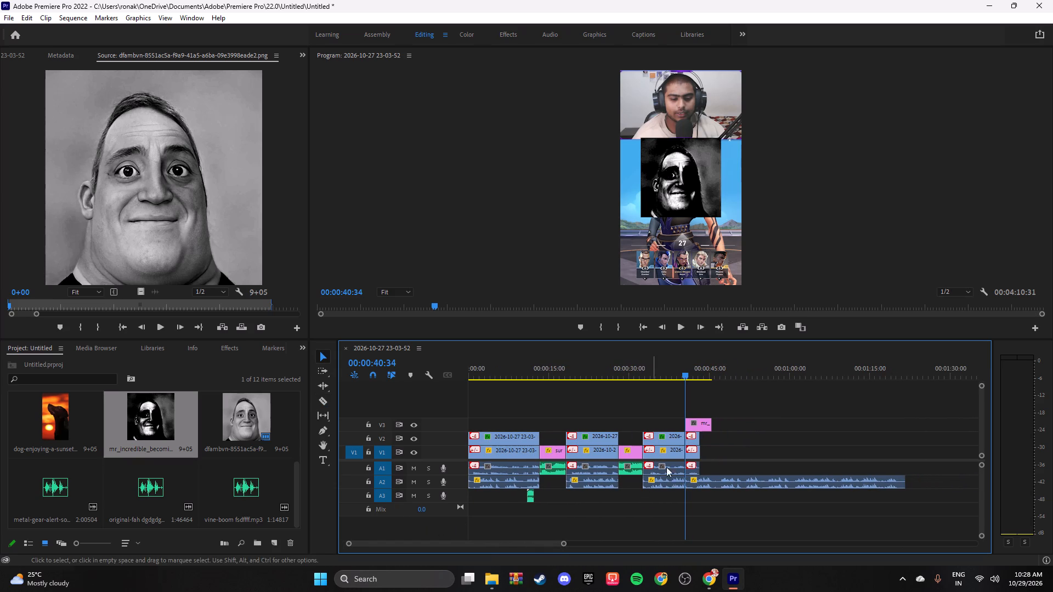
left_click_drag(692, 439, 763, 439)
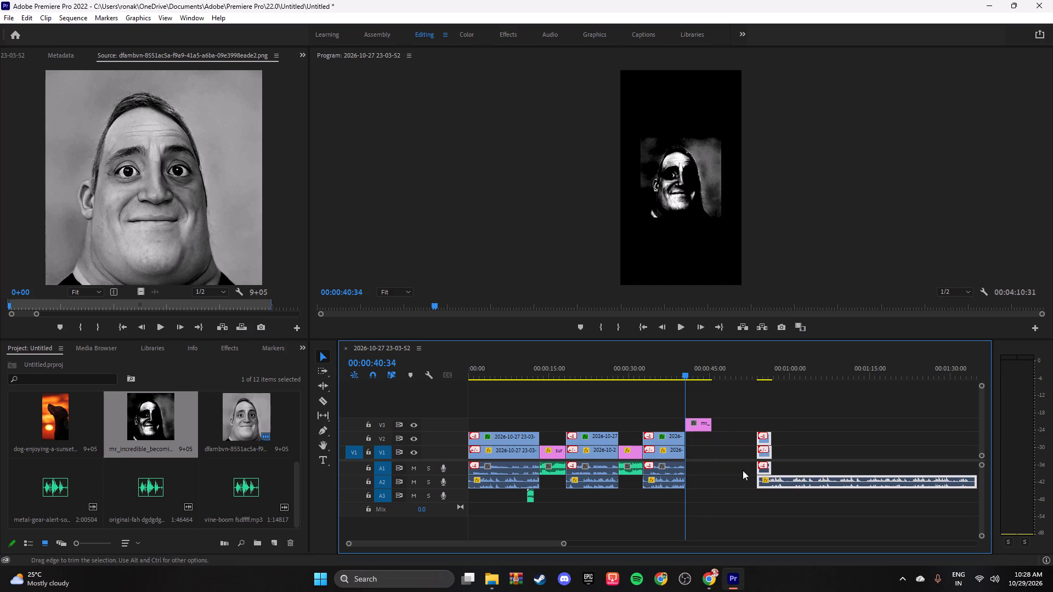
Move the long song clip on A3 to start at 00:00:40:34 with the dark Mr. Incredible image and play that passage through.
left_click_drag(565, 544, 601, 544)
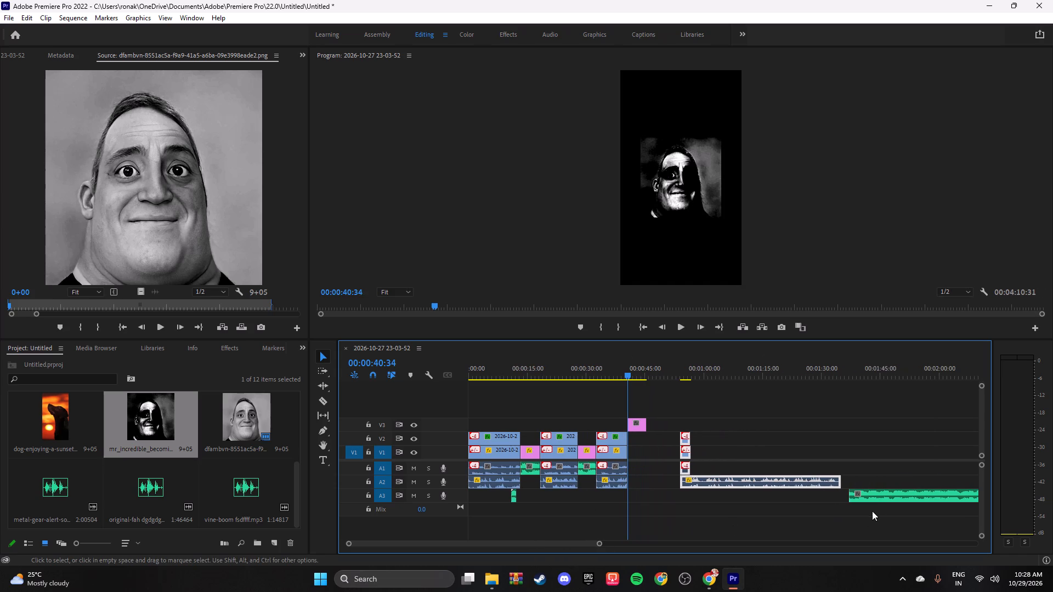
left_click_drag(876, 494, 656, 496)
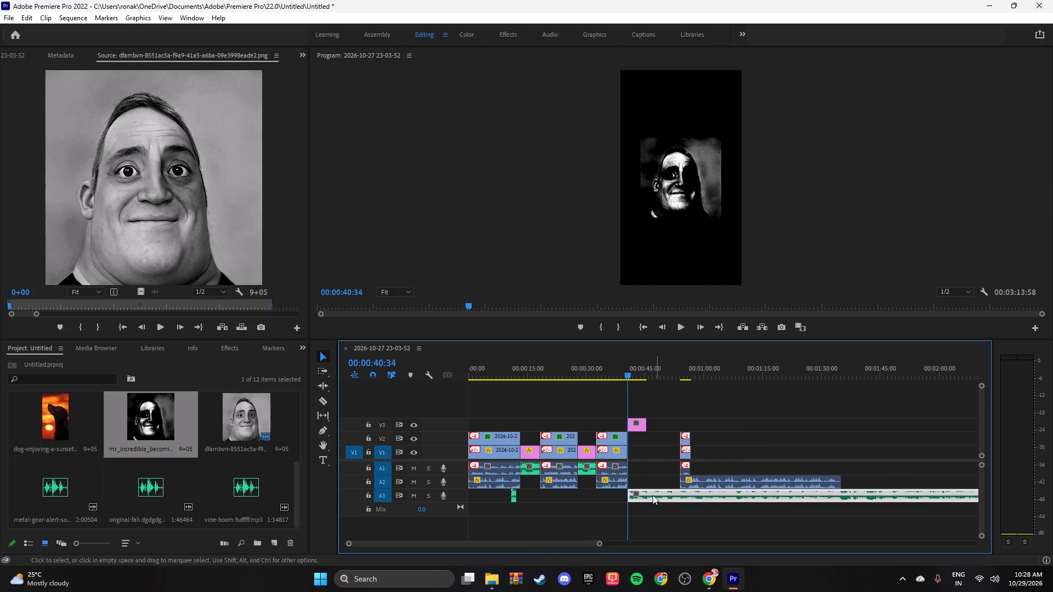
left_click_drag(598, 543, 522, 540)
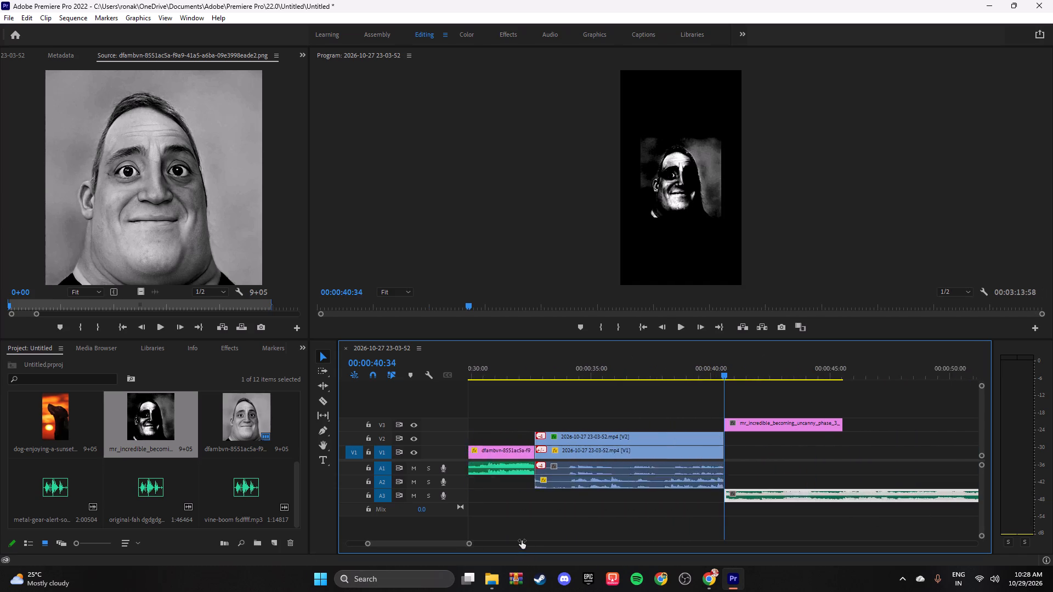
left_click_drag(522, 540, 513, 540)
left_click(432, 540)
key("space")
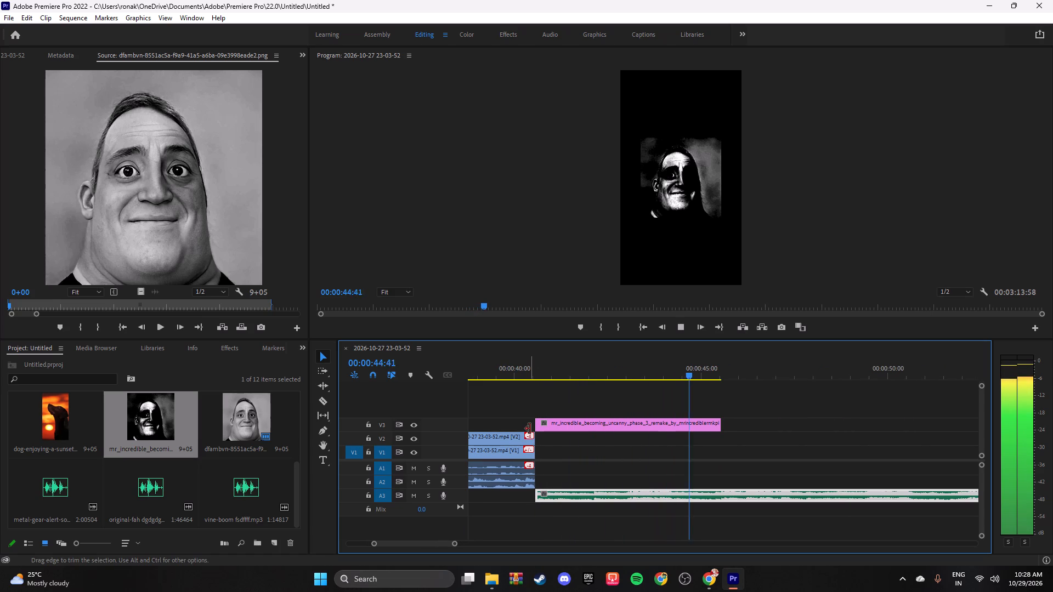
key("space")
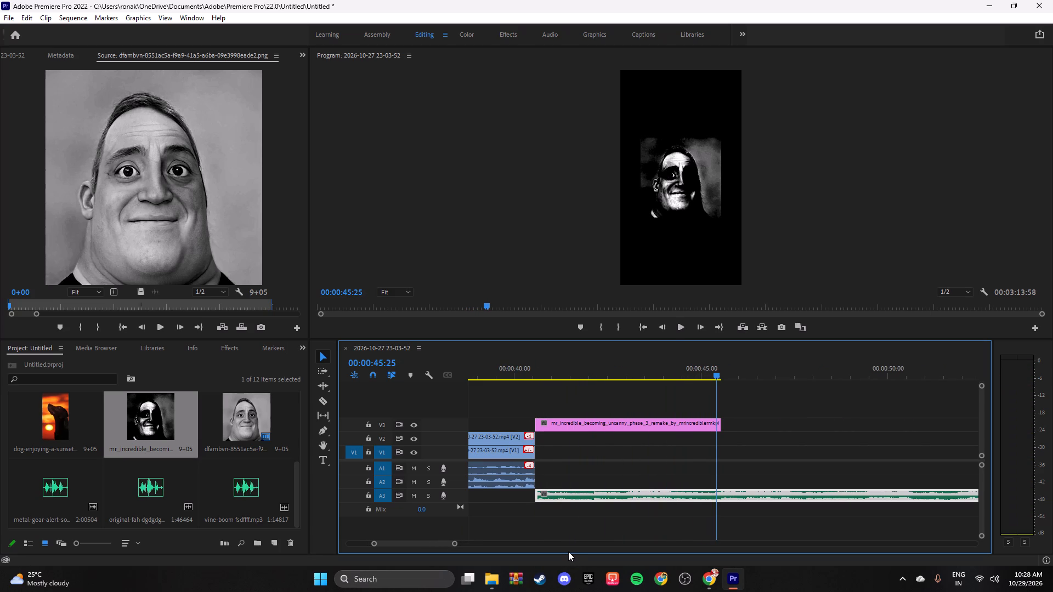
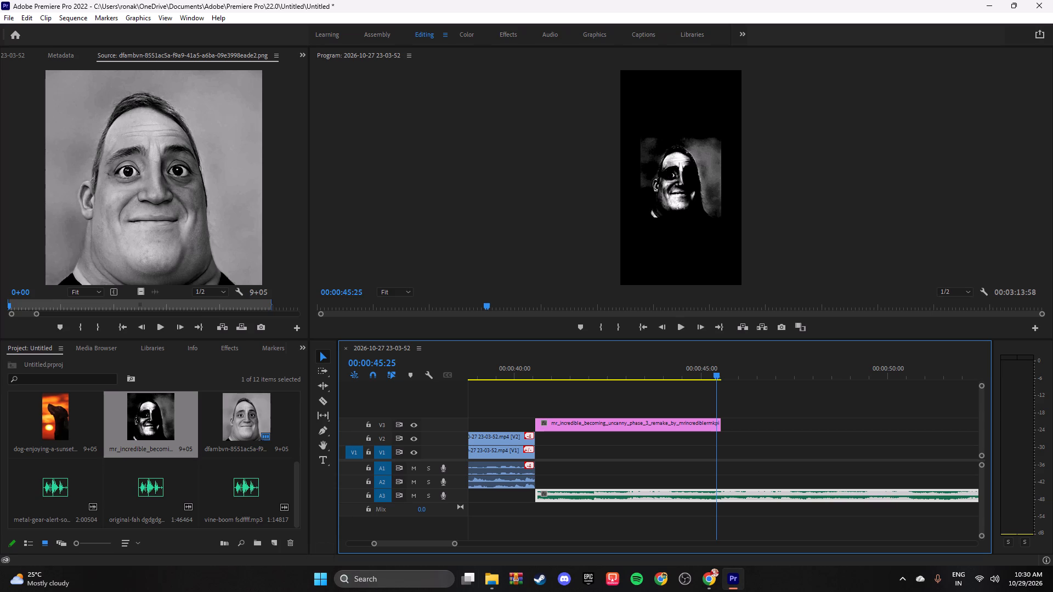
Switch to Chrome and search Google Images for "retriever rottweiler photo" in a new tab.
left_click(703, 576)
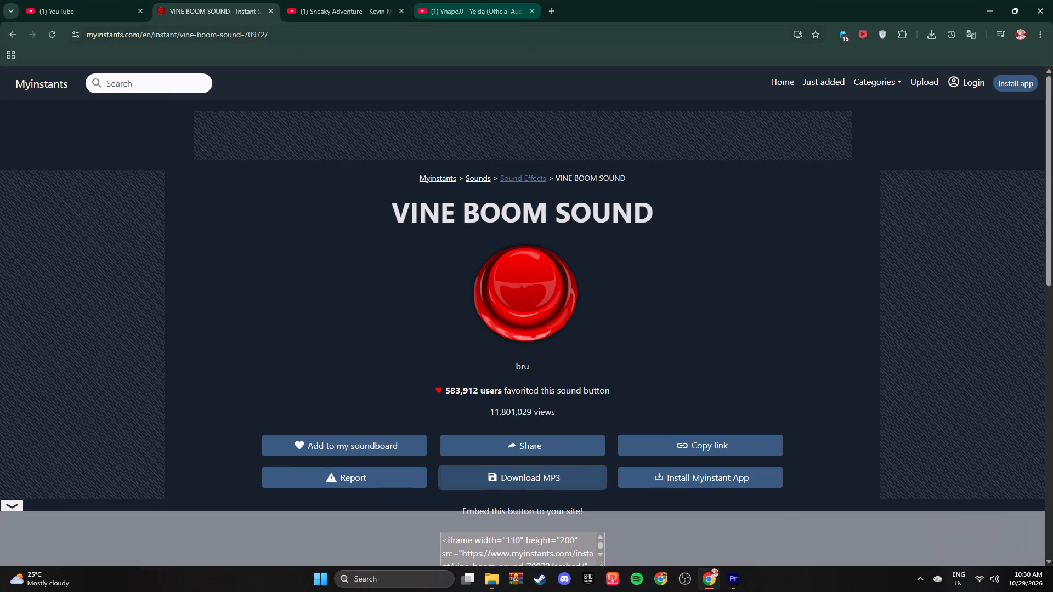
left_click(551, 10)
left_click(435, 240)
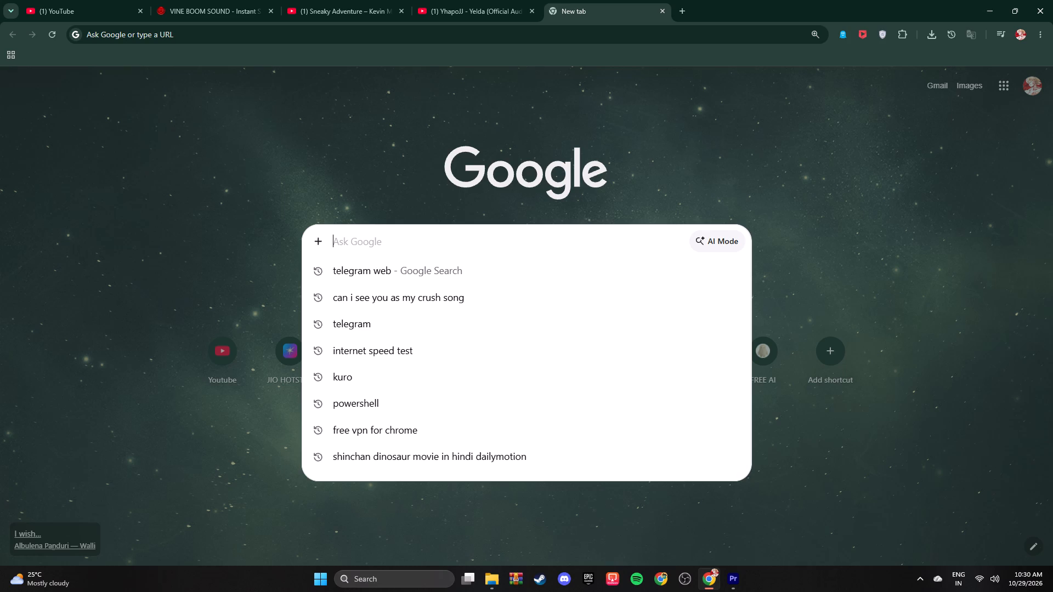
type("re")
key("t")
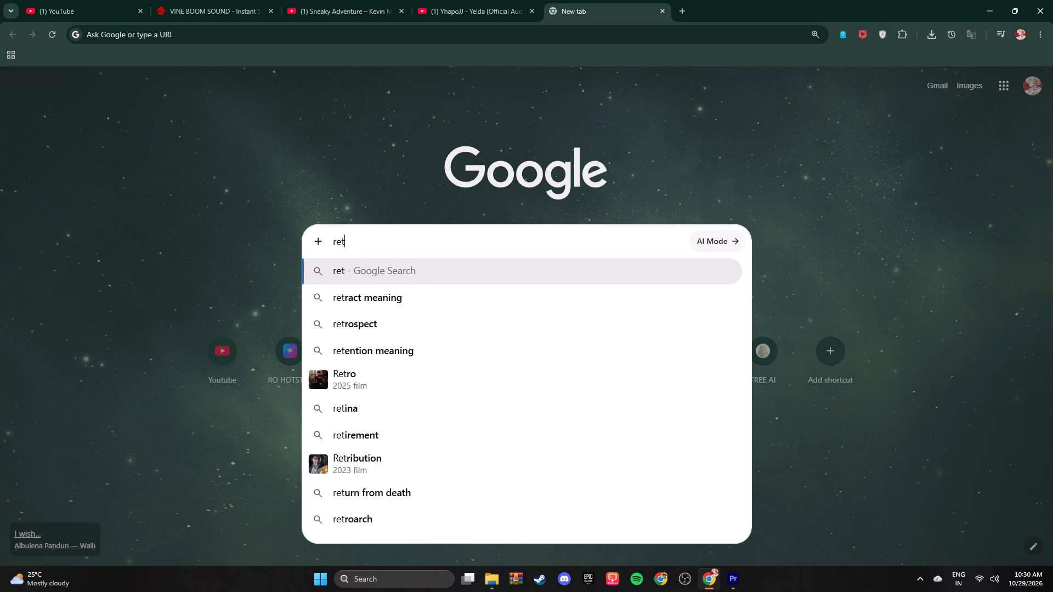
key("r")
key("i")
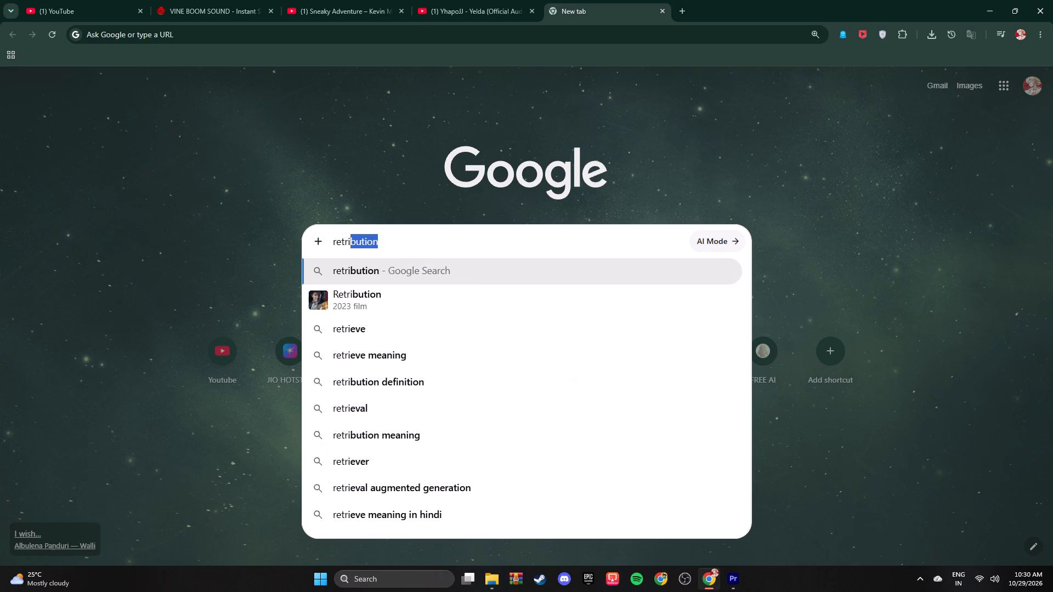
key("e")
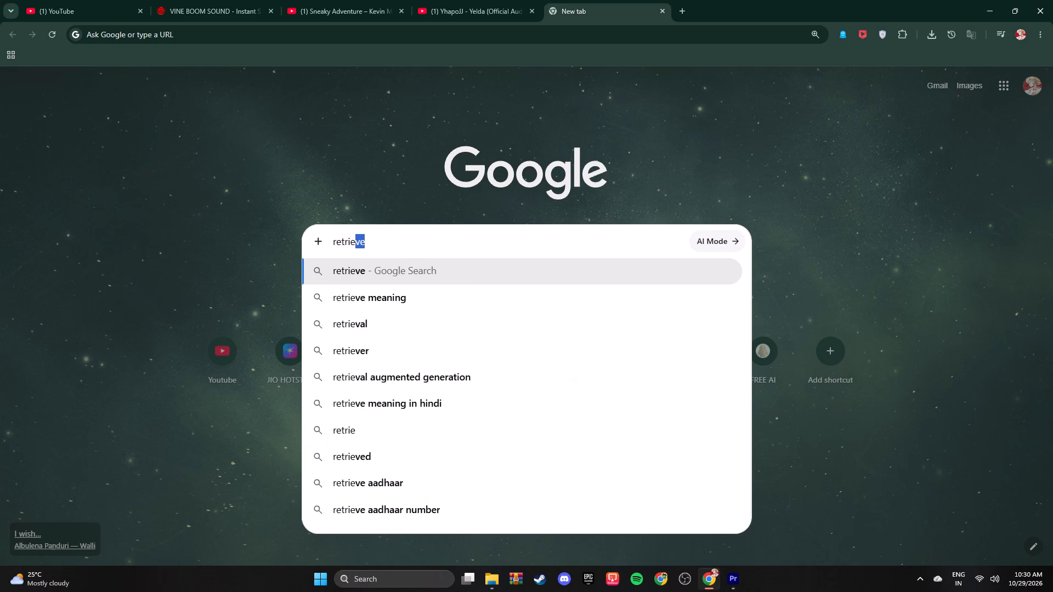
type("ver")
key("space")
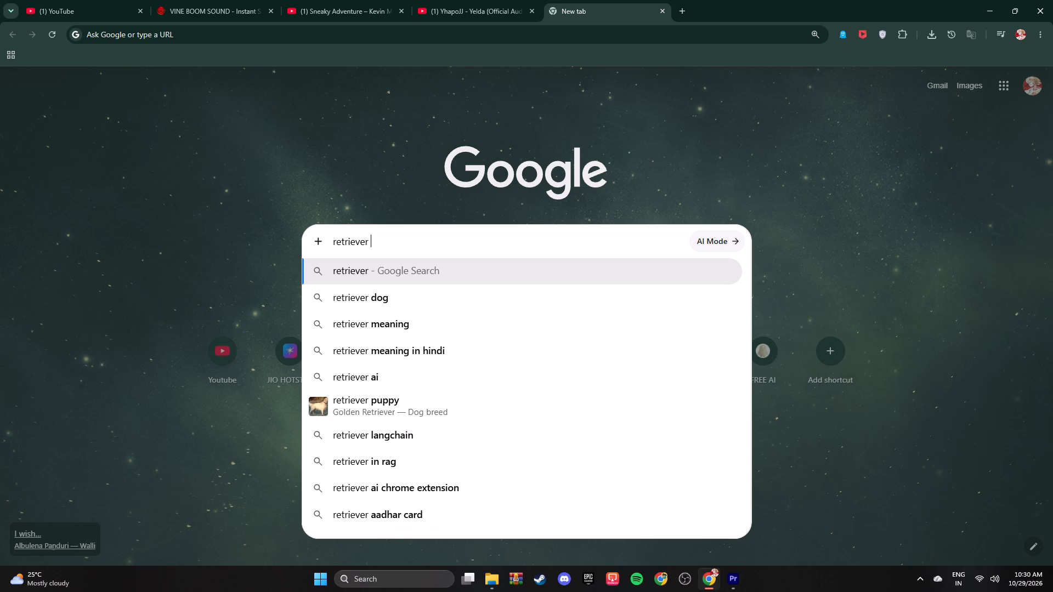
key("r")
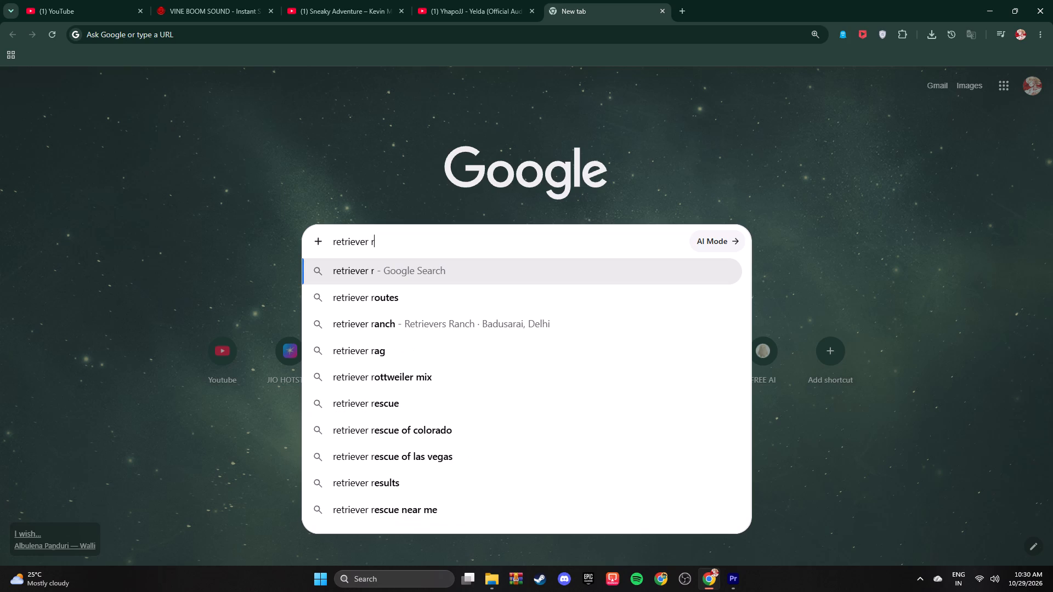
type("ott")
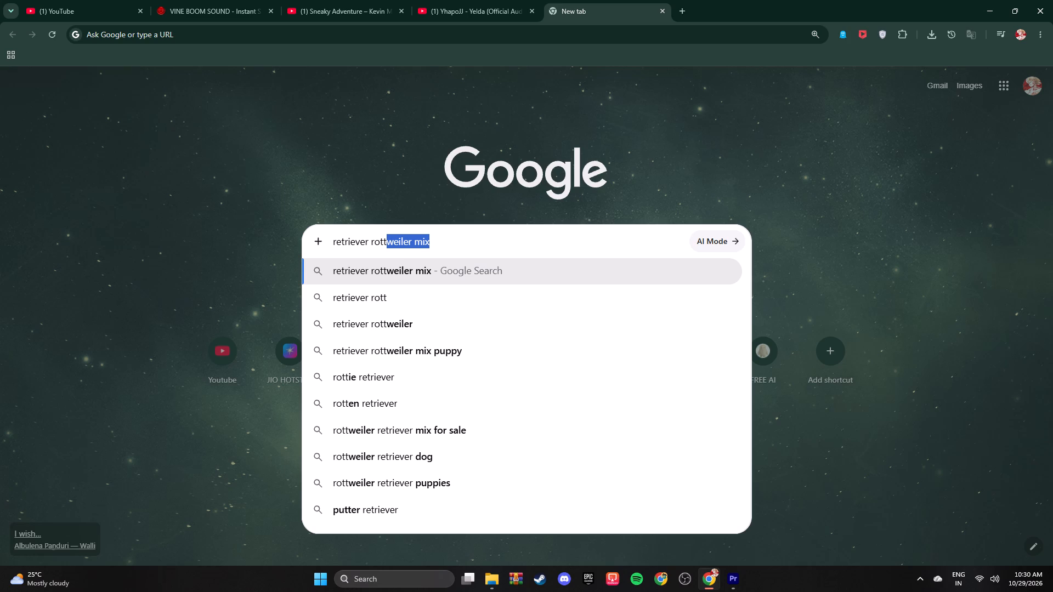
left_click(462, 240)
key("BackSpace")
key("BackSpace")
key("BackSpace")
key("BackSpace")
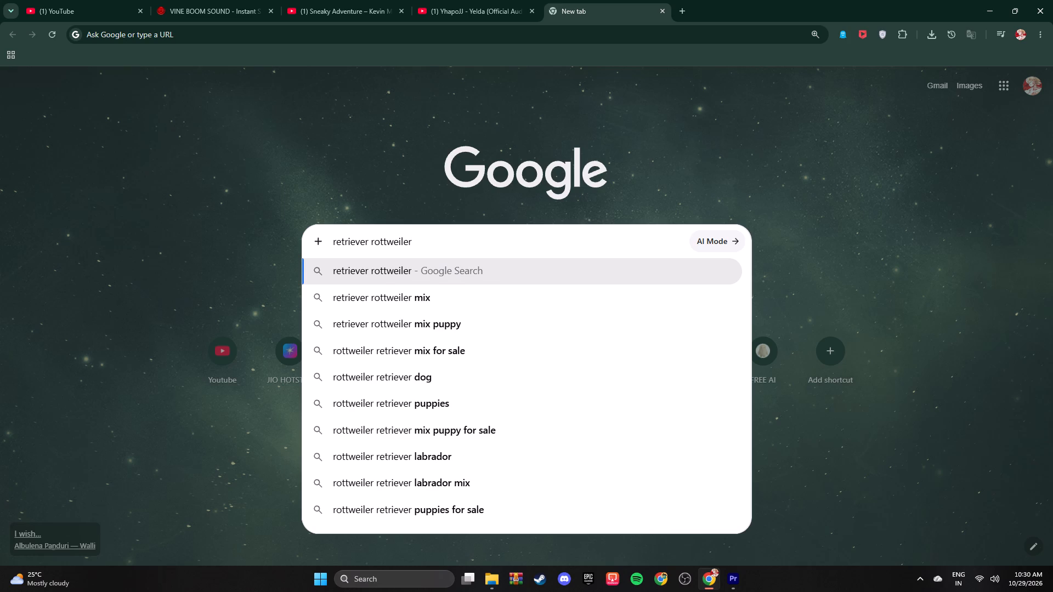
key("space")
type("photo")
key("Return")
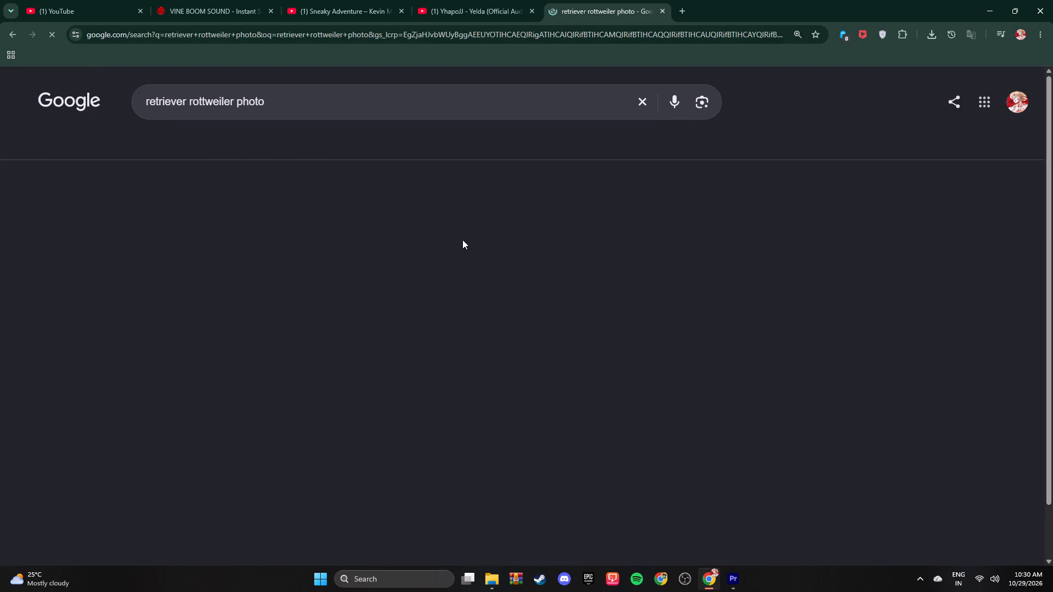
left_click(241, 143)
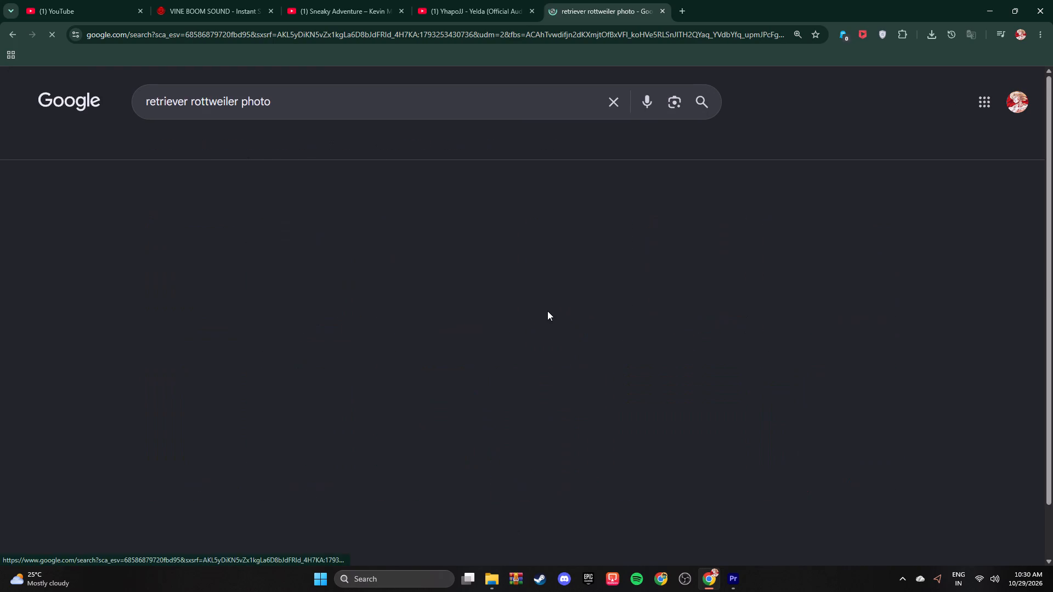
Look through the retriever and rottweiler image results for a dog picture suitable as a meme.
scroll(548, 311, "down", 20)
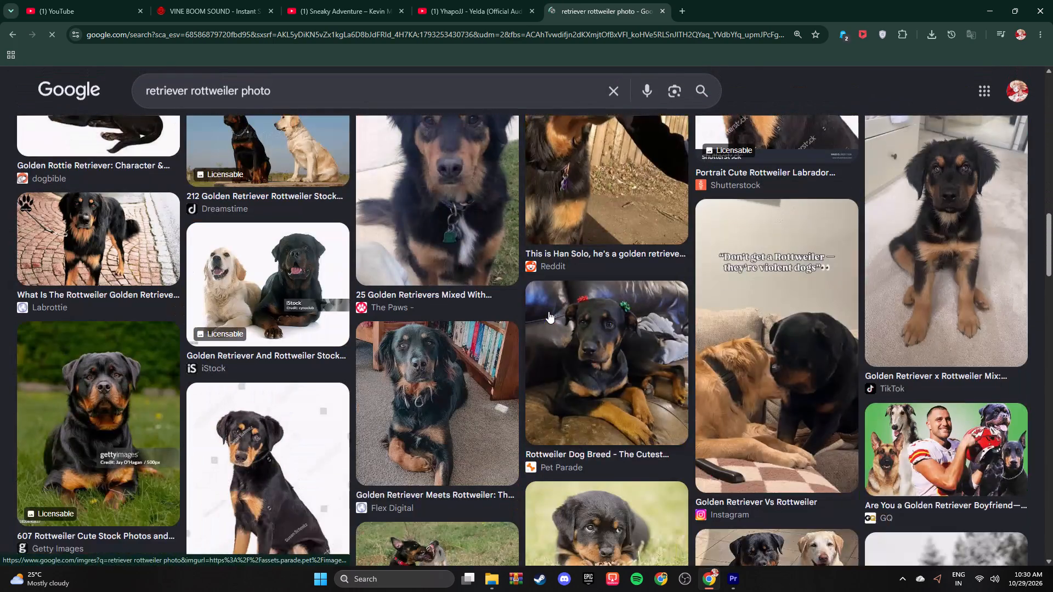
scroll(548, 311, "down", 13)
scroll(548, 311, "up", 6)
scroll(547, 310, "down", 4)
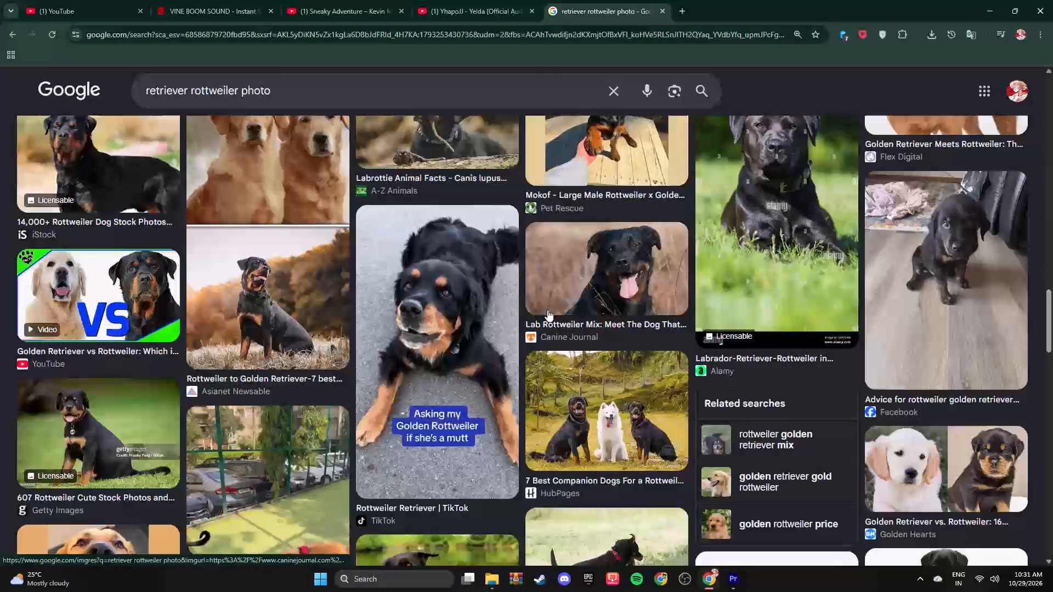
scroll(547, 310, "down", 18)
scroll(547, 310, "up", 1)
scroll(547, 310, "down", 2)
scroll(547, 310, "up", 1)
scroll(547, 310, "down", 4)
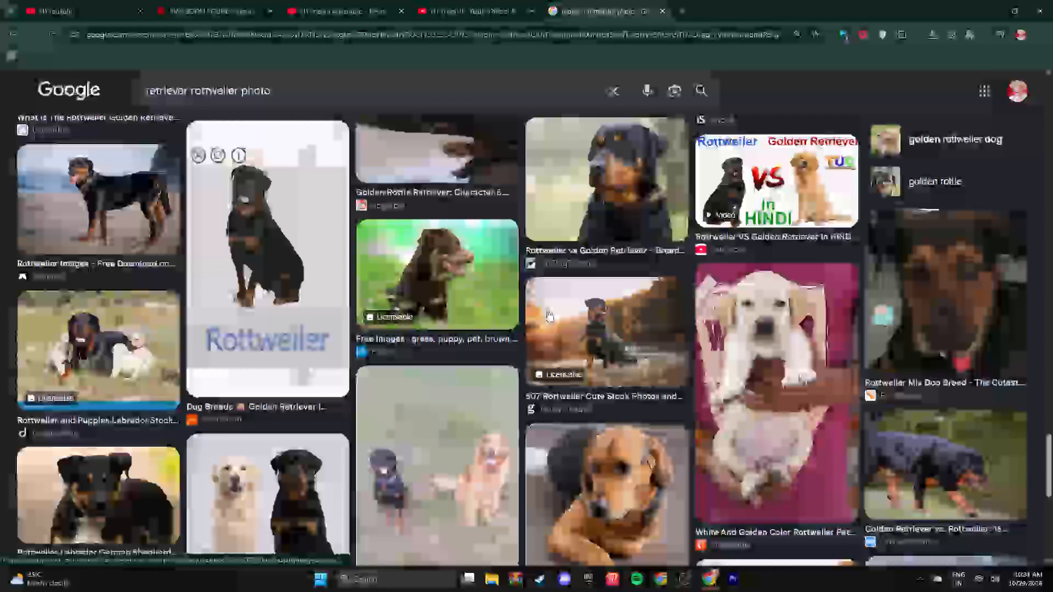
scroll(547, 310, "down", 8)
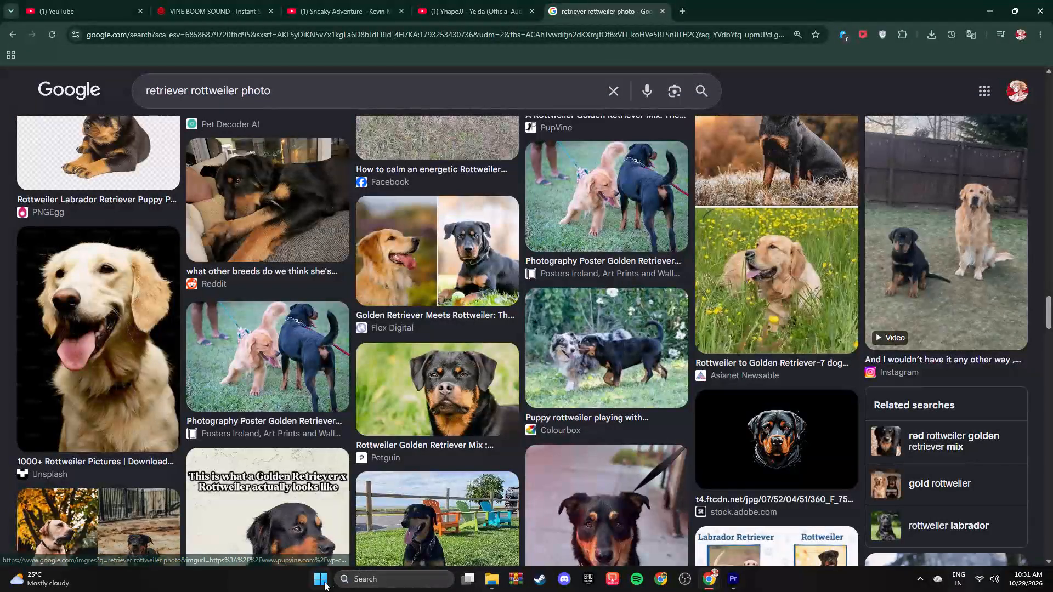
Bring up the pinned Windows apps to launch another program.
left_click(324, 582)
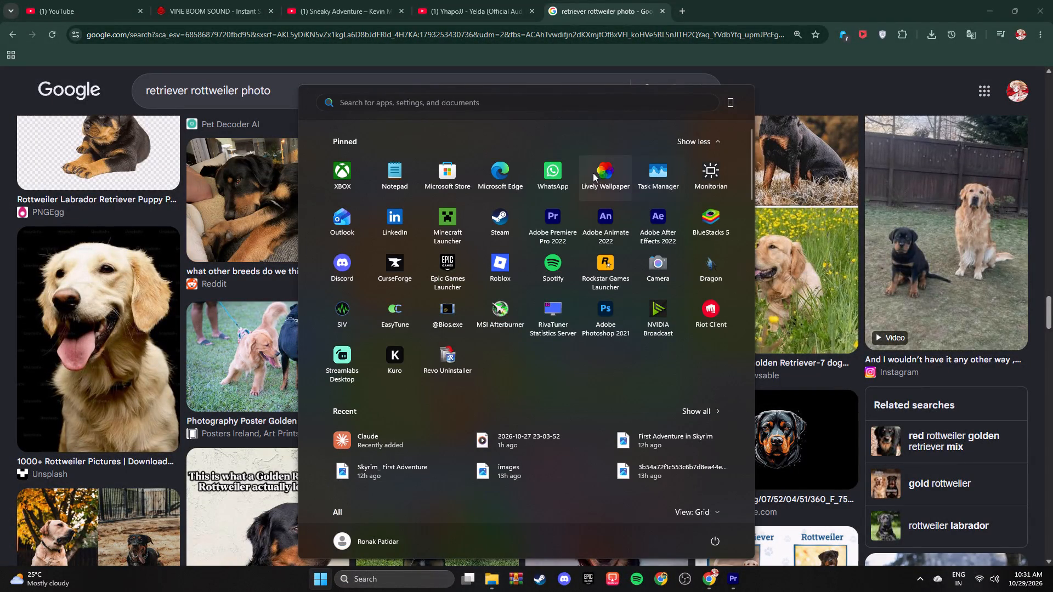
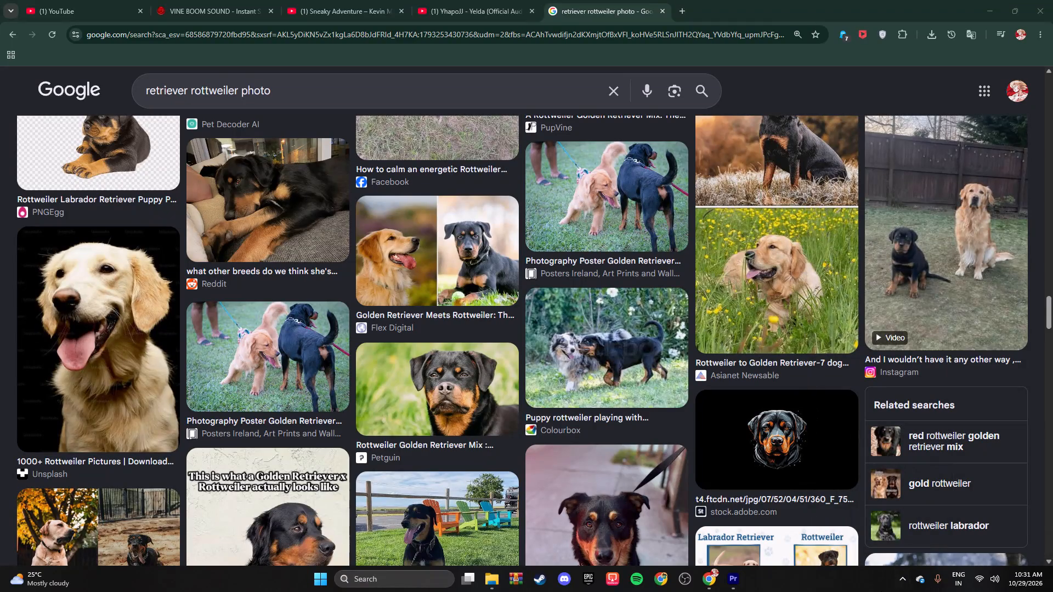
Reveal the hidden background apps in the Windows system tray.
left_click(895, 582)
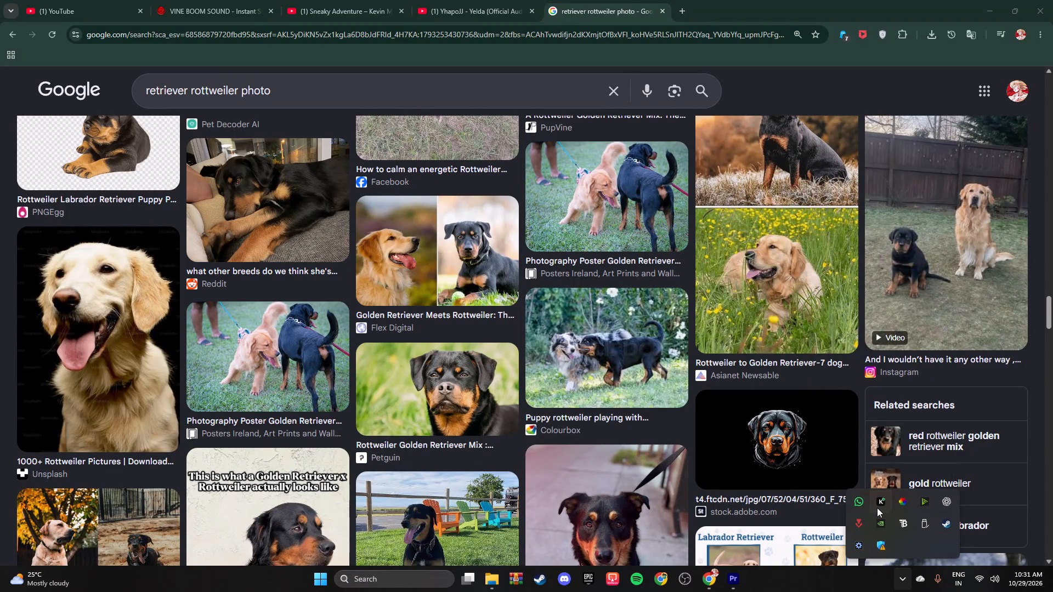
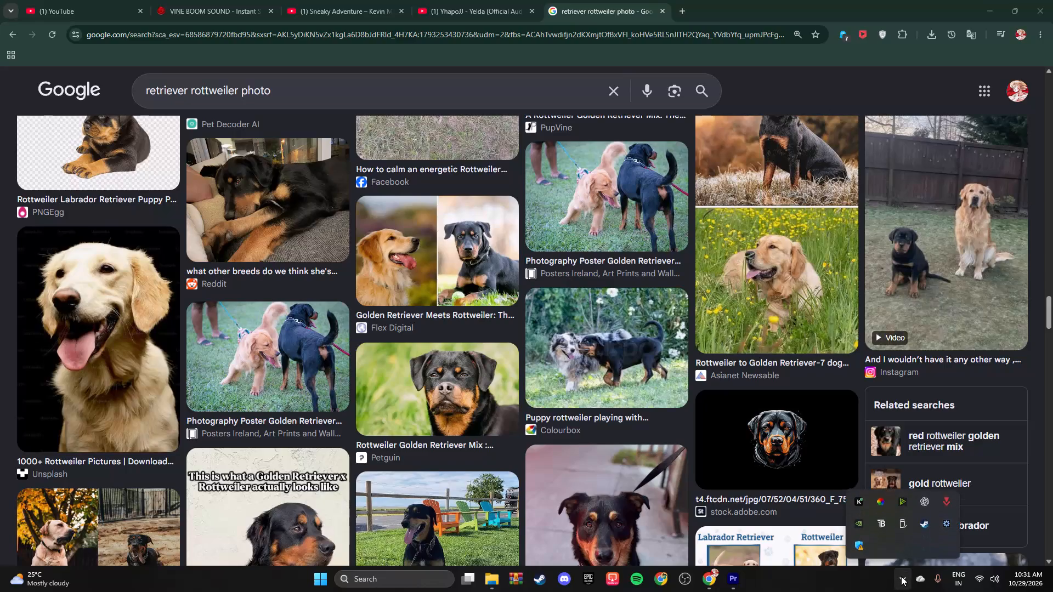
Close the retriever and rottweiler image search tab and switch back to Premiere Pro.
left_click(844, 591)
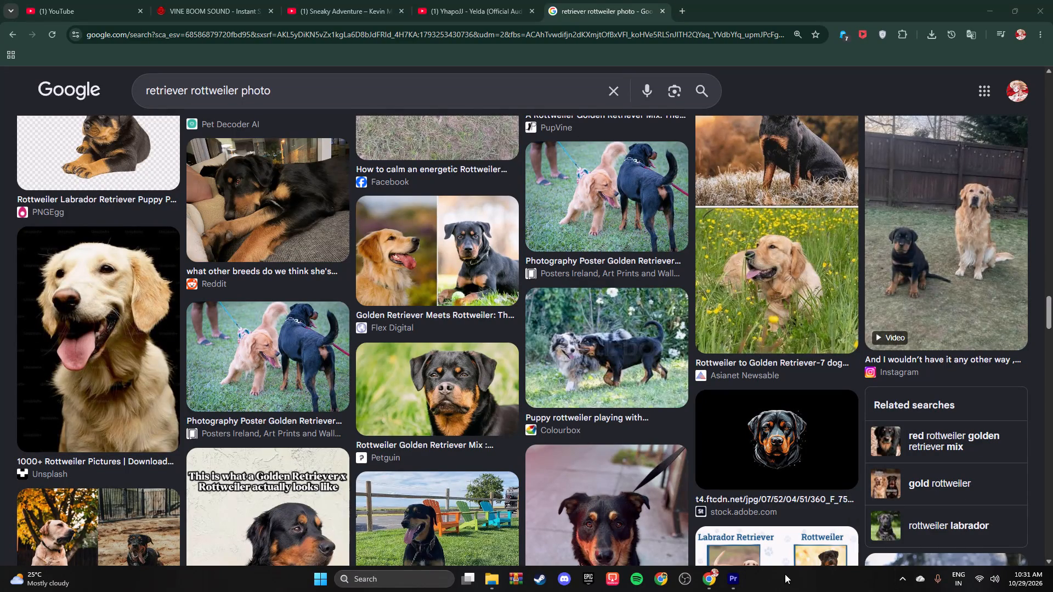
left_click(664, 5)
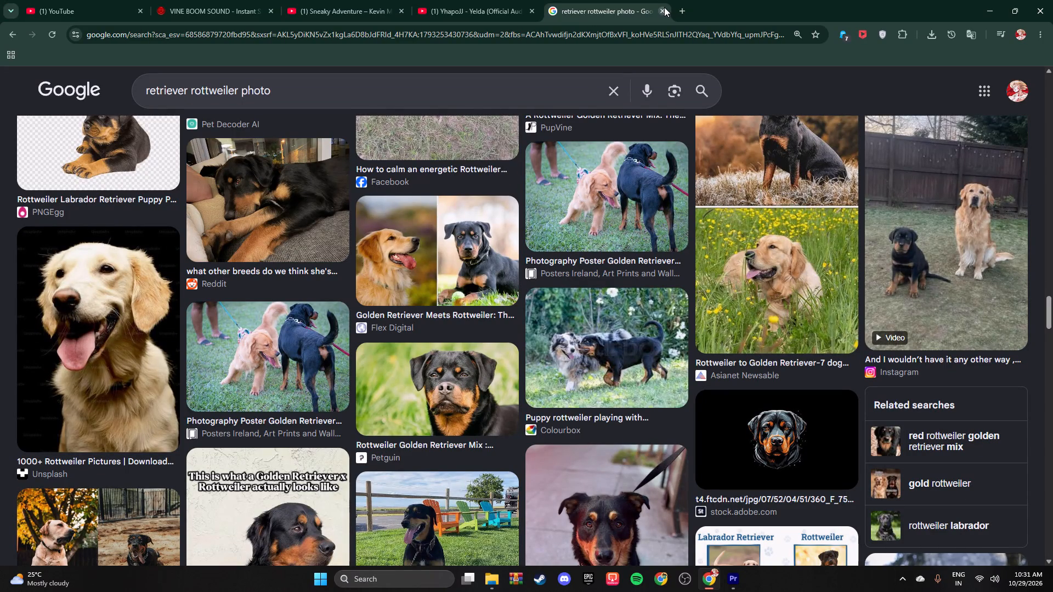
left_click(658, 12)
left_click(986, 4)
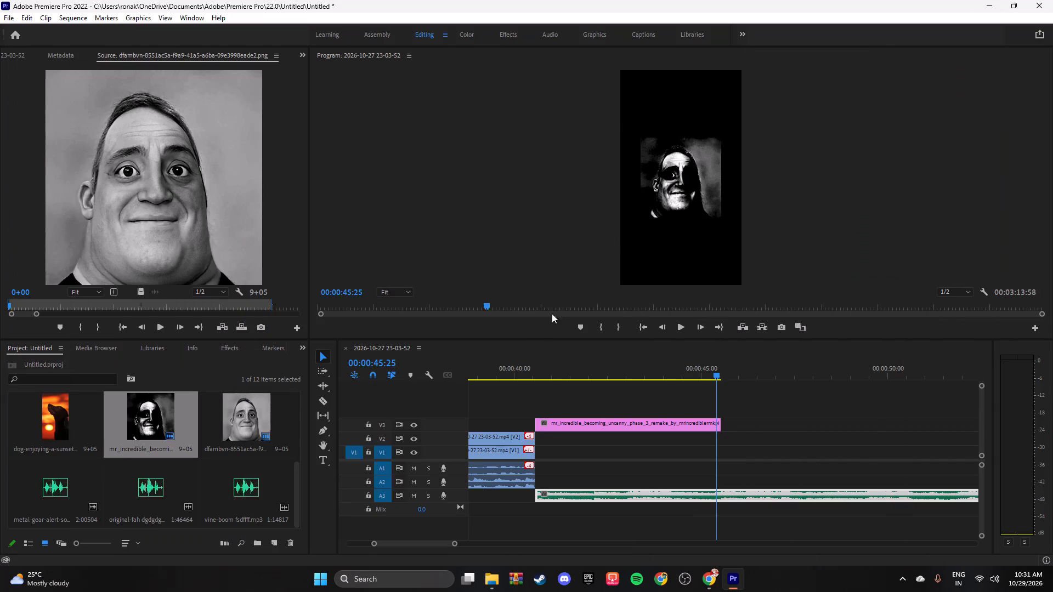
Import the brown dog photo, WhatsApp Image 2026-10-29 at 11.26.12 AM, from the Downloads folder into the project.
left_click(492, 578)
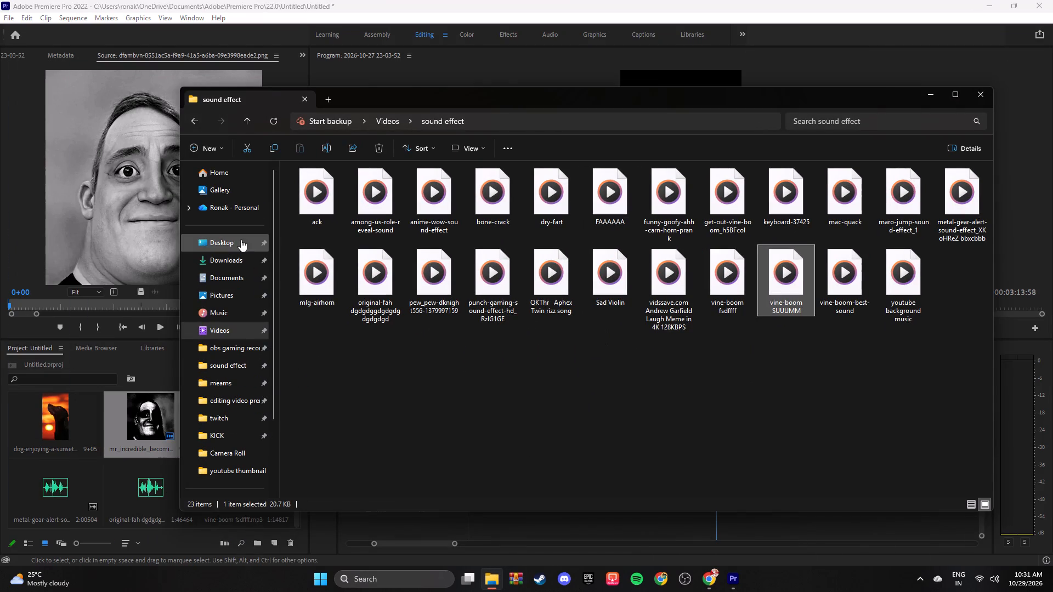
left_click(239, 257)
left_click_drag(315, 215, 179, 439)
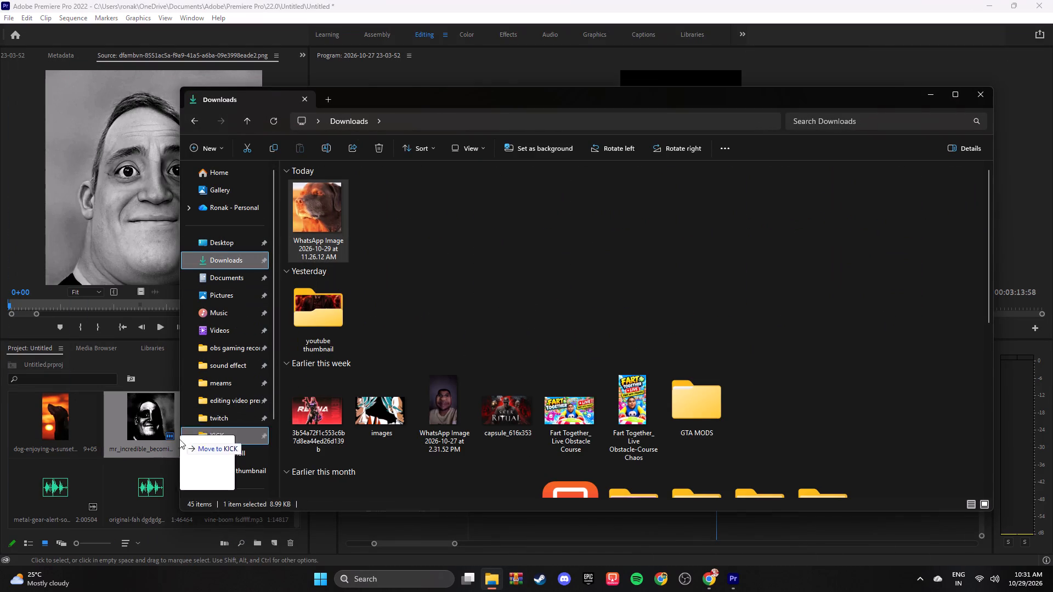
left_click_drag(179, 439, 110, 470)
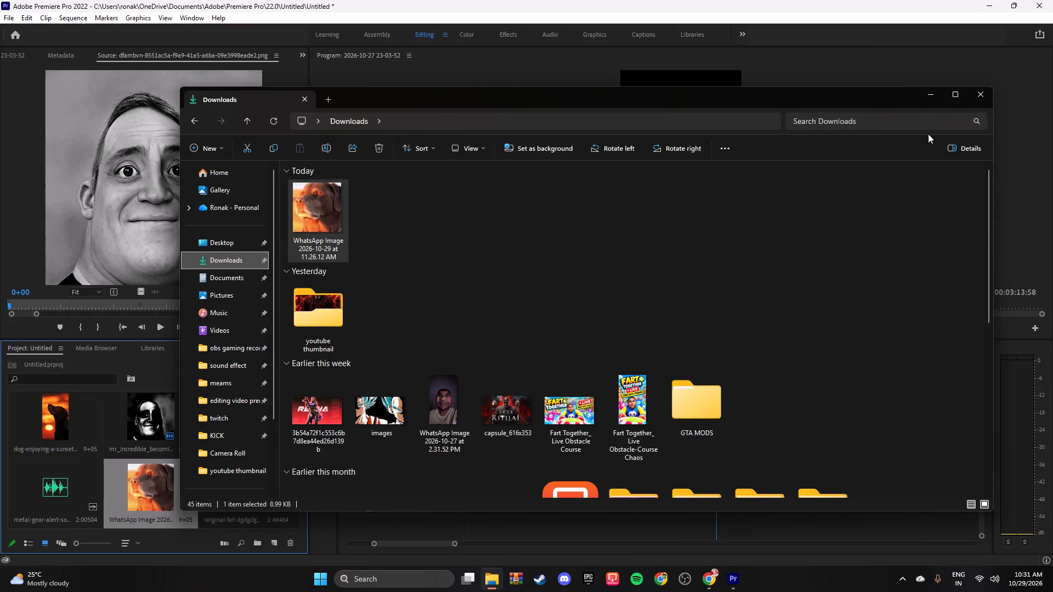
left_click(935, 95)
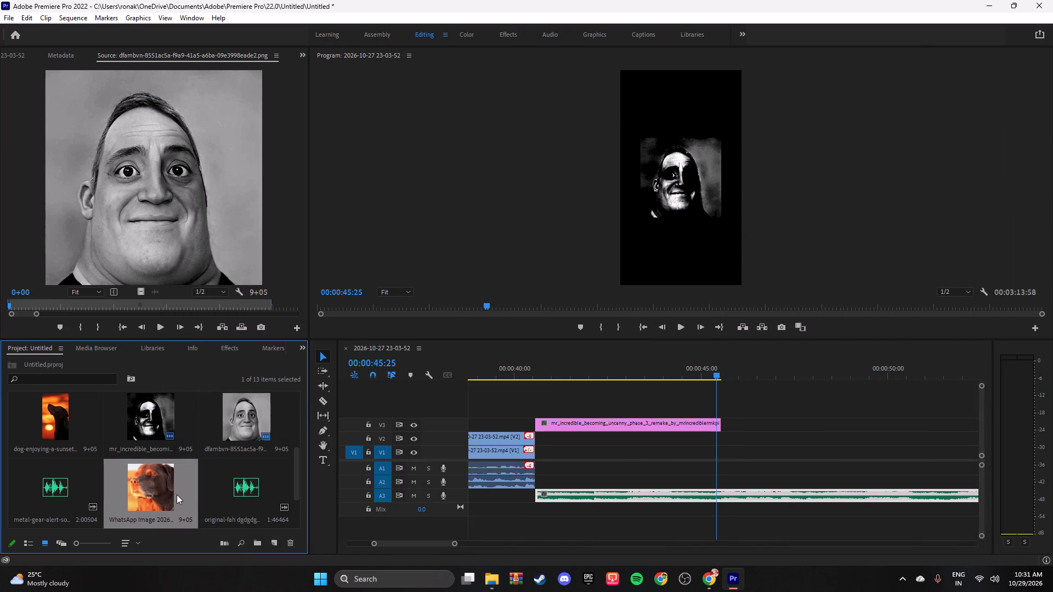
Return the playhead to 00:00:40:16, just before the dark Mr. Incredible image, and show a wider stretch of the sequence.
left_click_drag(717, 375, 528, 390)
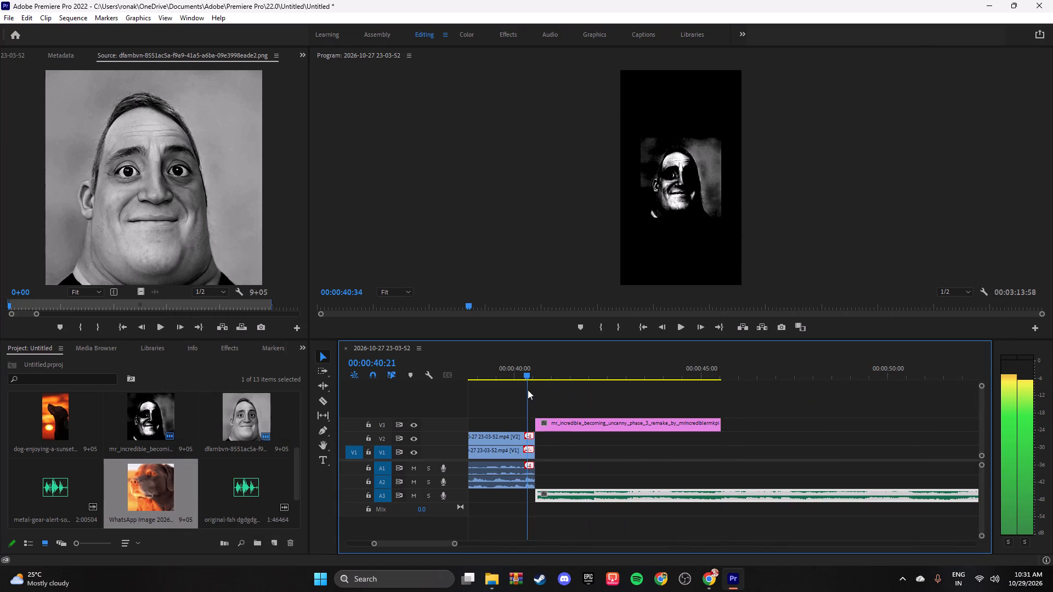
left_click_drag(528, 390, 525, 390)
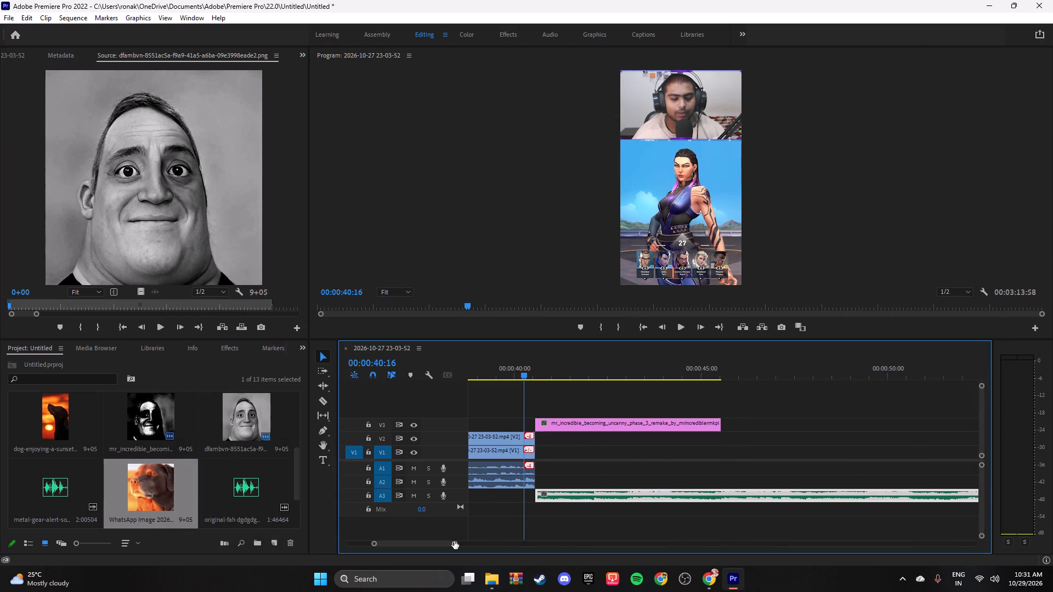
left_click_drag(454, 543, 493, 543)
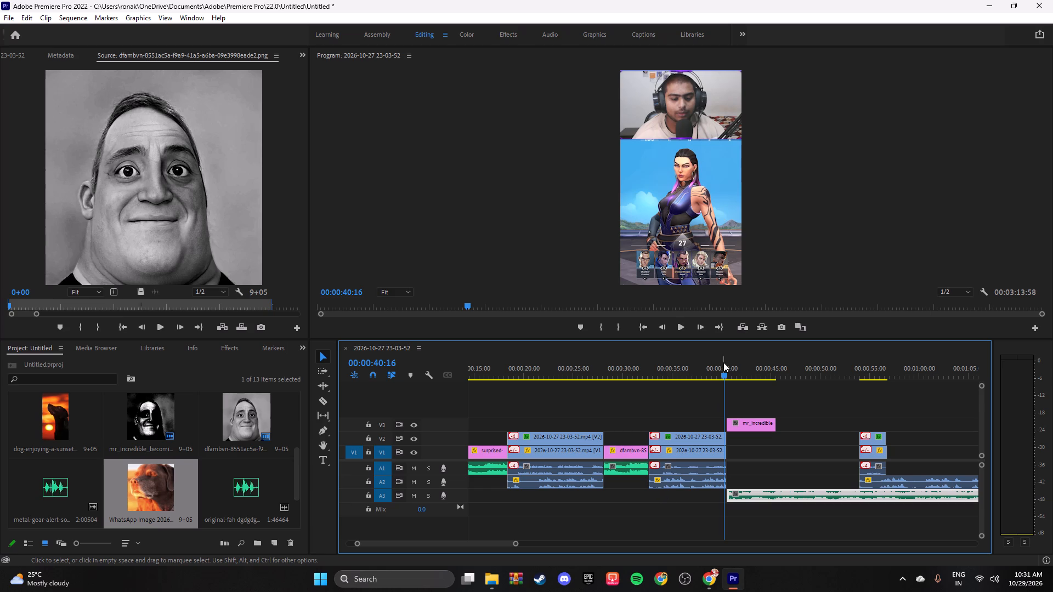
Unlink the grey Mr Incredible image at about 00:00:27:57 on V1 from its audio and remove the image.
left_click_drag(723, 373, 599, 379)
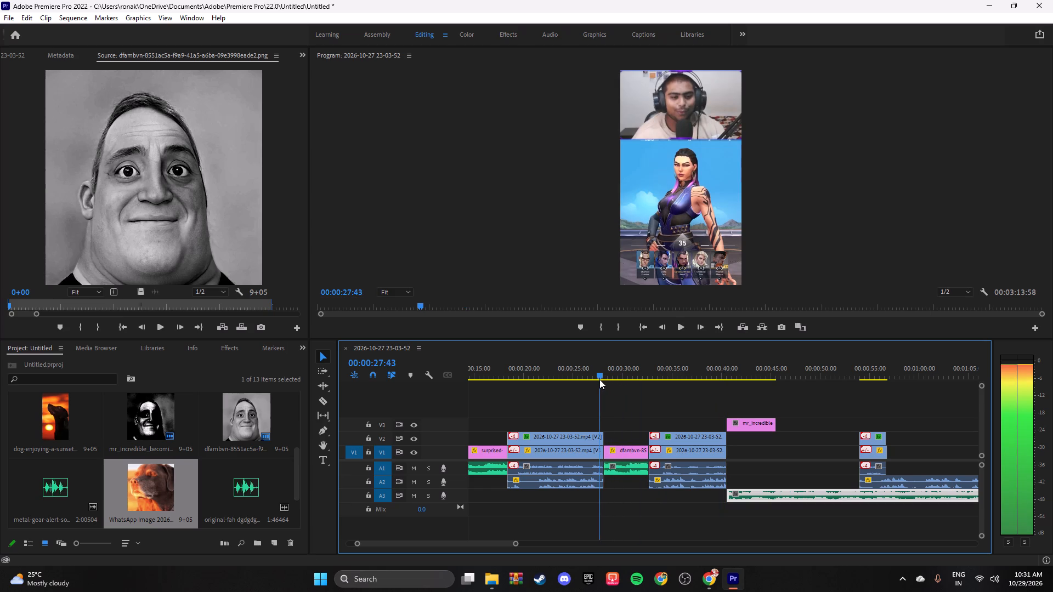
left_click_drag(599, 379, 602, 380)
left_click(621, 450)
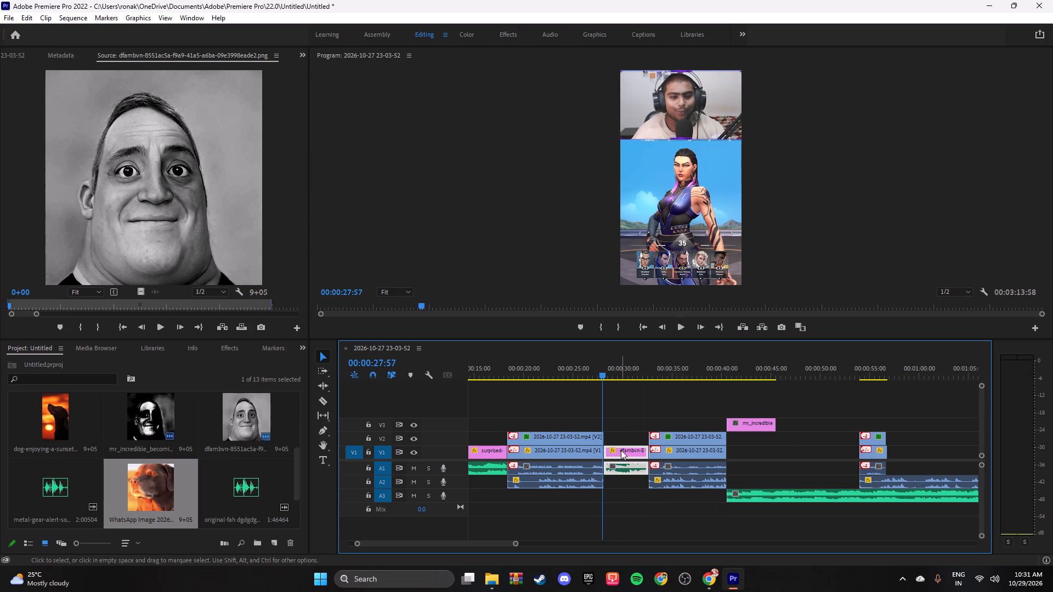
right_click(619, 450)
left_click(664, 185)
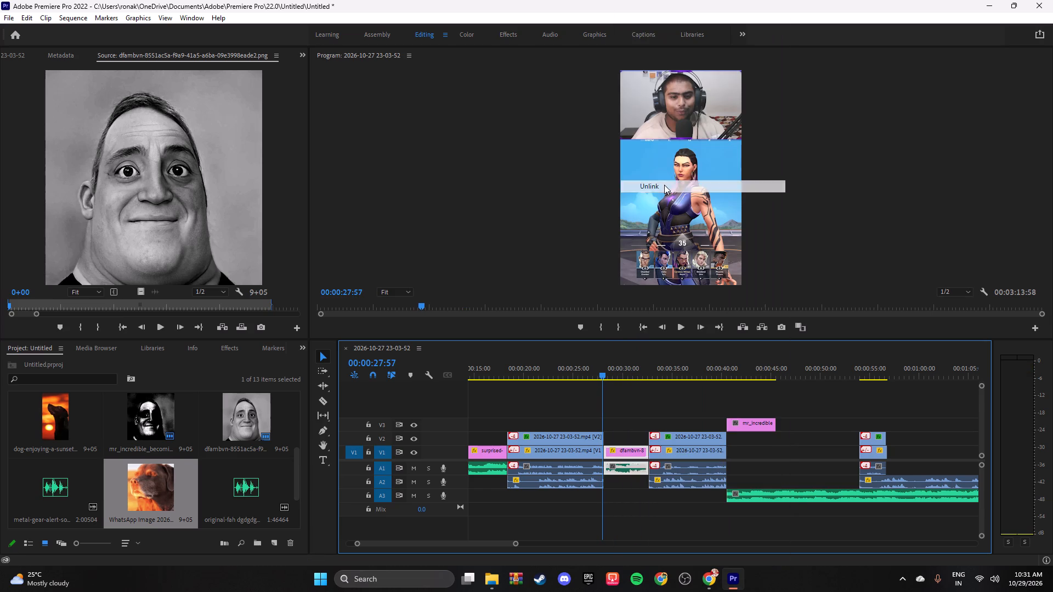
right_click(632, 450)
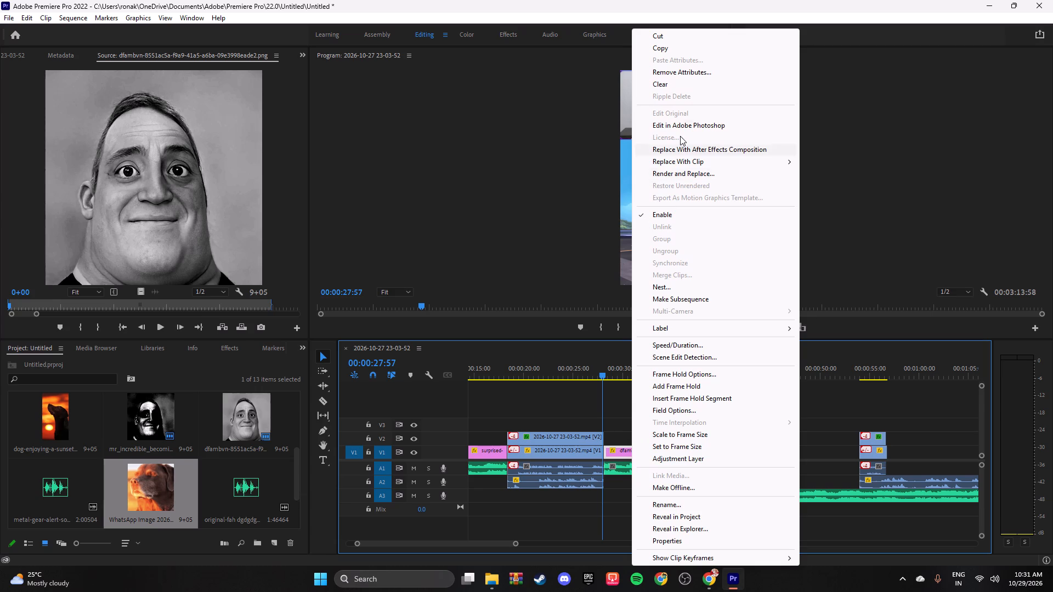
Clear the grey Mr Incredible image from V1 at about 00:00:28.
left_click(671, 85)
Place the WhatsApp dog image on V3, starting at about 00:00:28:06 where the preceding gameplay clip ends.
left_click_drag(161, 488, 595, 427)
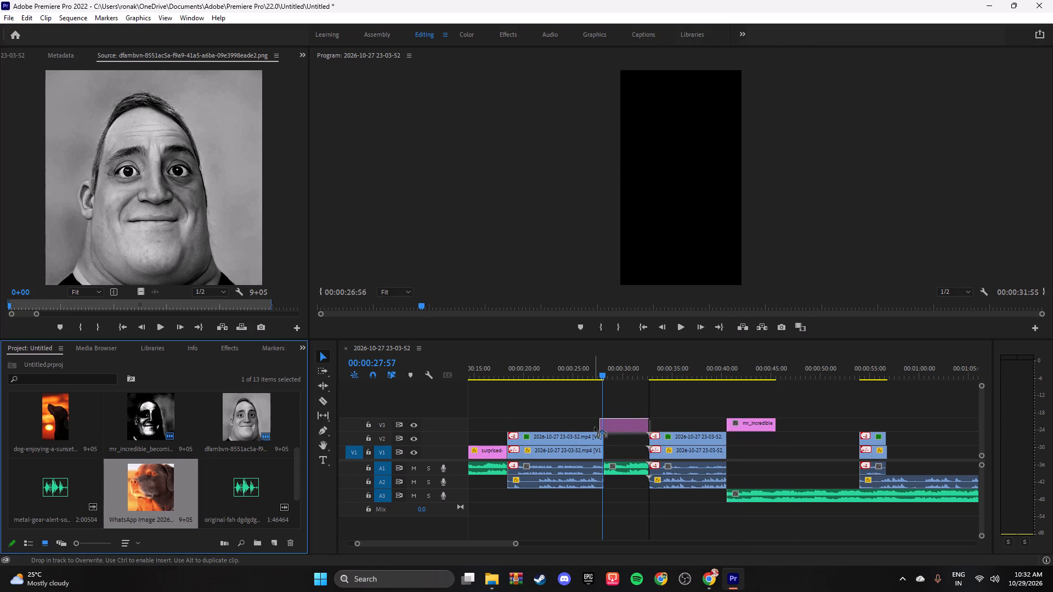
left_click_drag(595, 427, 602, 426)
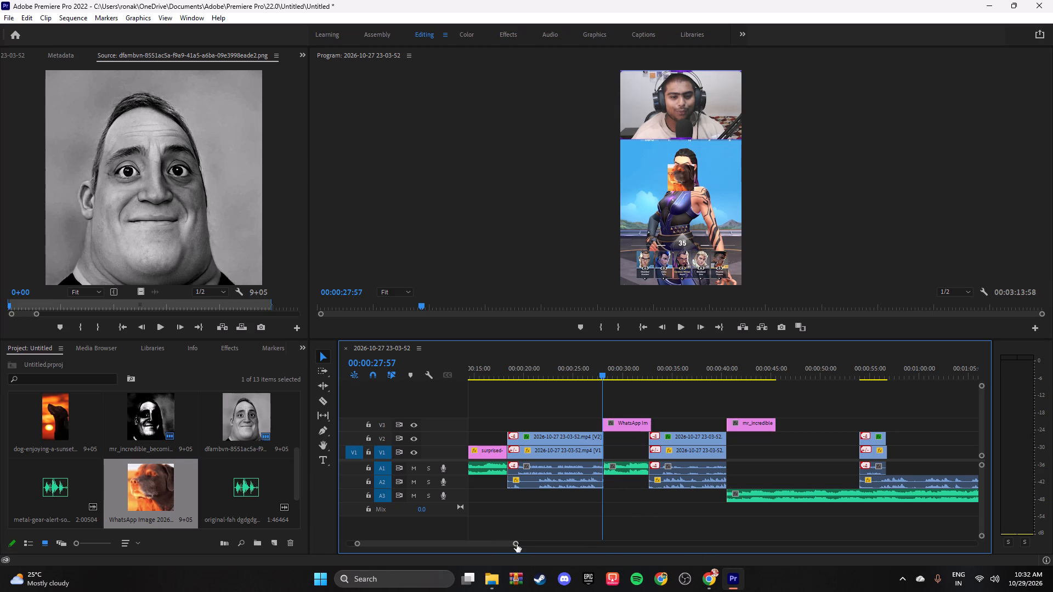
left_click_drag(517, 544, 477, 538)
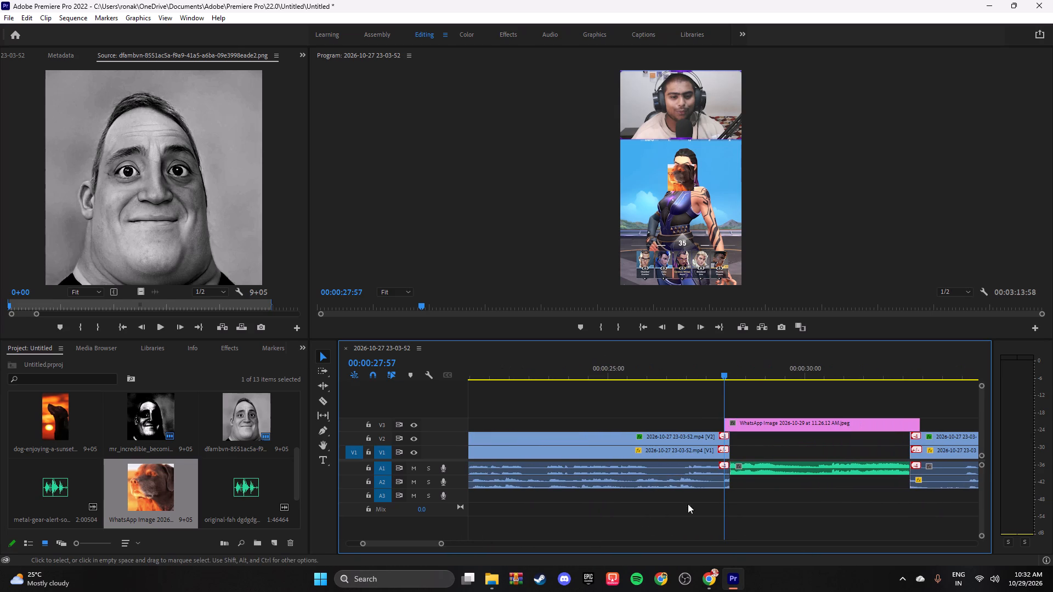
left_click(761, 425)
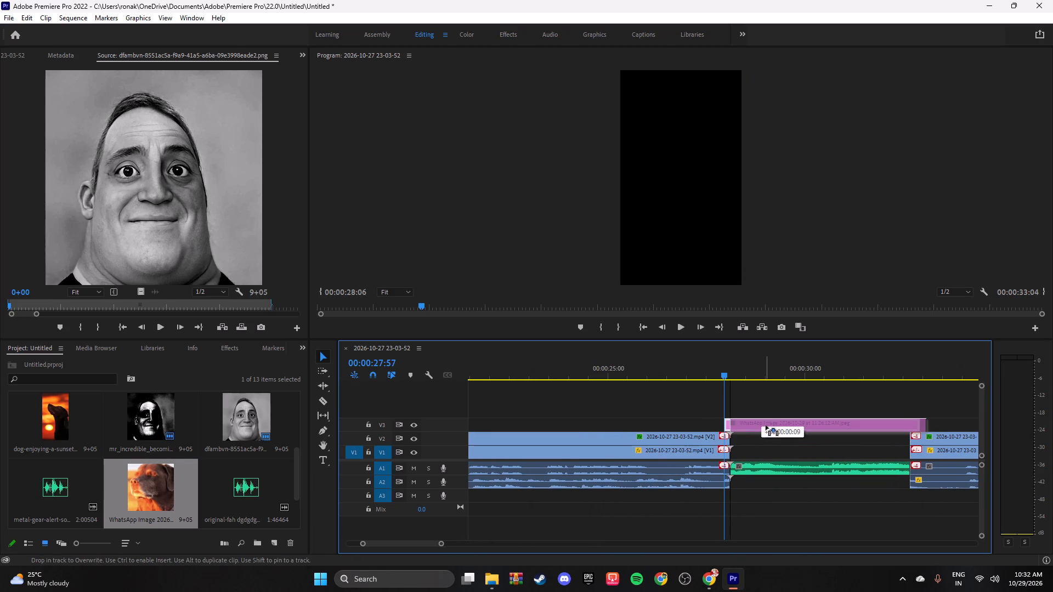
Play through the dog image, then cut it on V3 where the next gameplay clip begins and remove the excess piece.
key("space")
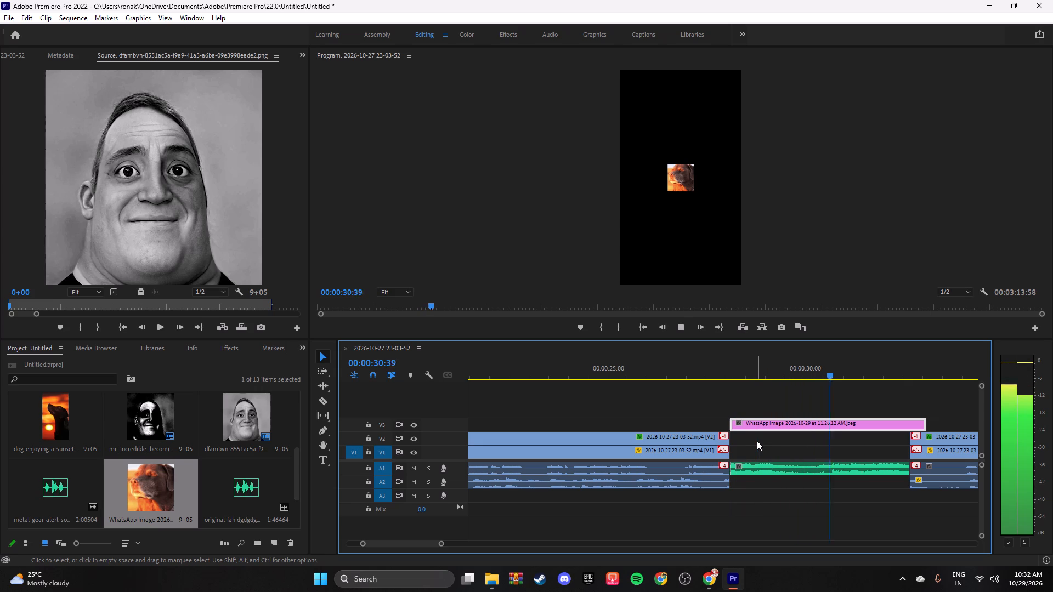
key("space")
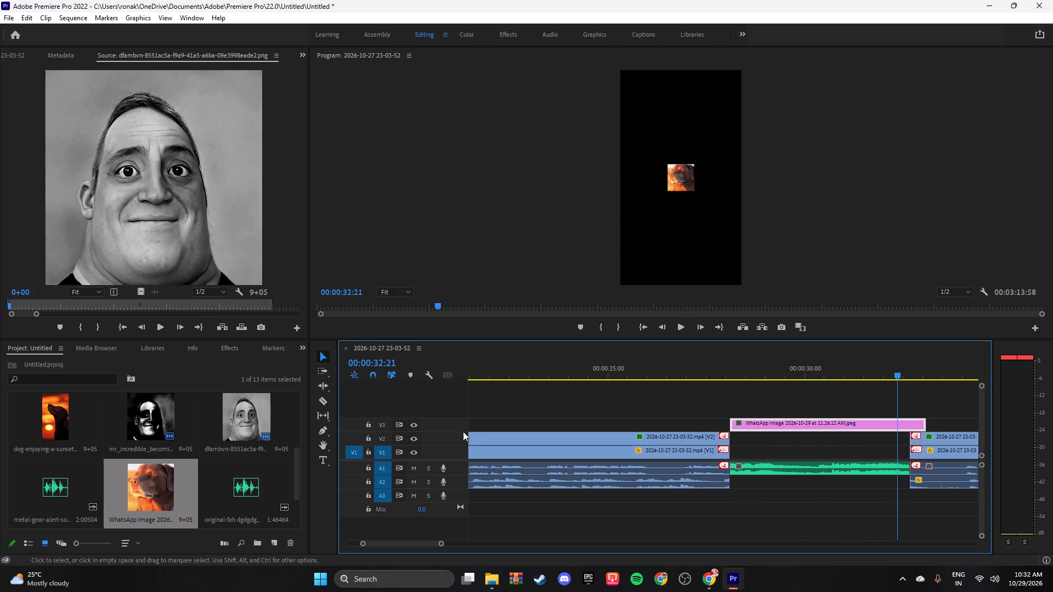
left_click(320, 401)
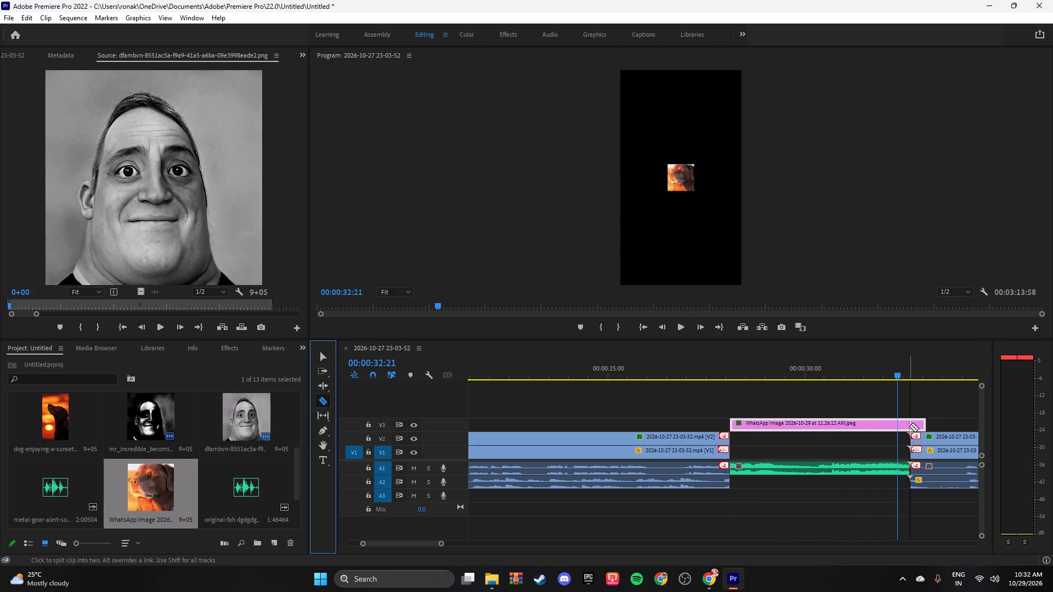
left_click(910, 426)
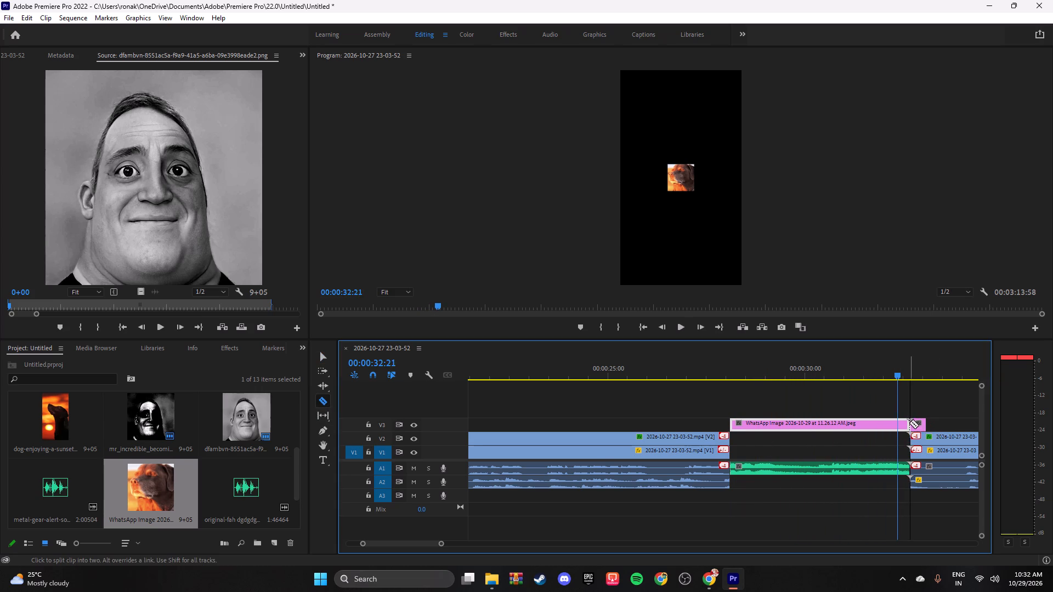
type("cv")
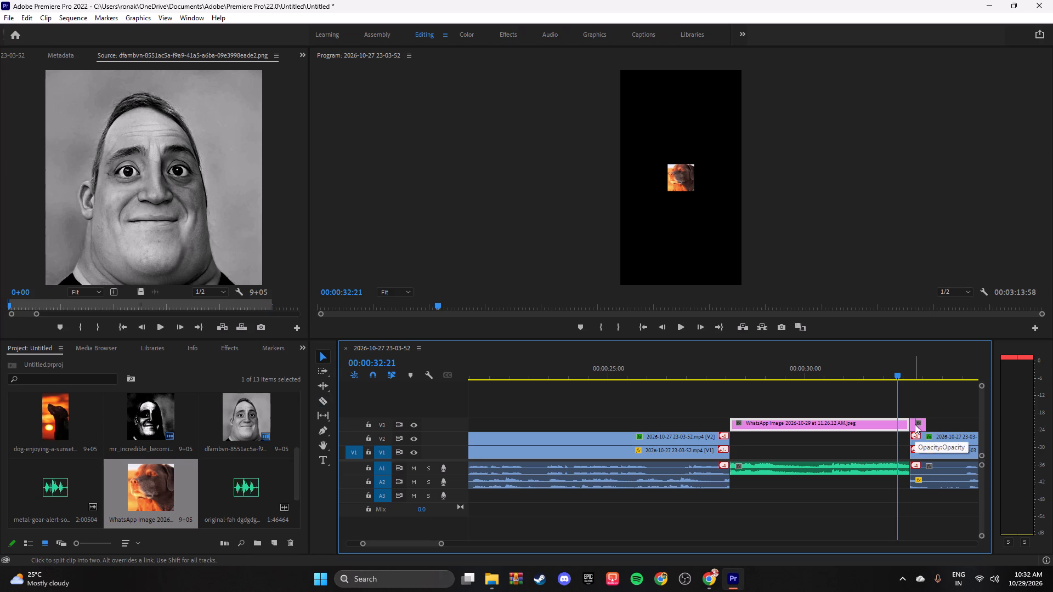
right_click(915, 424)
double_click(916, 418)
right_click(916, 418)
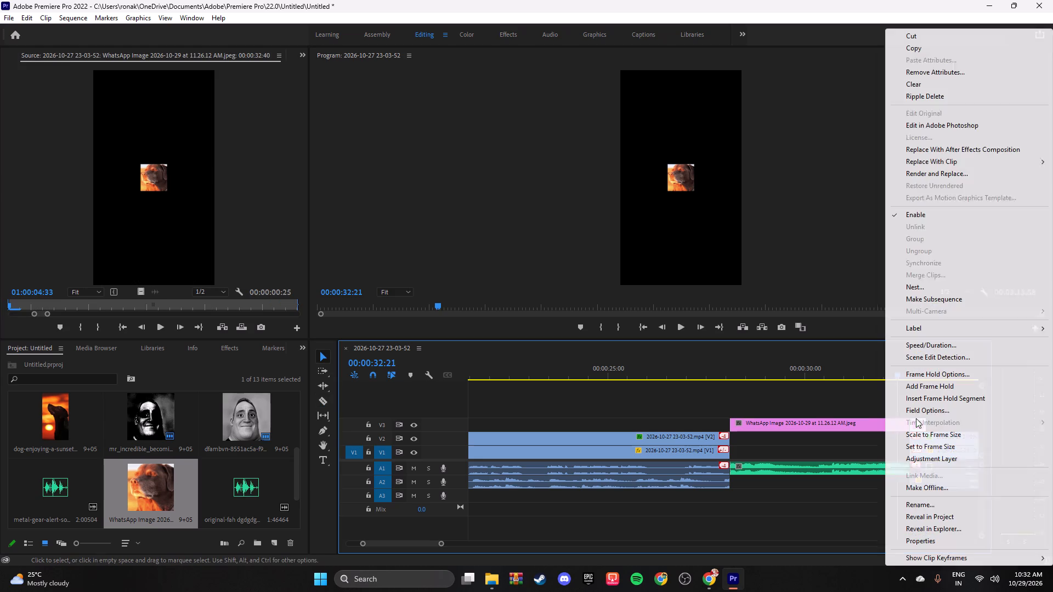
left_click(922, 83)
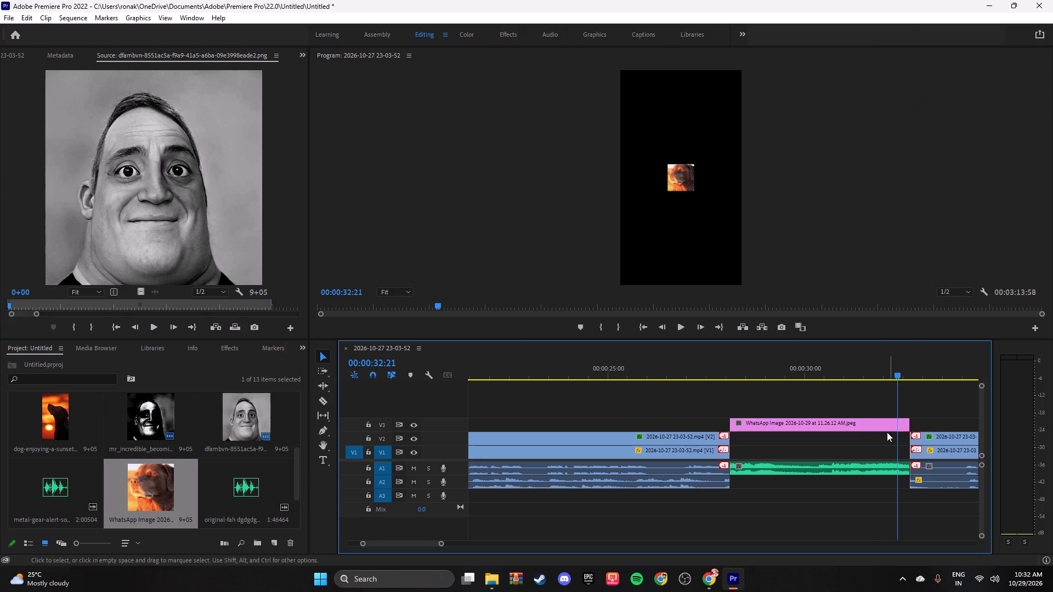
Return the playhead to the start of the dog image at about 00:00:28:09.
left_click_drag(897, 376, 731, 380)
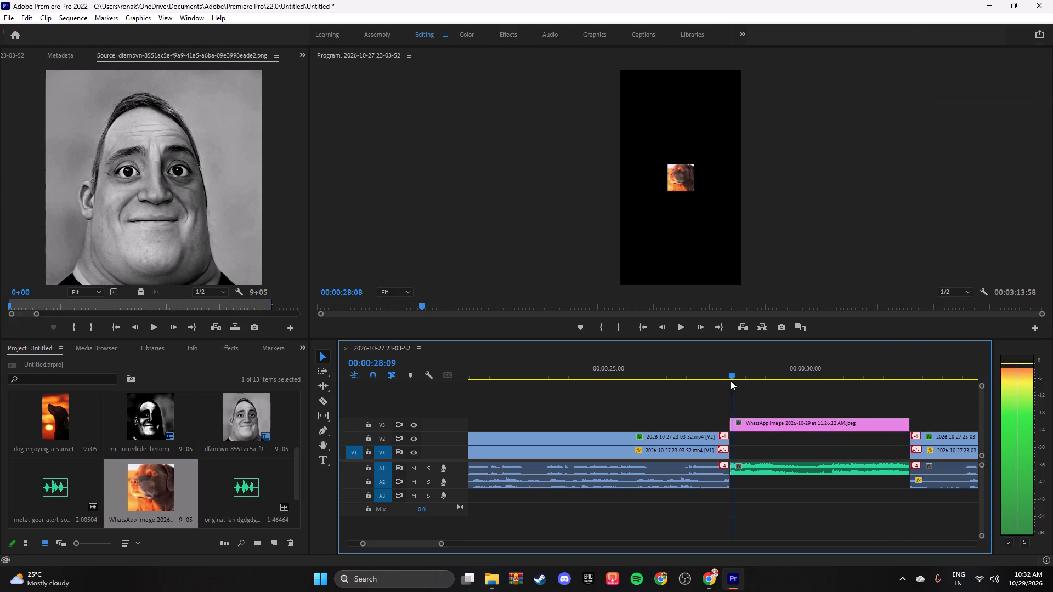
Move the WhatsApp dog image from V3 down into the gap on V1 and link it with the green audio clip beneath it.
left_click_drag(731, 380, 730, 380)
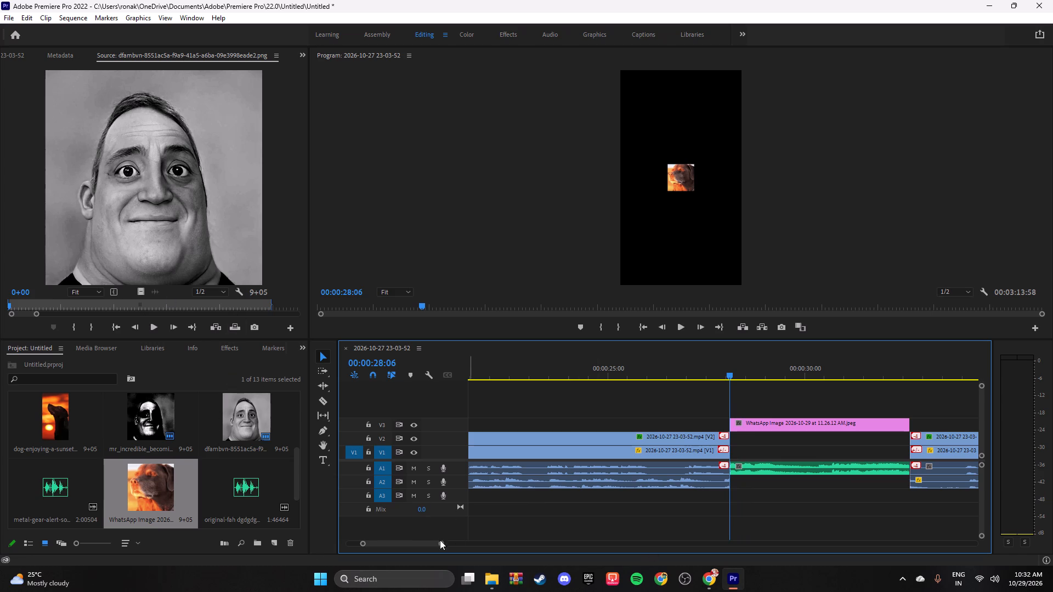
left_click_drag(440, 542, 505, 544)
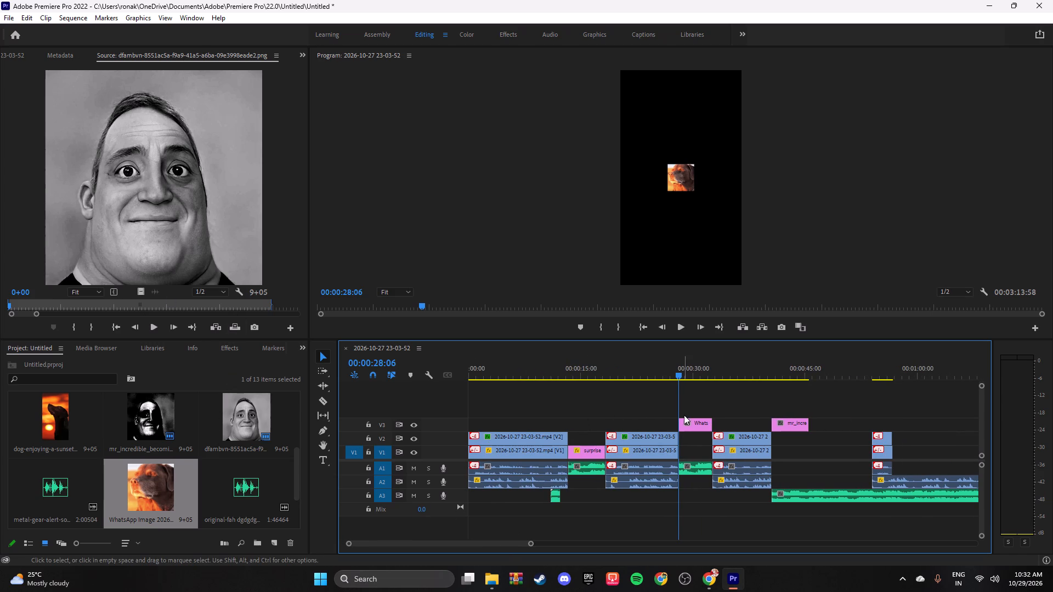
left_click_drag(691, 423, 692, 448)
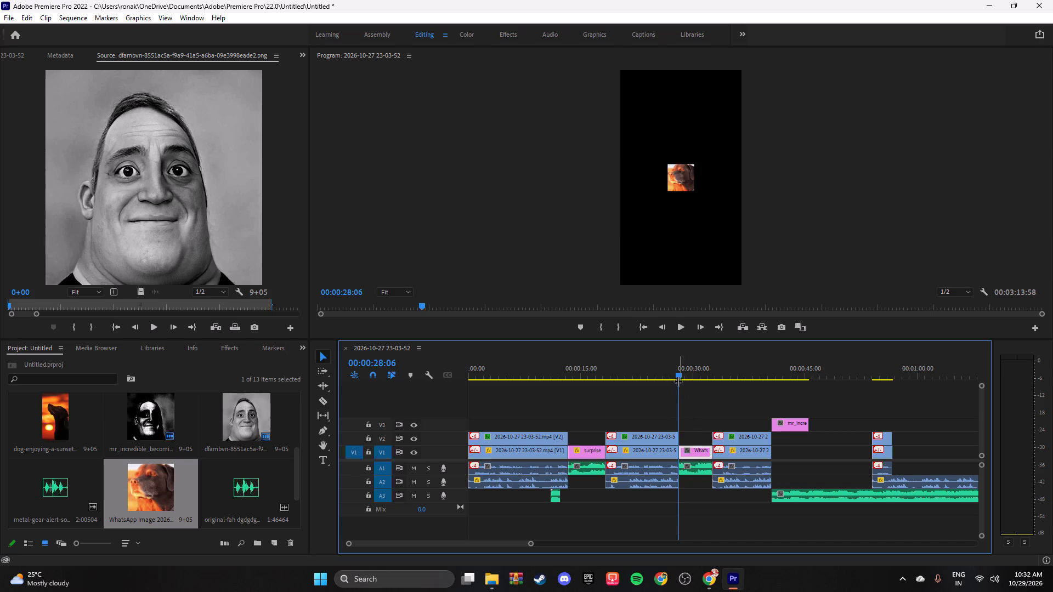
left_click_drag(679, 371, 664, 372)
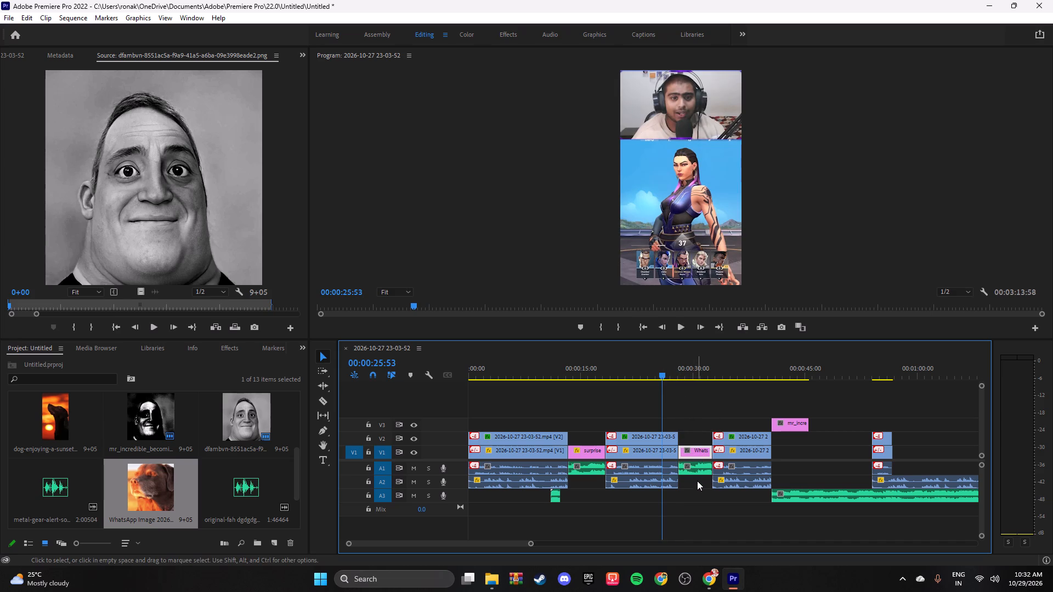
left_click_drag(697, 481, 692, 451)
right_click(692, 451)
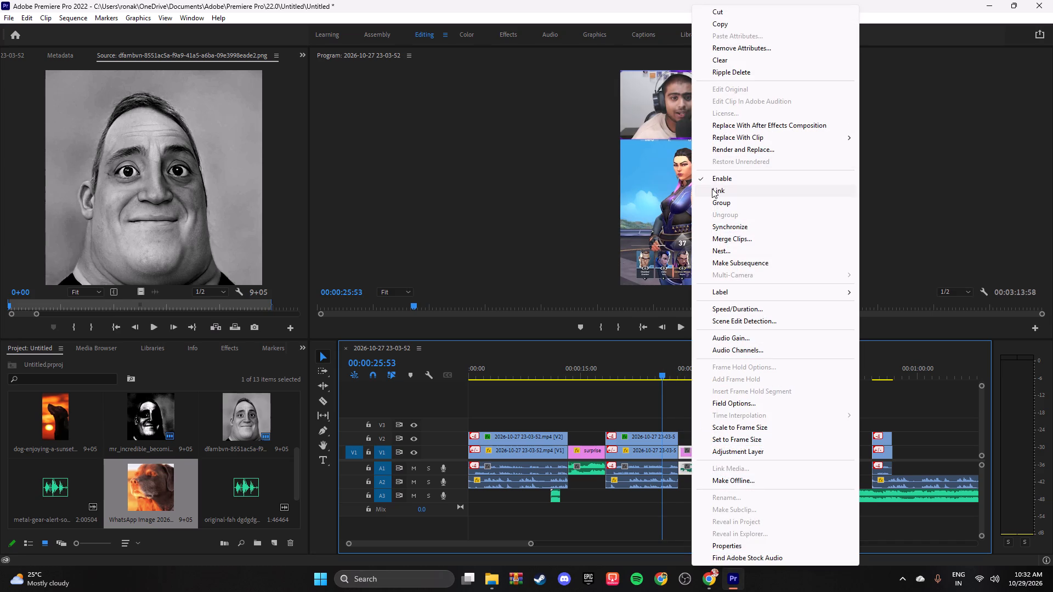
left_click(718, 192)
Enlarge the dog image to span the full frame width and shift it sideways so the dog's face stays in view.
key("space")
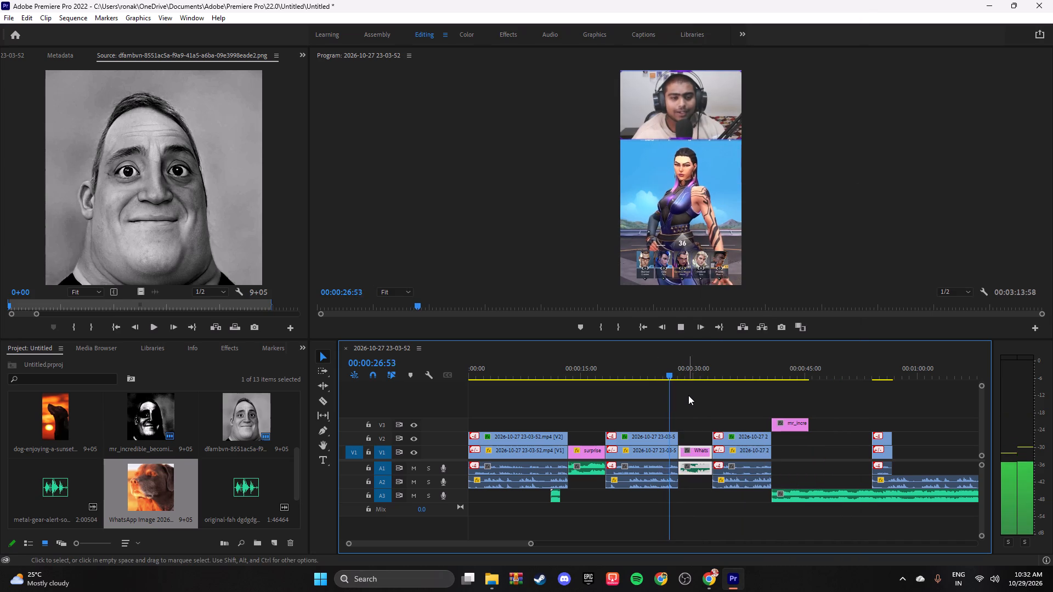
key("space")
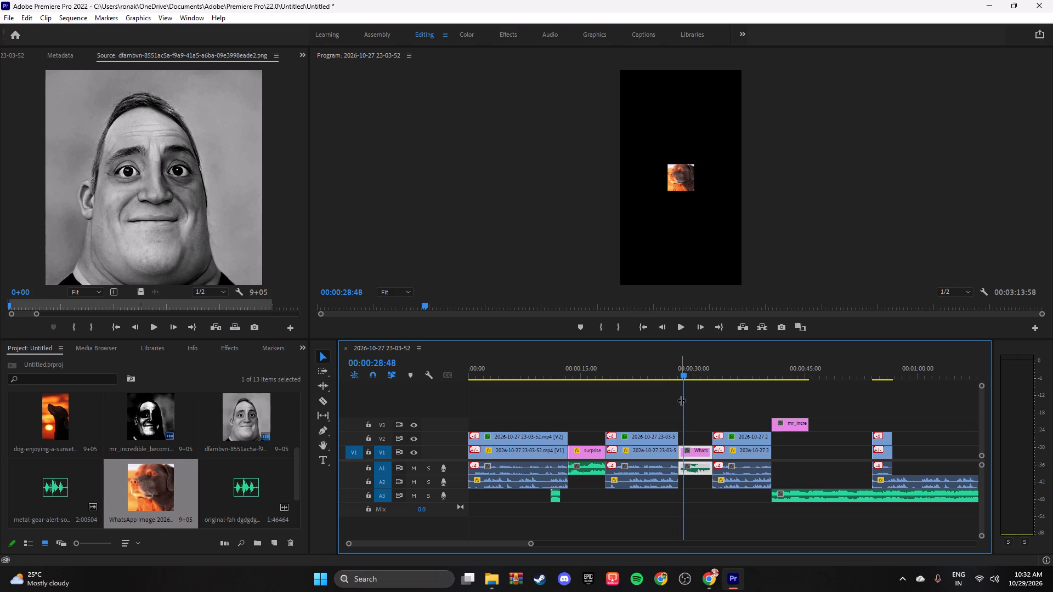
double_click(682, 187)
left_click_drag(680, 191, 670, 283)
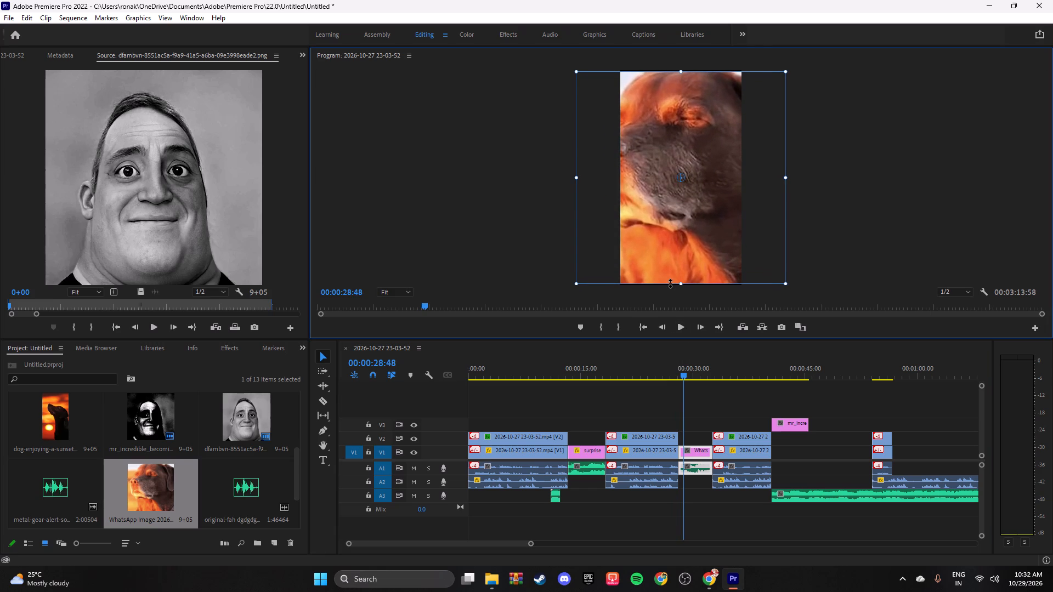
left_click_drag(670, 283, 671, 252)
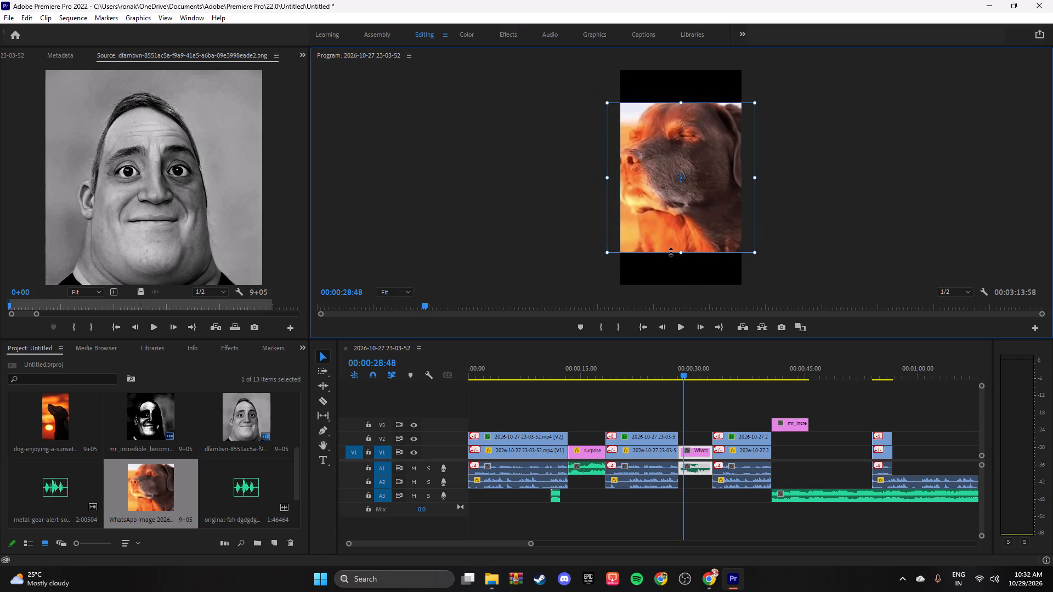
left_click_drag(671, 252, 671, 259)
left_click_drag(693, 226, 700, 225)
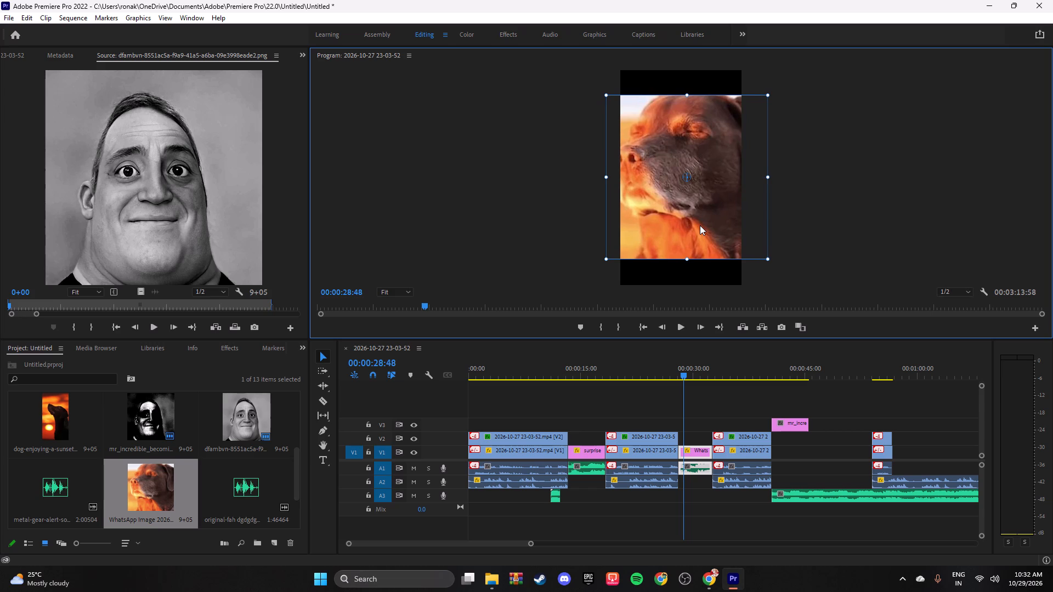
left_click_drag(700, 225, 707, 225)
left_click_drag(695, 259, 694, 277)
left_click(697, 243)
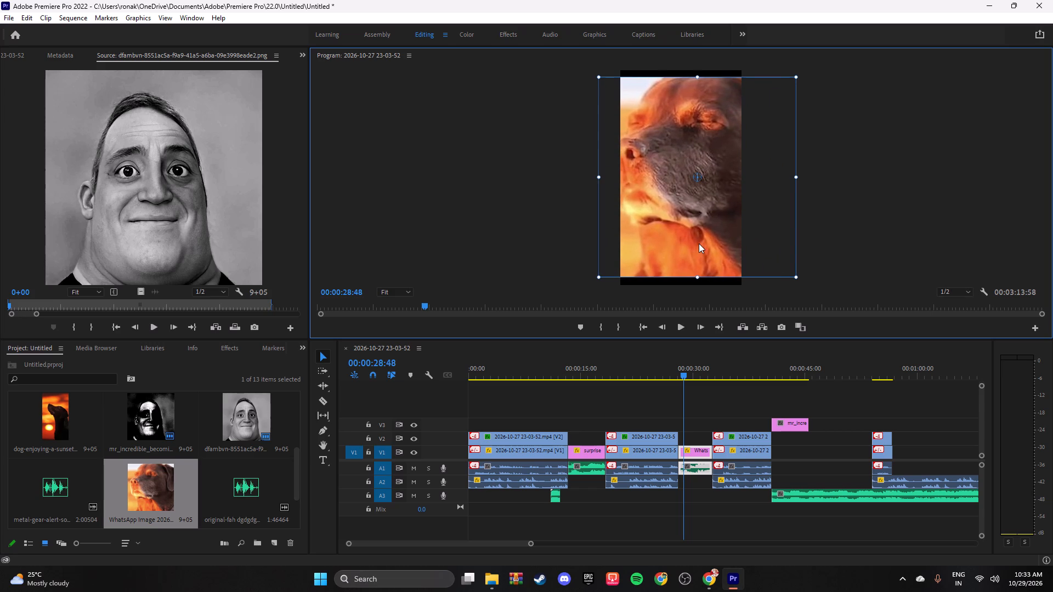
left_click_drag(693, 278, 693, 266)
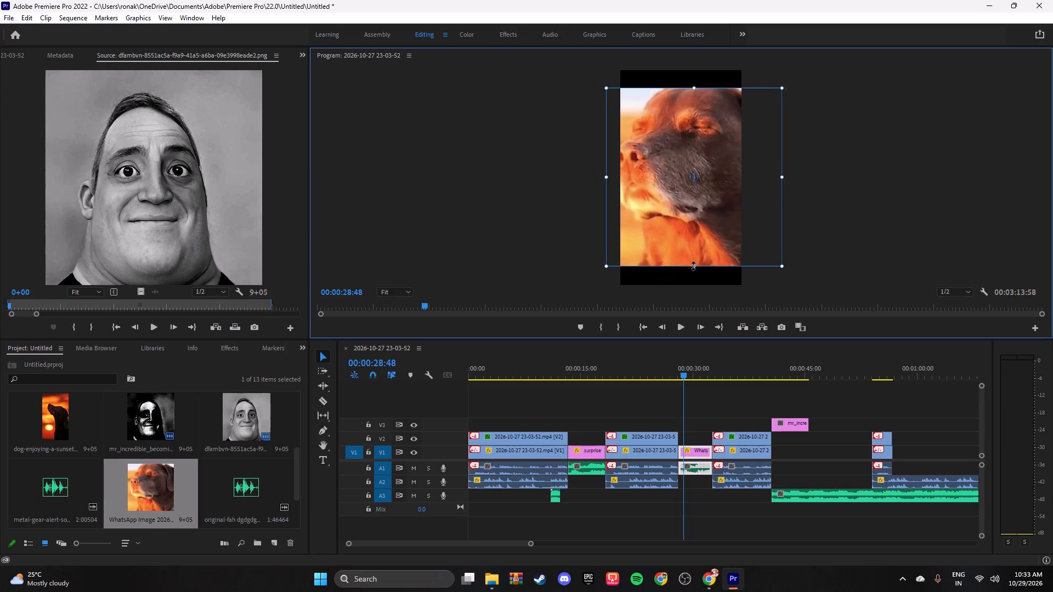
left_click_drag(693, 266, 693, 265)
left_click(705, 235)
left_click(807, 232)
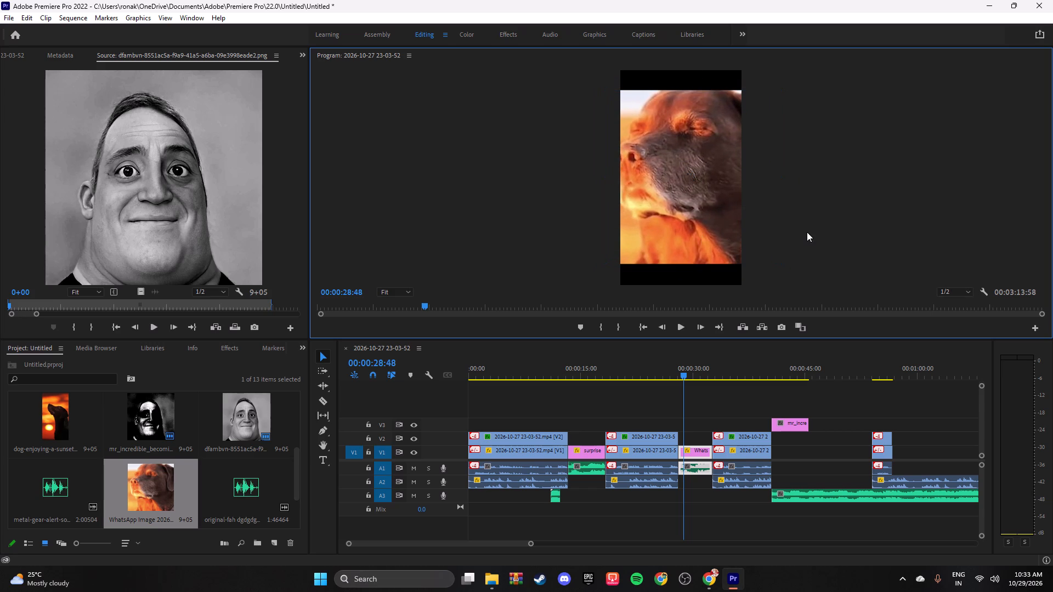
Find the starting point by ear in the A3 song under the dark Mr Incredible image and split the song at 00:00:43:00.
key("space")
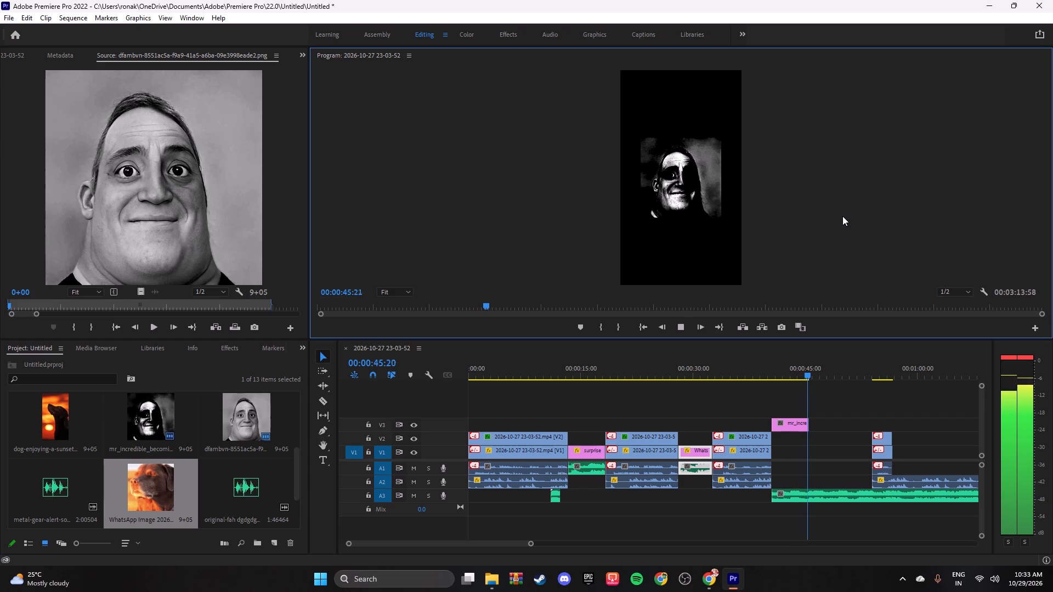
key("space")
left_click_drag(808, 373, 773, 380)
key("space")
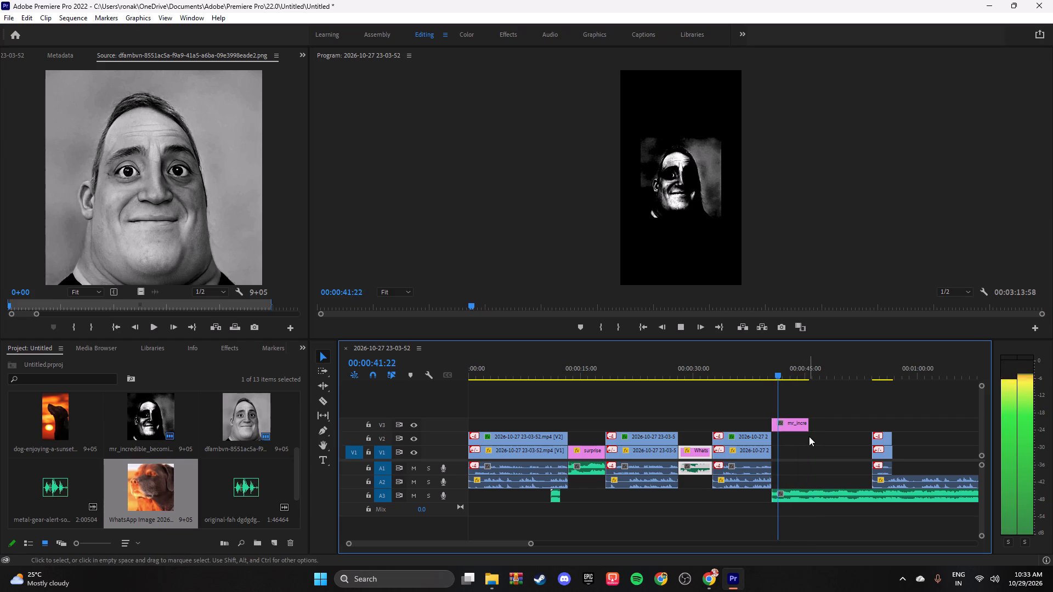
key("space")
key("space")
key("space")
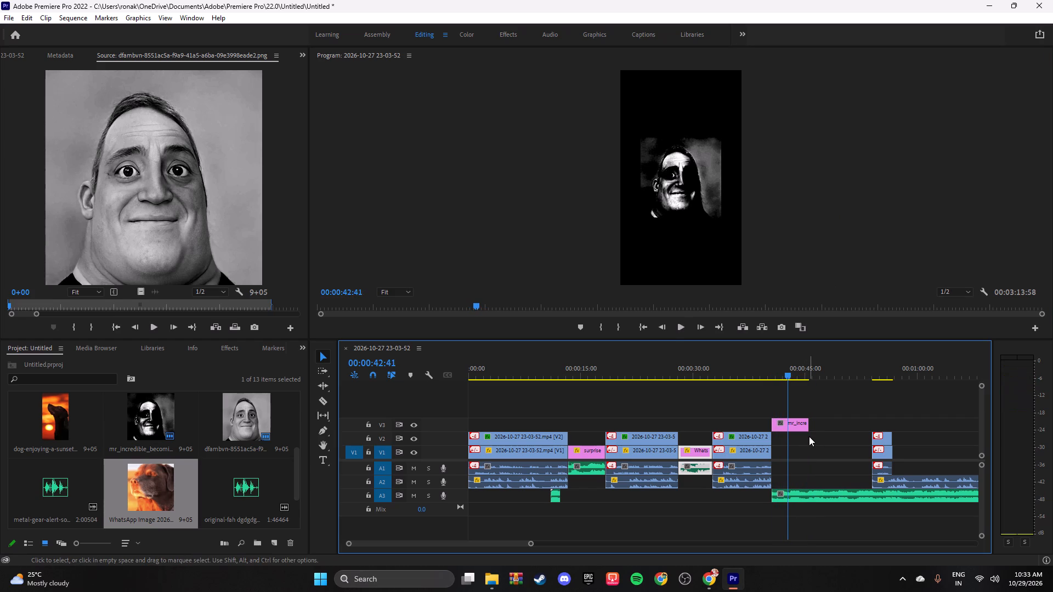
key("space")
key("space")
key("space")
key("space")
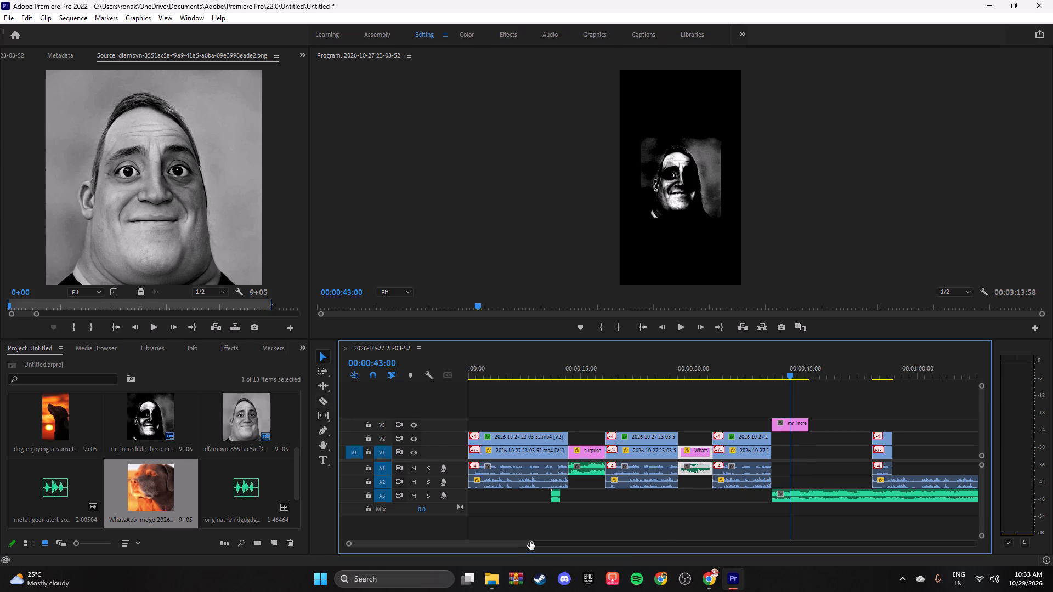
left_click_drag(531, 543, 481, 538)
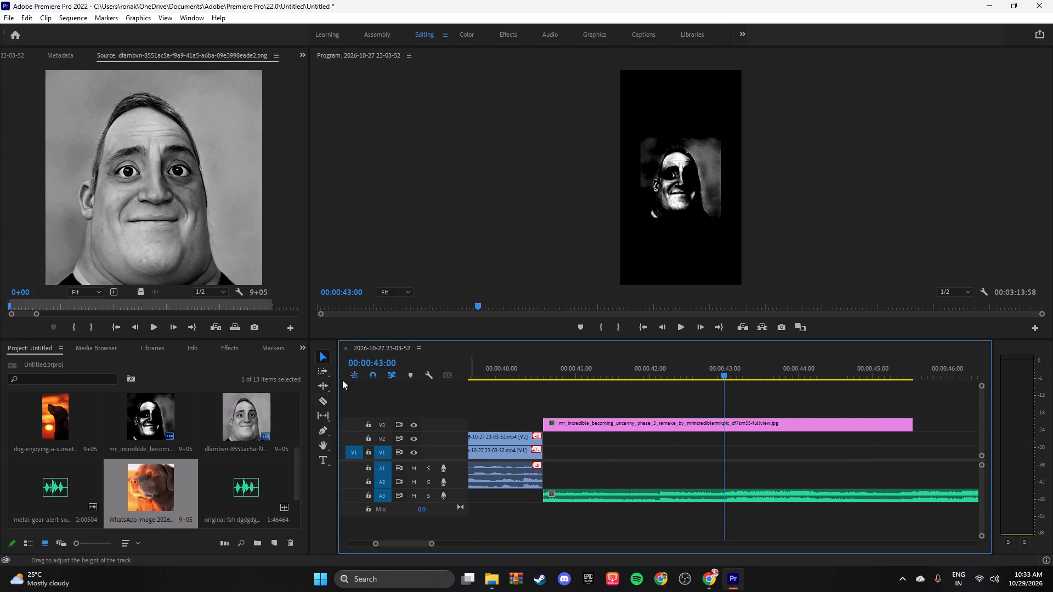
left_click(324, 402)
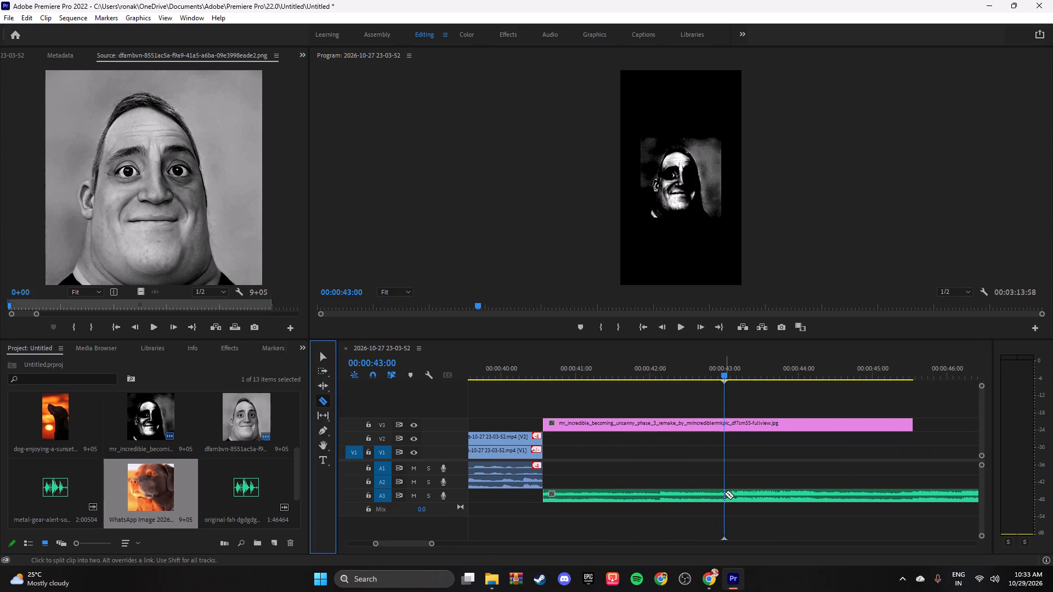
left_click(724, 493)
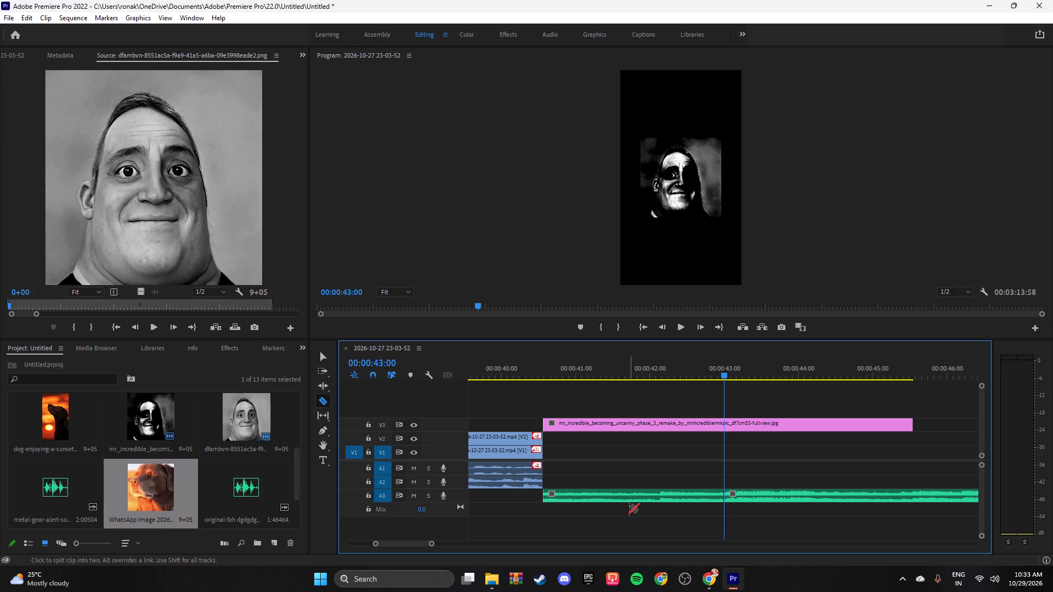
Delete the song portion before the cut and slide the remainder back to the start of the dark Mr Incredible image.
key("v")
right_click(631, 496)
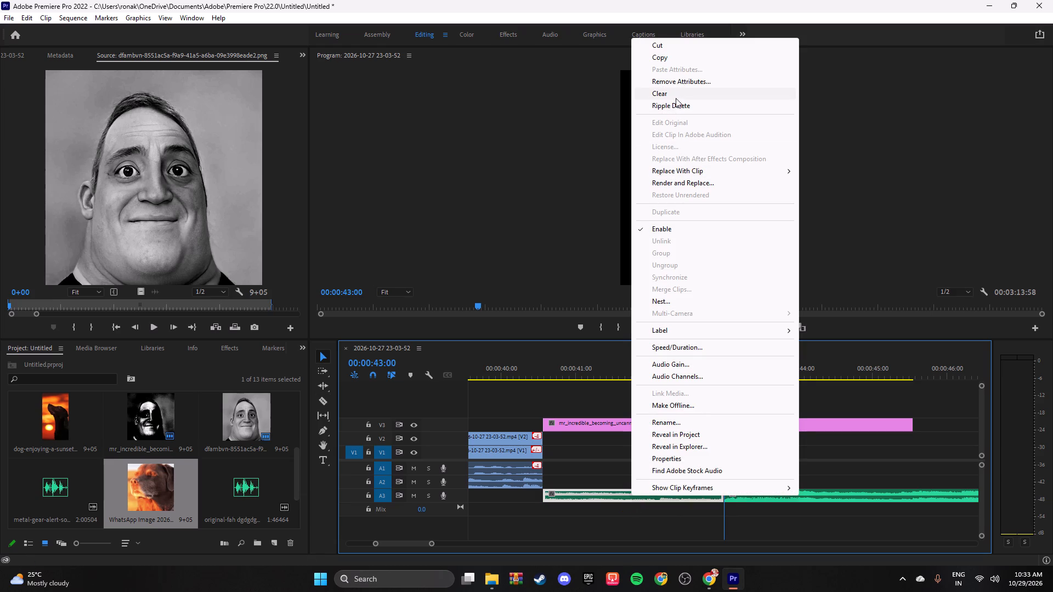
left_click(676, 97)
left_click_drag(777, 495, 622, 492)
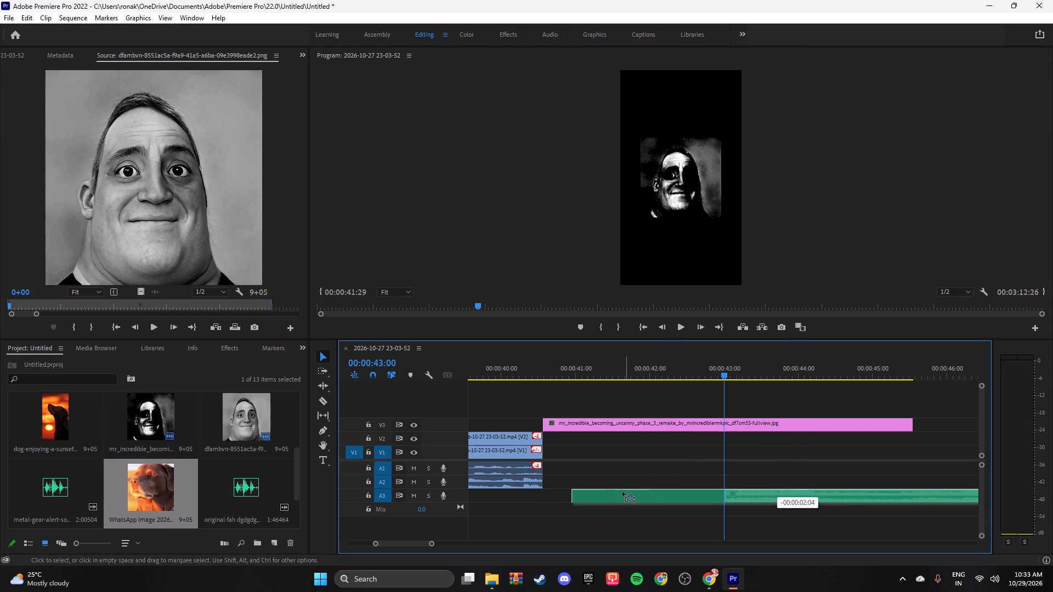
left_click_drag(622, 492, 599, 495)
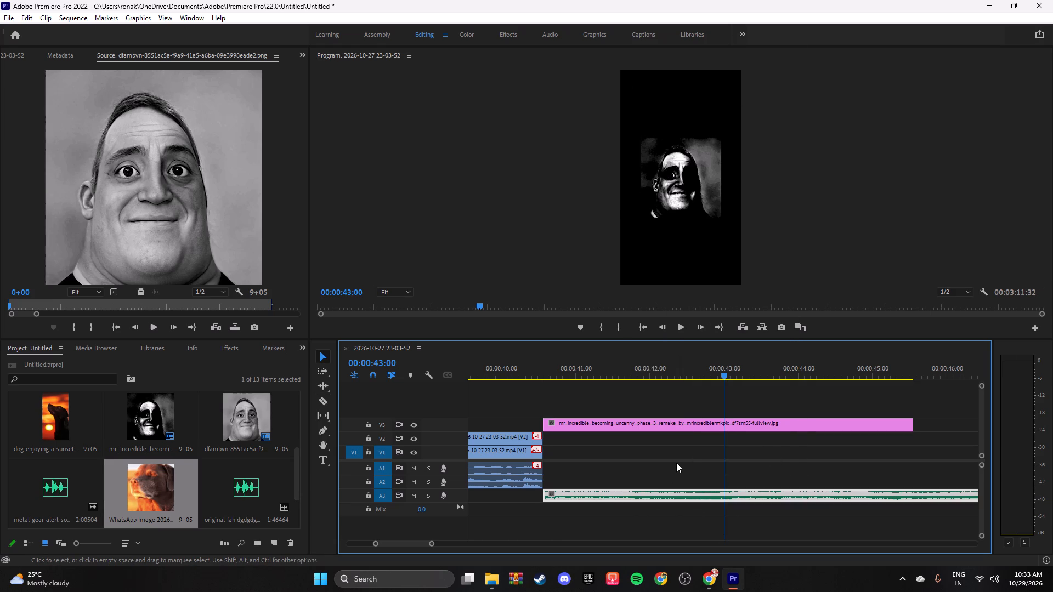
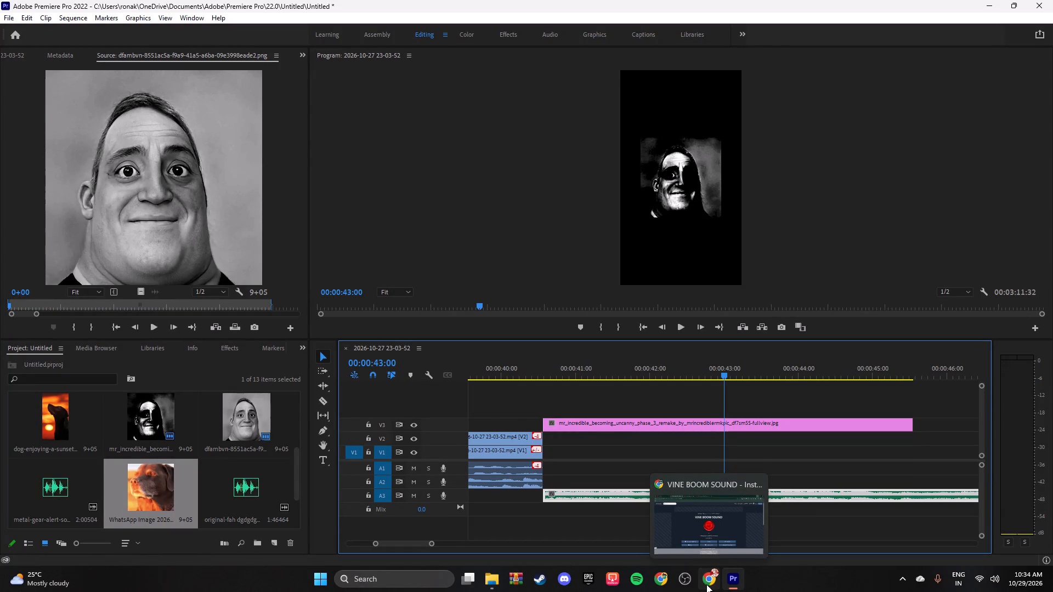
Switch to Chrome and run a Google Lens image search in a new tab with the WhatsApp dog image.
left_click(706, 584)
left_click(552, 6)
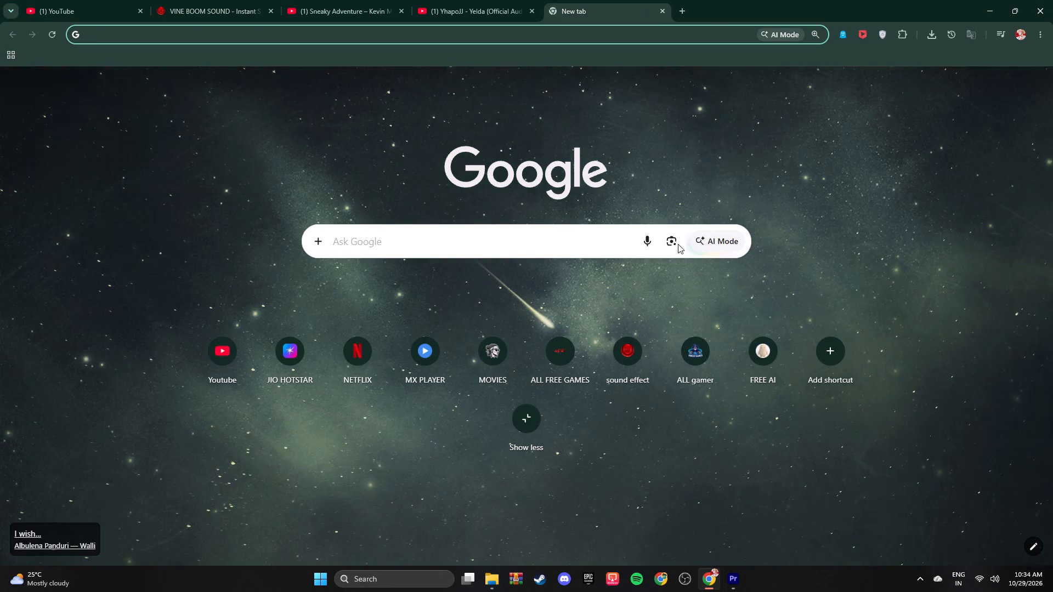
left_click(668, 242)
left_click(608, 326)
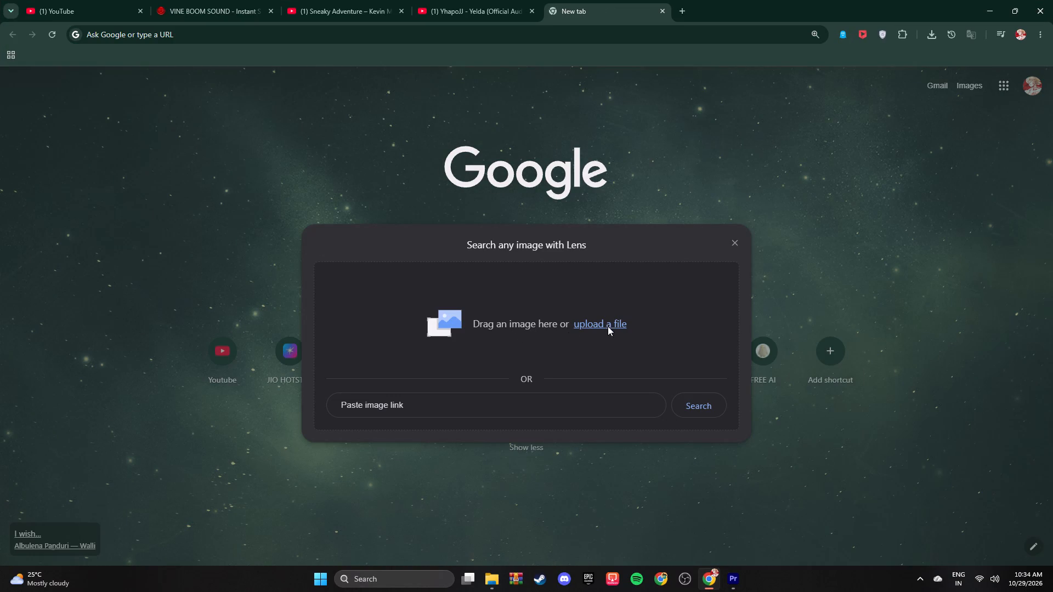
left_click(128, 119)
left_click(427, 279)
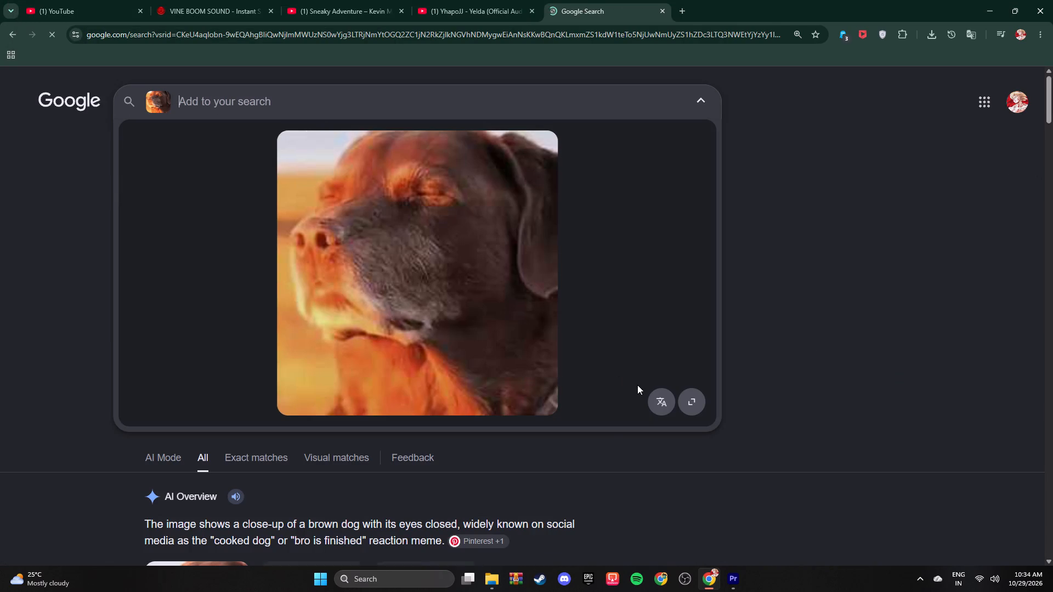
Browse the Lens search results for a vertical version of the cooked dog image.
scroll(617, 418, "up", 1)
scroll(617, 418, "down", 7)
scroll(617, 411, "up", 5)
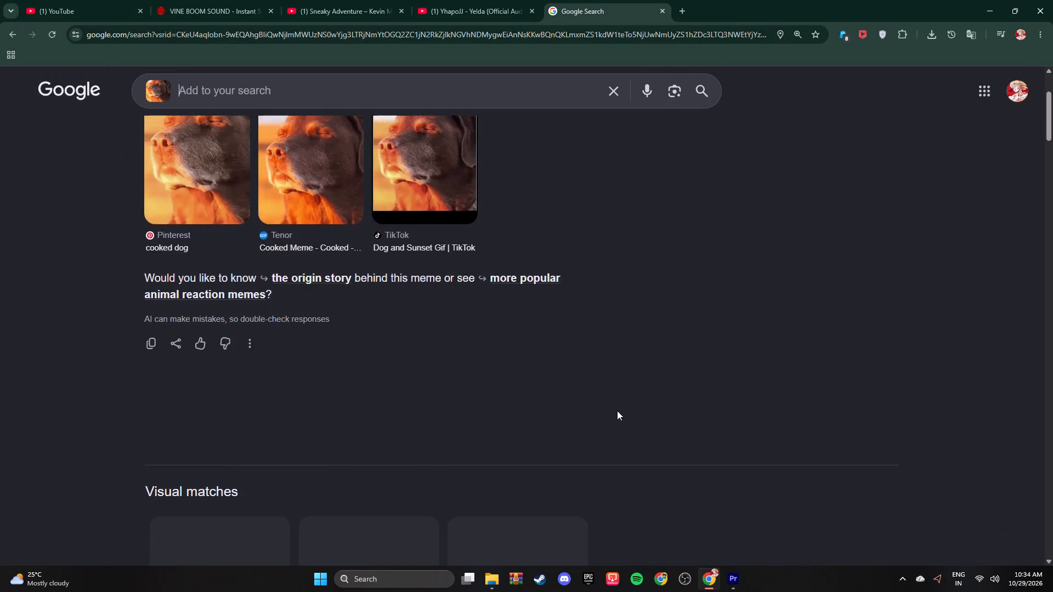
scroll(617, 411, "up", 1)
scroll(332, 371, "down", 8)
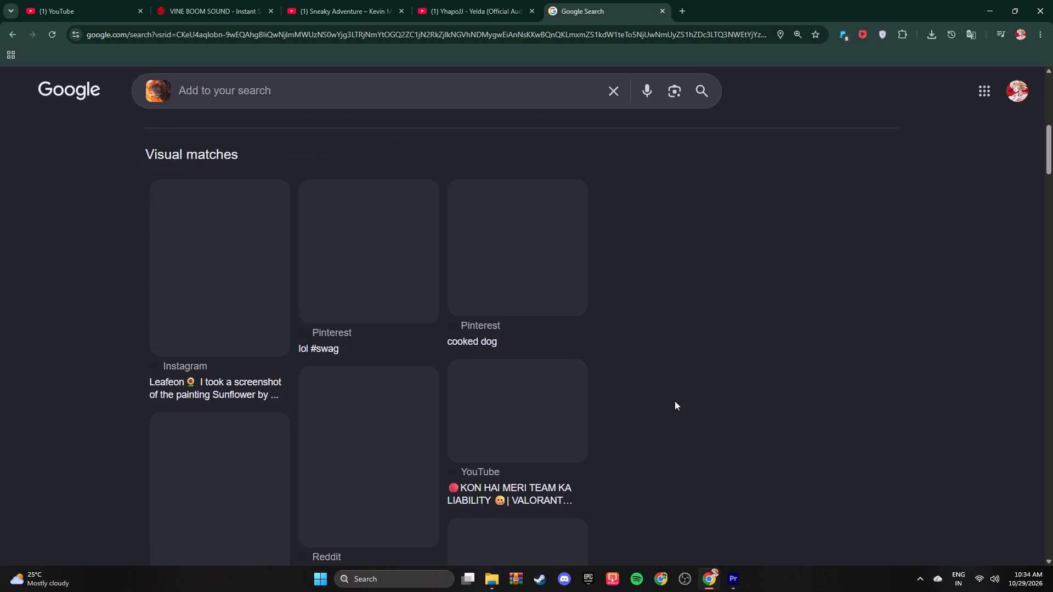
scroll(636, 395, "up", 4)
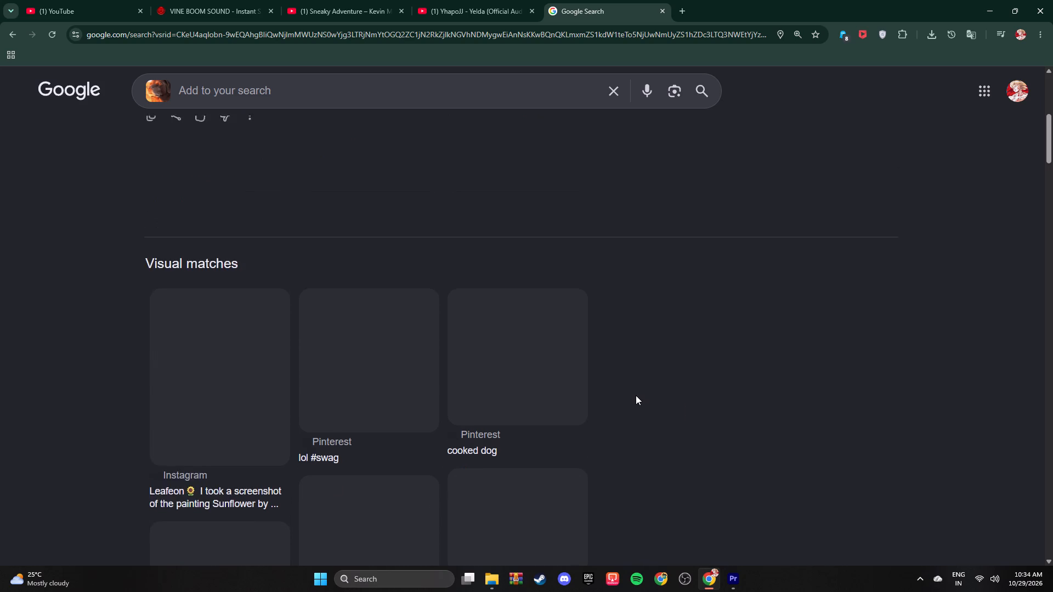
scroll(636, 395, "up", 8)
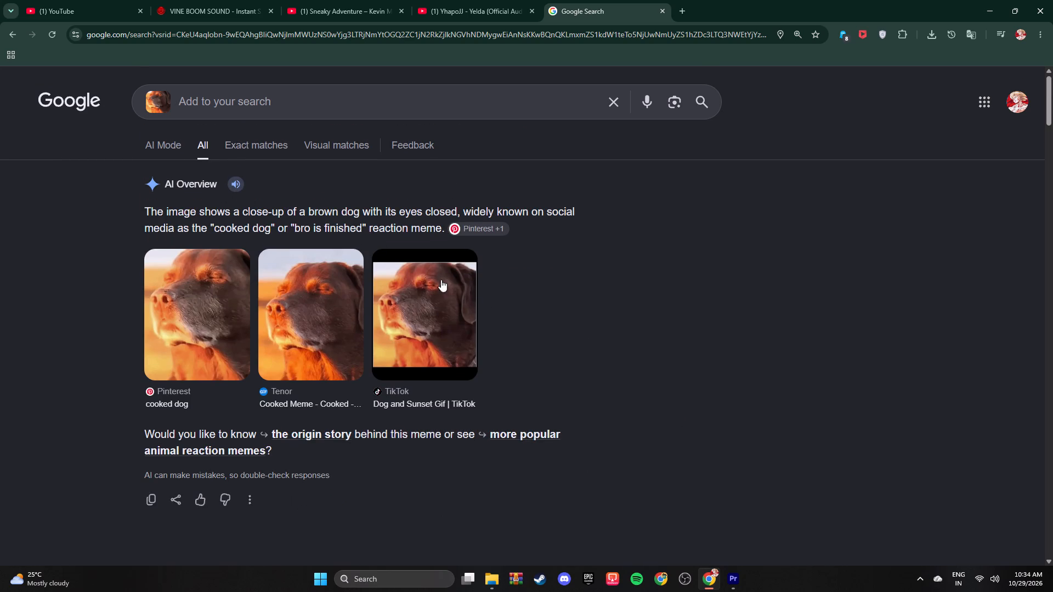
scroll(354, 237, "down", 12)
scroll(381, 308, "down", 1)
scroll(381, 308, "up", 1)
scroll(381, 308, "down", 4)
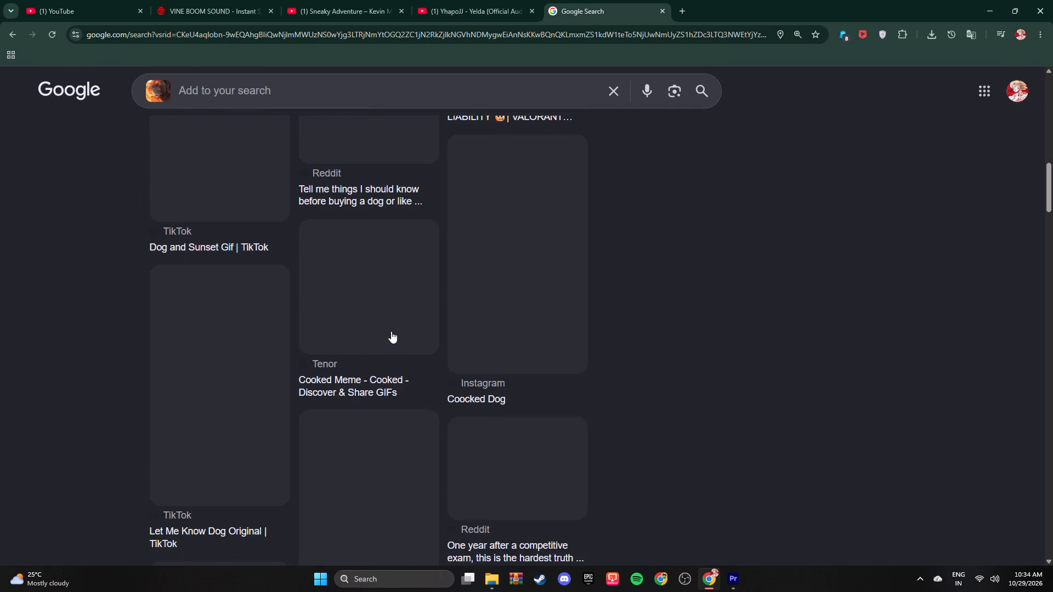
scroll(394, 310, "down", 4)
scroll(399, 303, "up", 4)
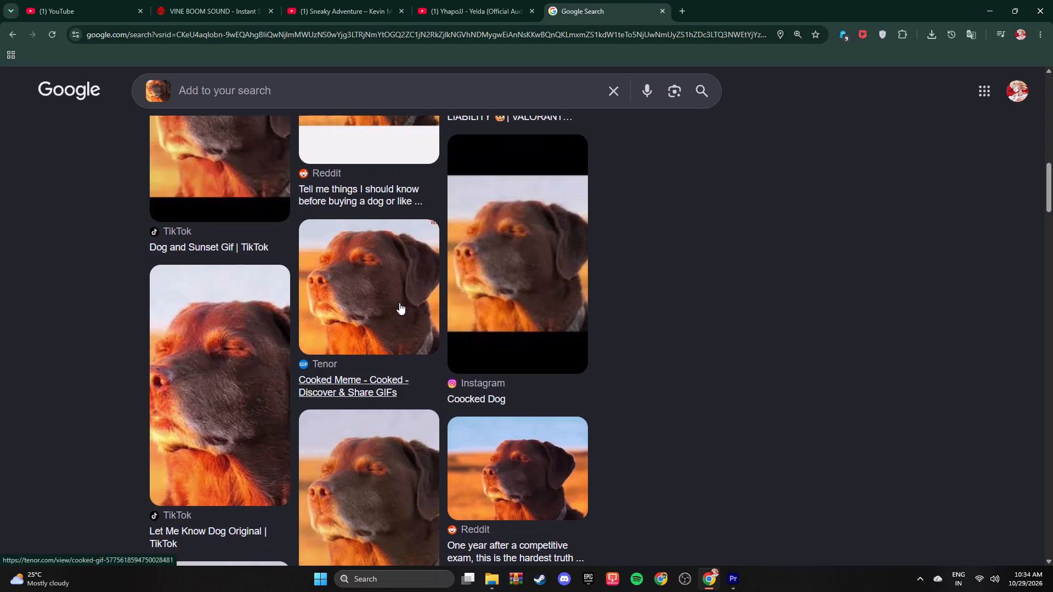
scroll(253, 355, "up", 2)
scroll(253, 355, "down", 2)
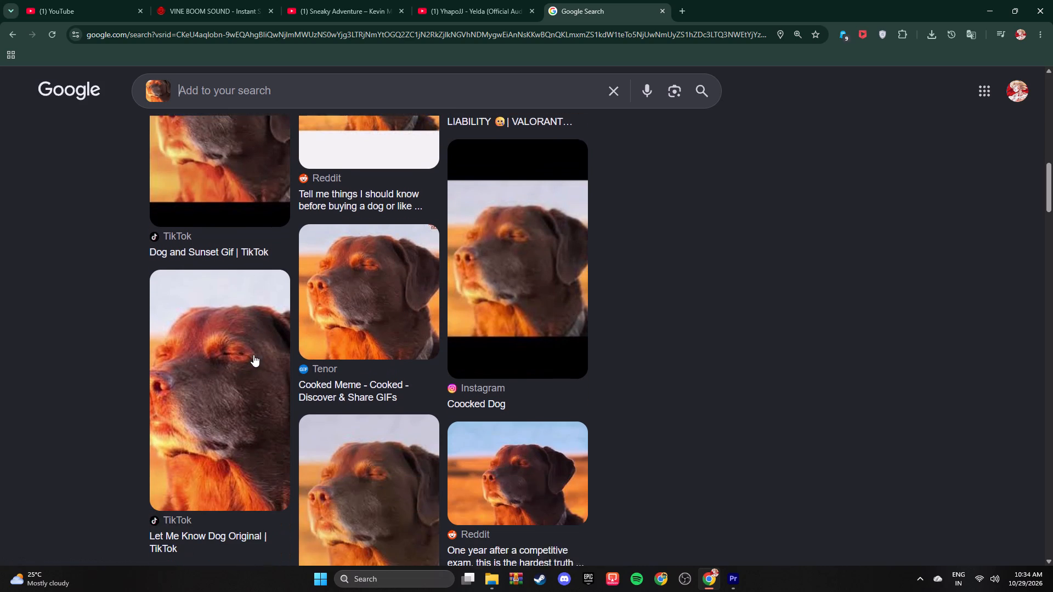
Save the vertical TikTok "Let Me Know Dog Original" image to Downloads as images, replacing the existing file.
left_click(238, 363)
right_click(773, 258)
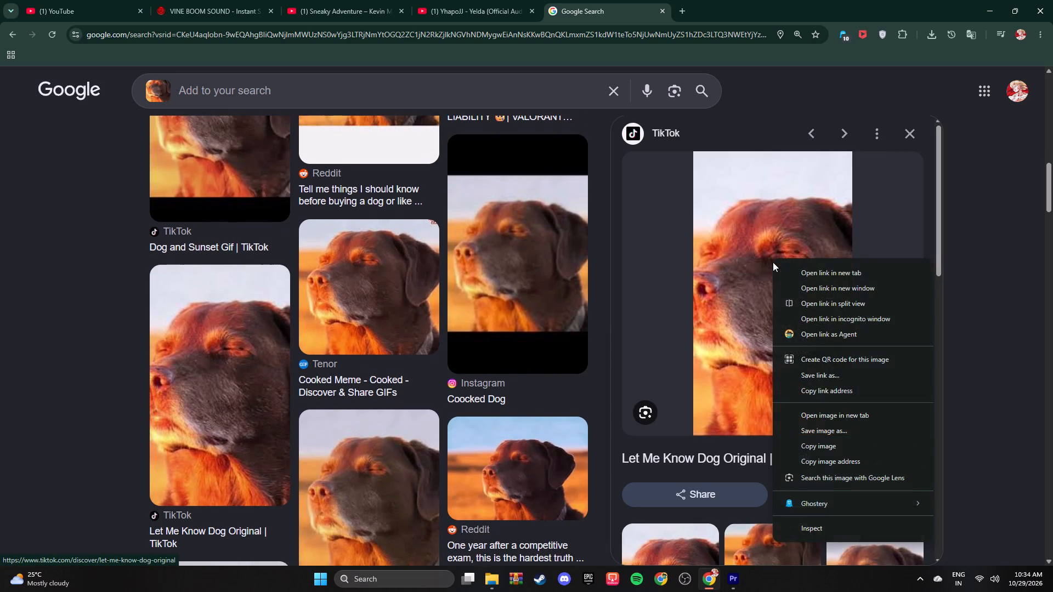
left_click(831, 430)
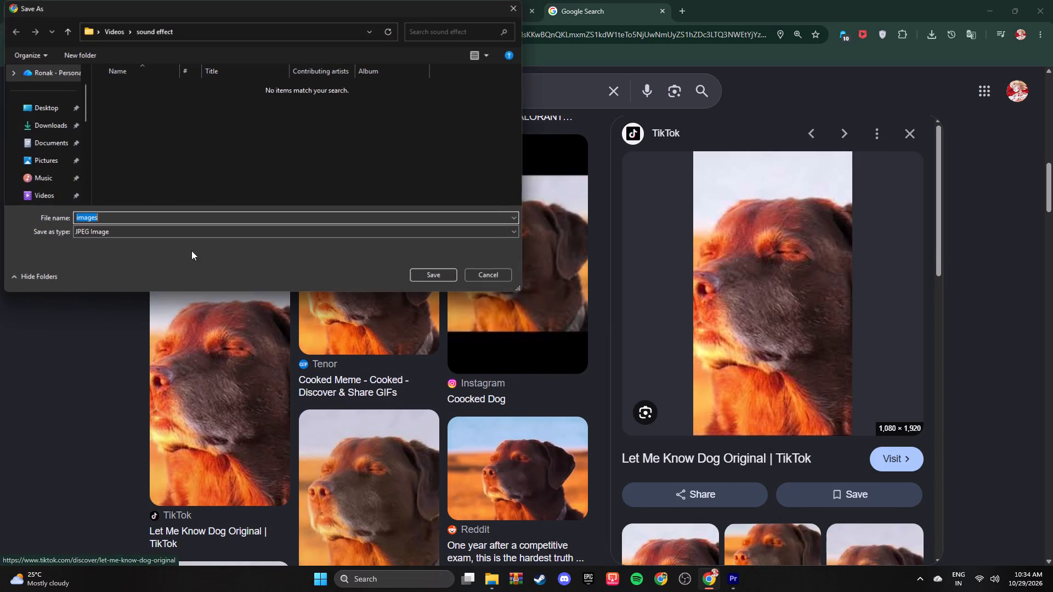
left_click(58, 126)
left_click(422, 277)
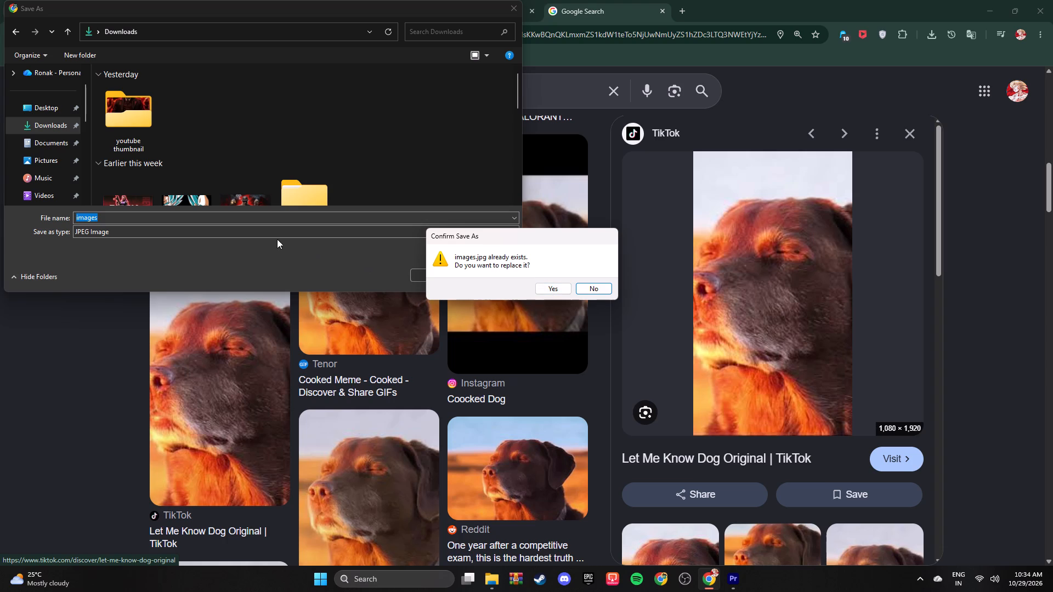
left_click(547, 287)
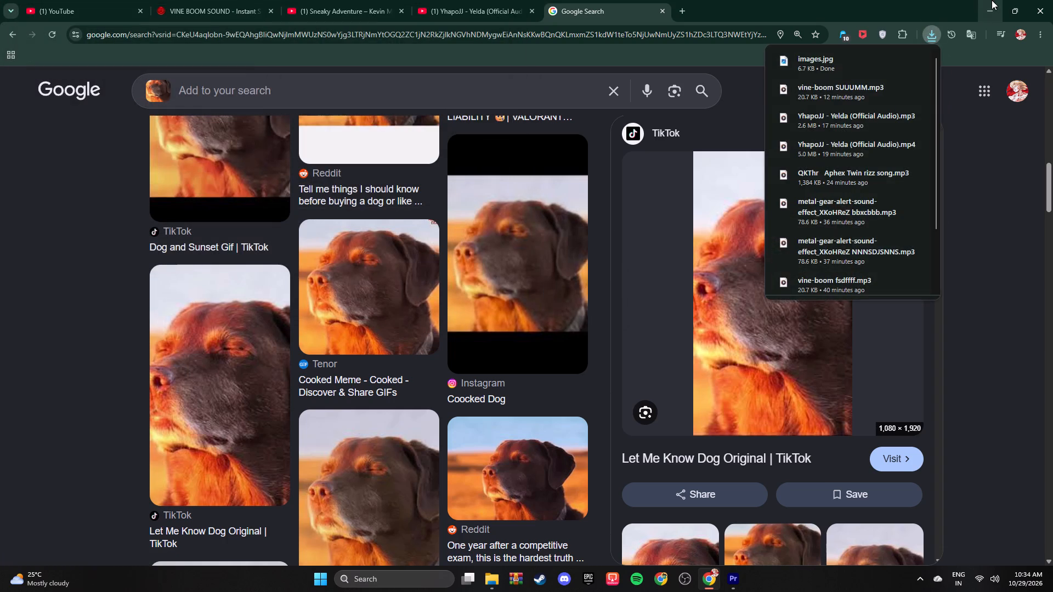
left_click(992, 0)
Open the saved images file from the Downloads folder to check how it looks.
left_click(488, 580)
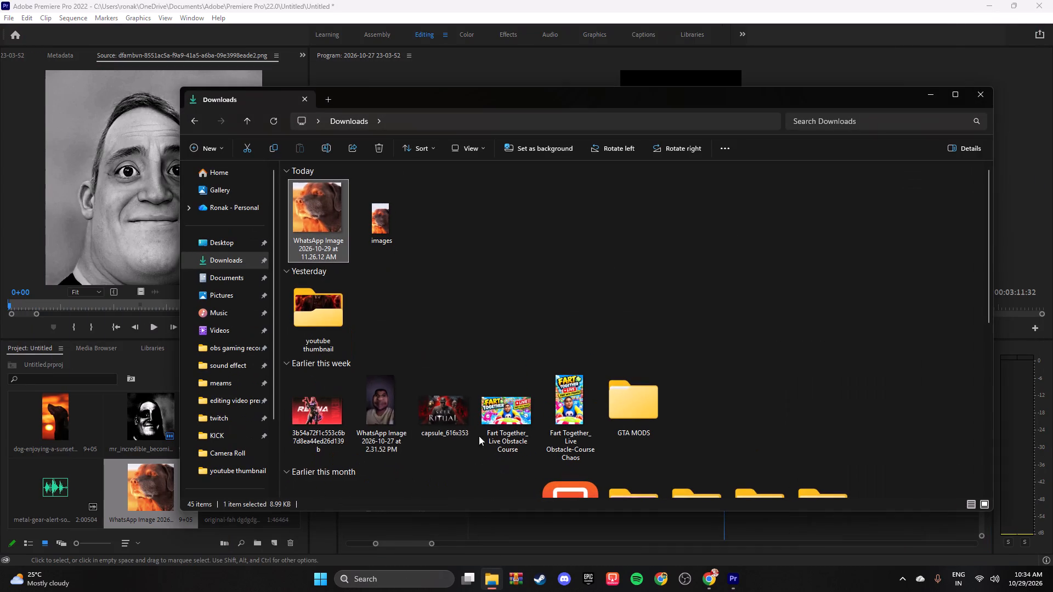
double_click(378, 223)
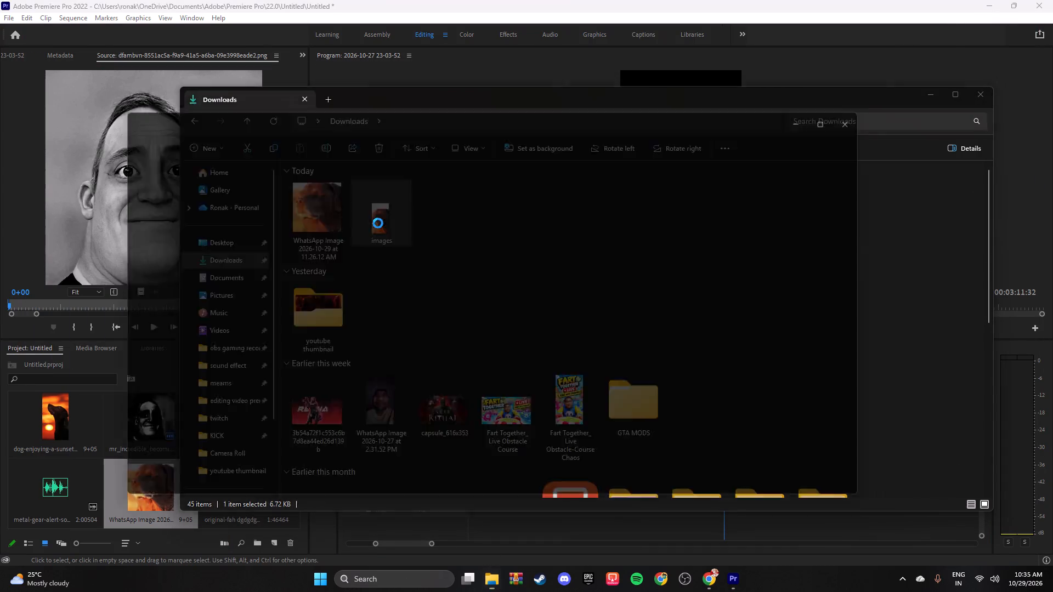
left_click(876, 118)
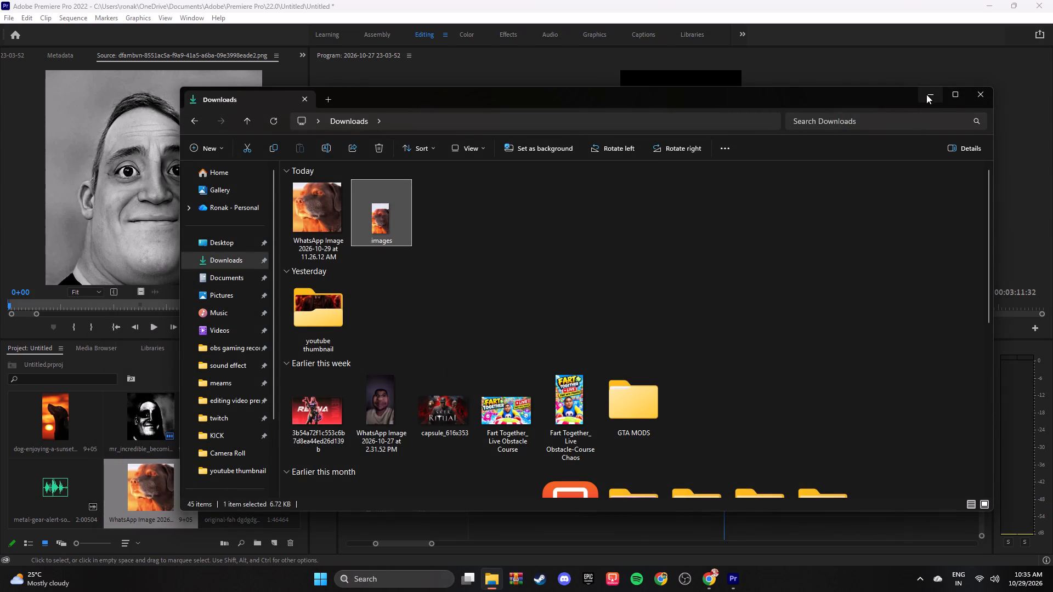
Back in Premiere Pro, clear the WhatsApp dog image from the project along with its clip in the sequence.
right_click(143, 494)
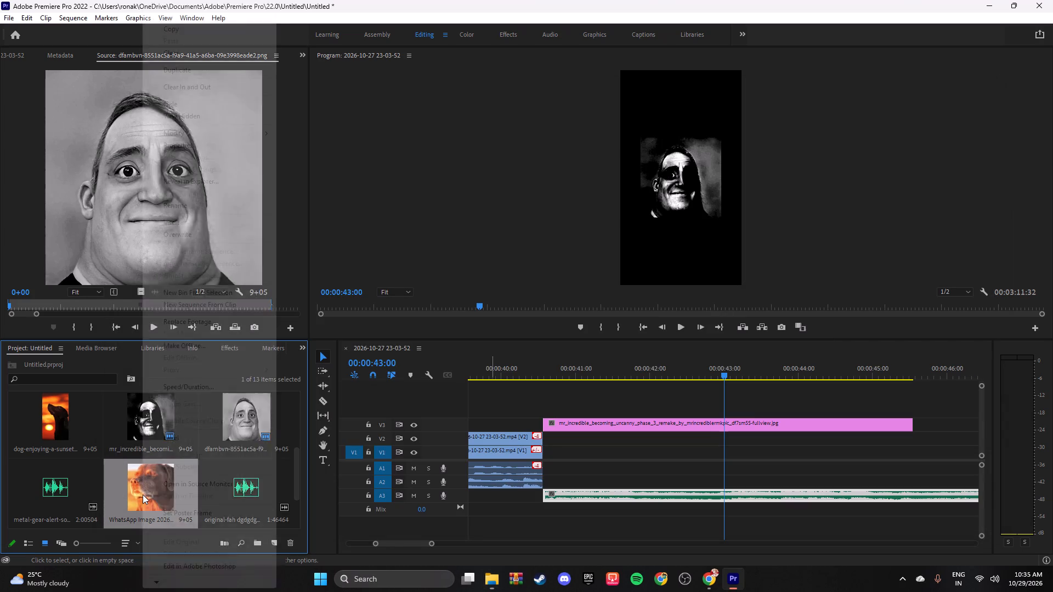
left_click(194, 56)
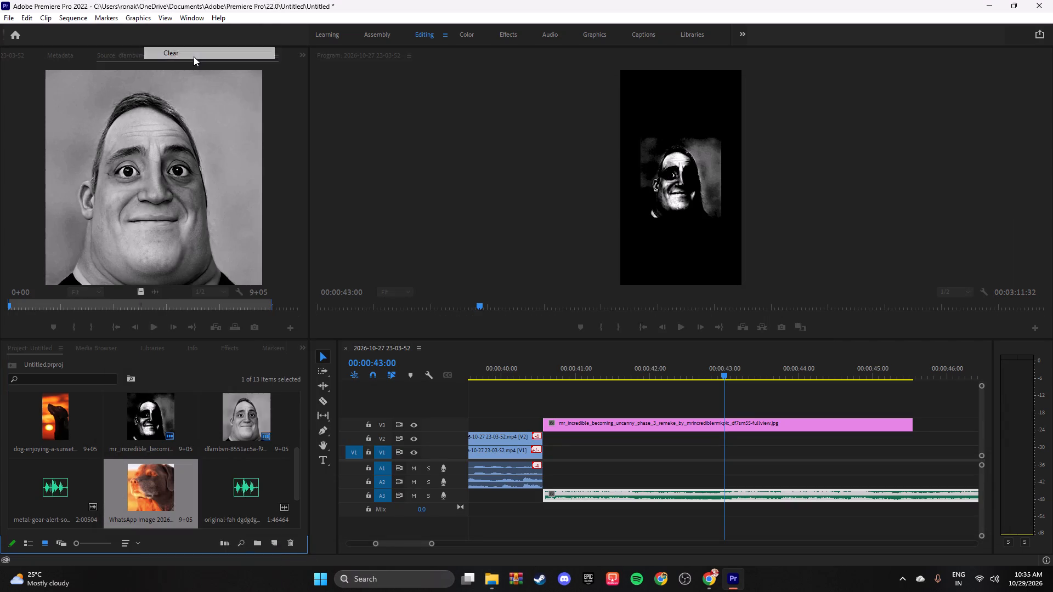
left_click(592, 305)
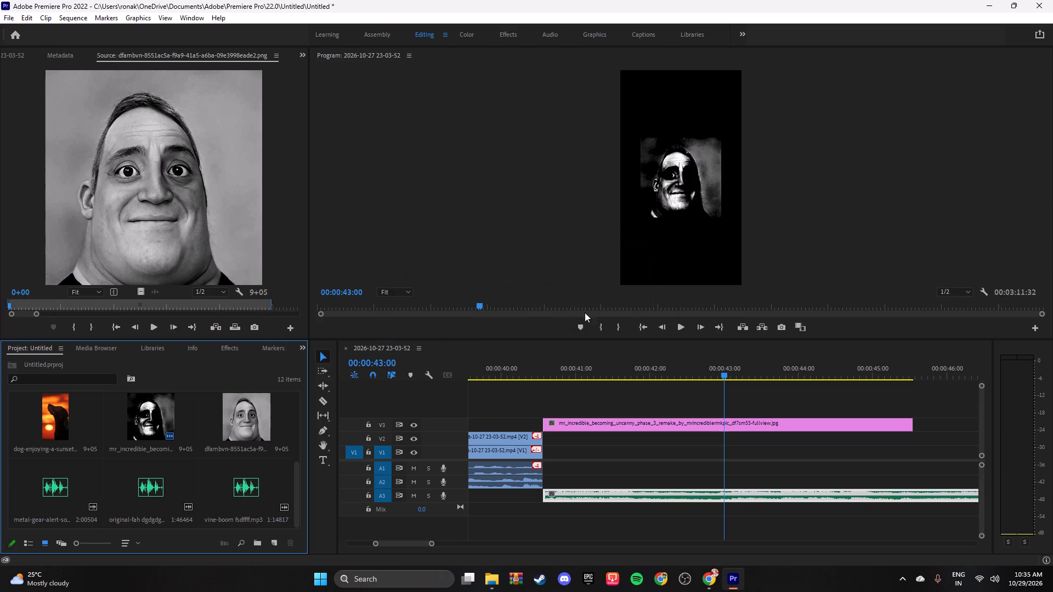
Import the images file from the Downloads folder into the Premiere Pro project.
left_click(496, 583)
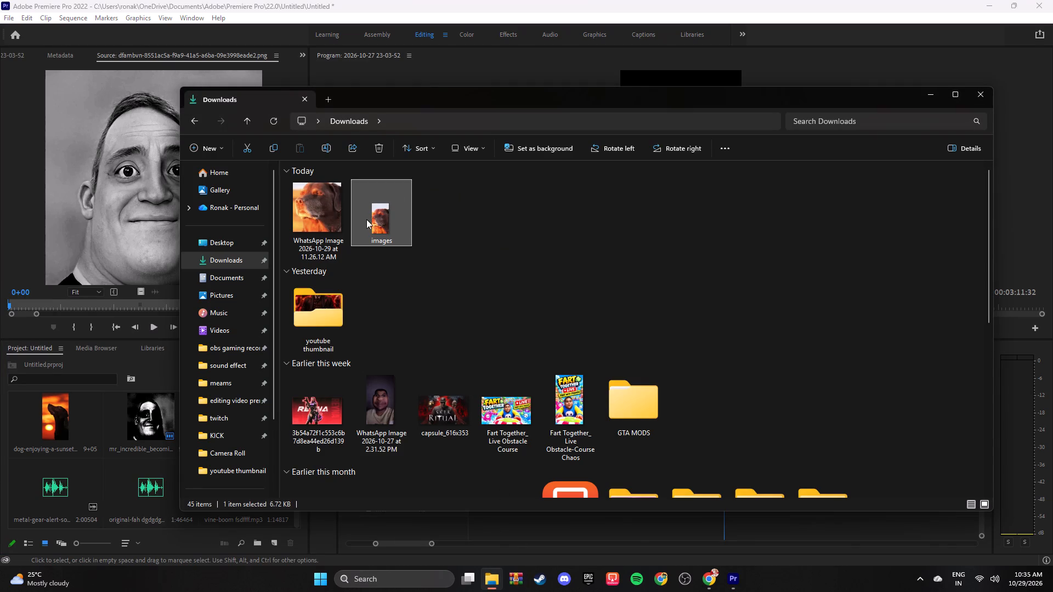
left_click_drag(377, 220, 128, 496)
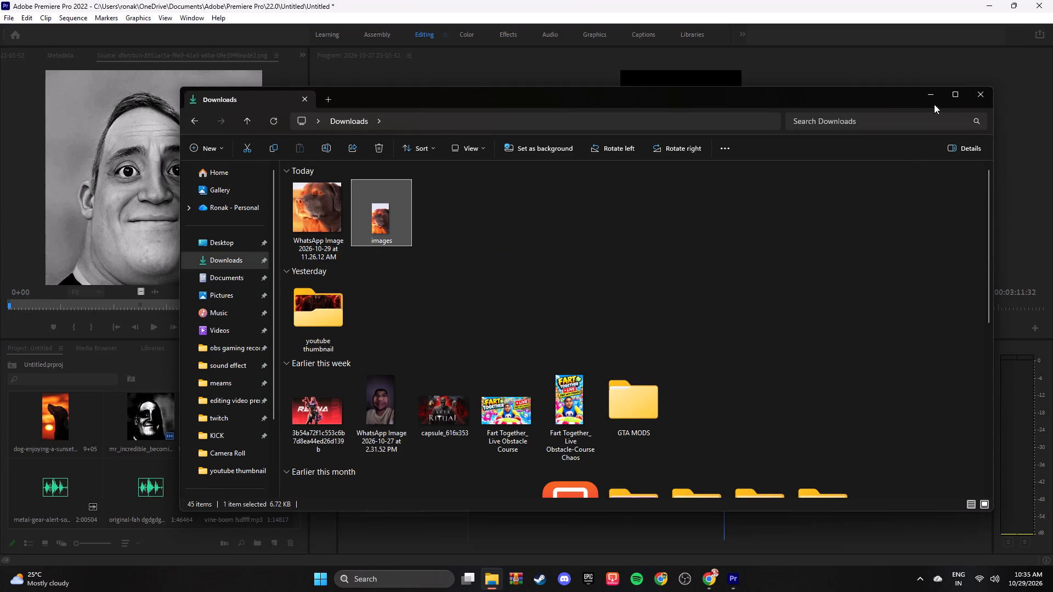
left_click(931, 97)
Place images.jpg on V3 above the empty gap, starting where the green audio clip on A1 begins.
left_click_drag(426, 543, 412, 543)
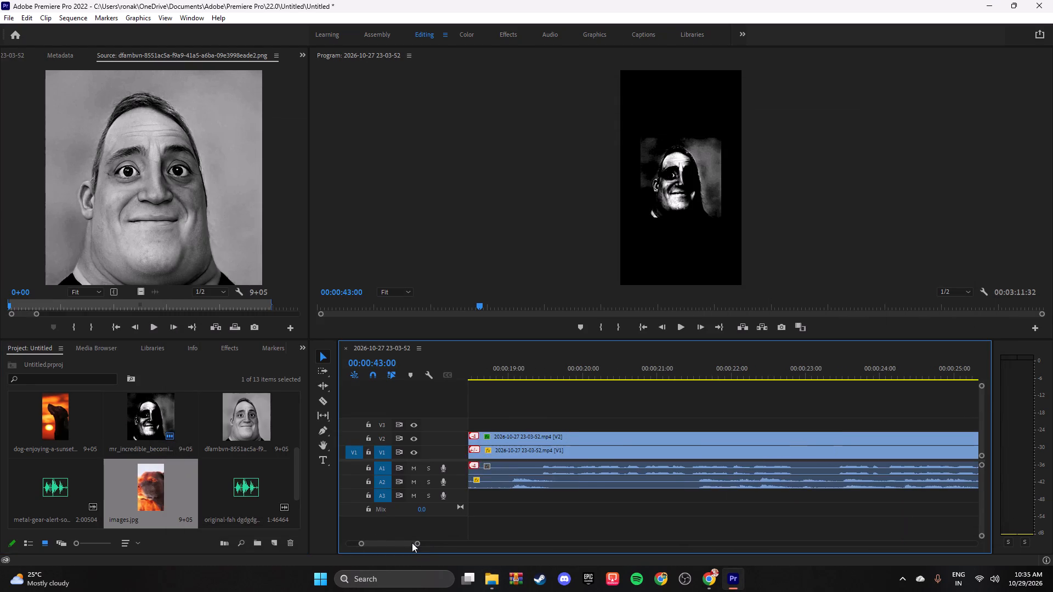
left_click_drag(412, 543, 411, 543)
left_click_drag(418, 545, 473, 546)
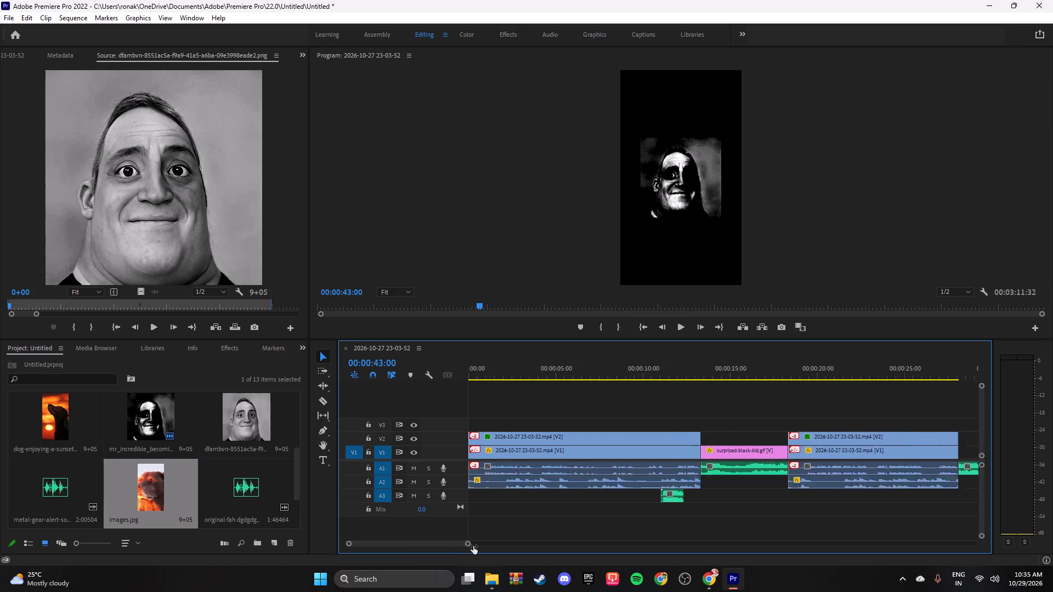
left_click_drag(473, 546, 519, 547)
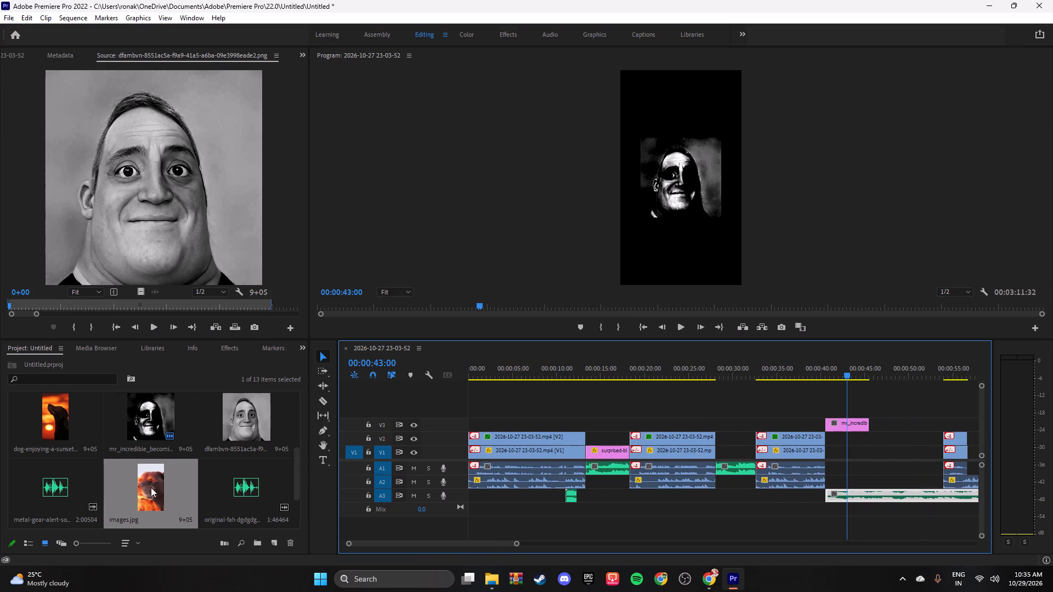
left_click_drag(149, 492, 724, 441)
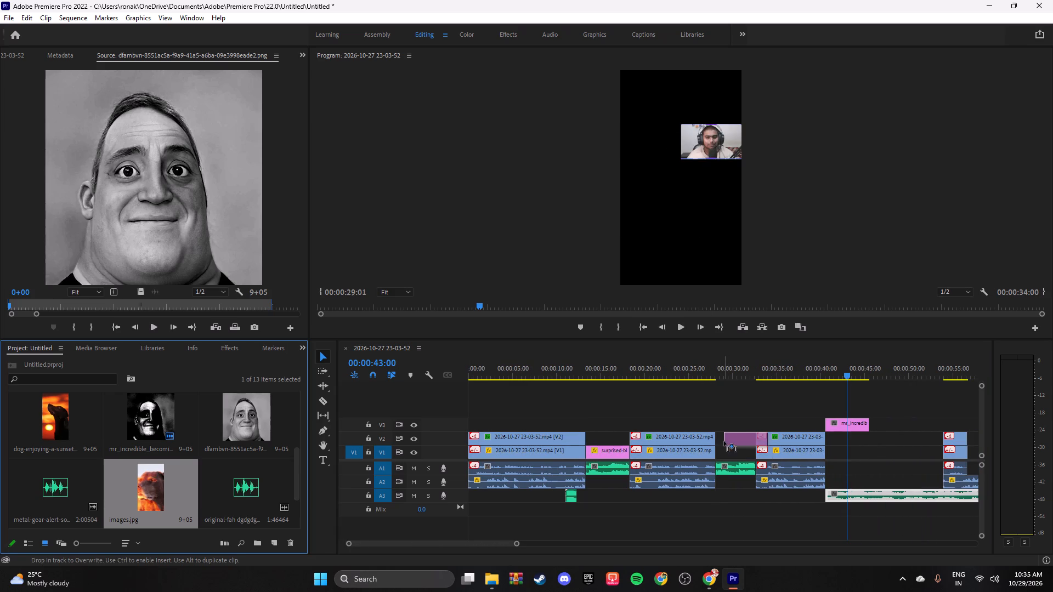
left_click_drag(724, 441, 718, 430)
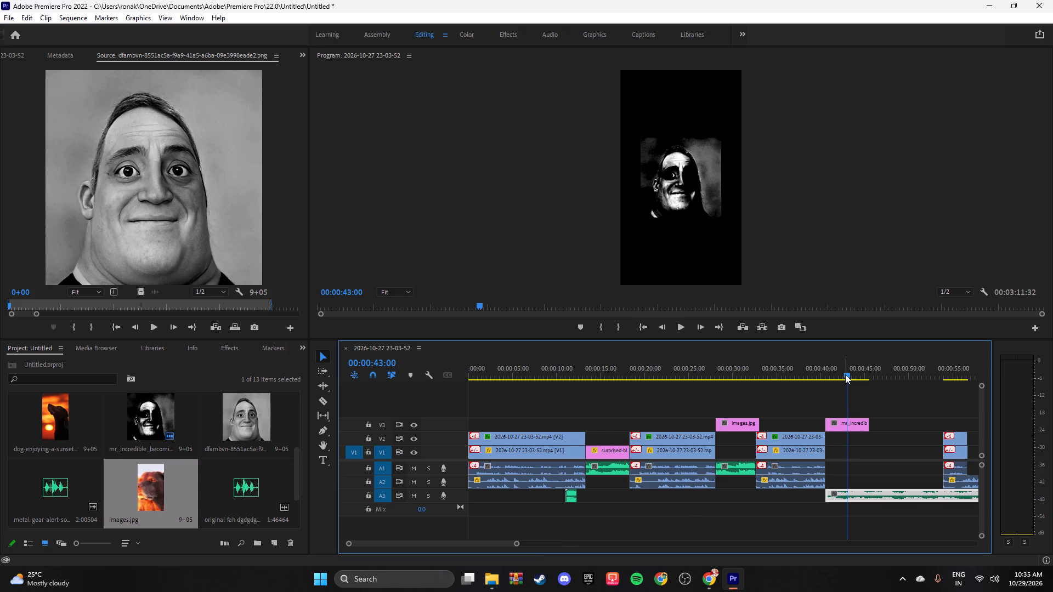
Scale the new dog image up in the preview until it fills the whole vertical frame.
left_click_drag(845, 374, 722, 384)
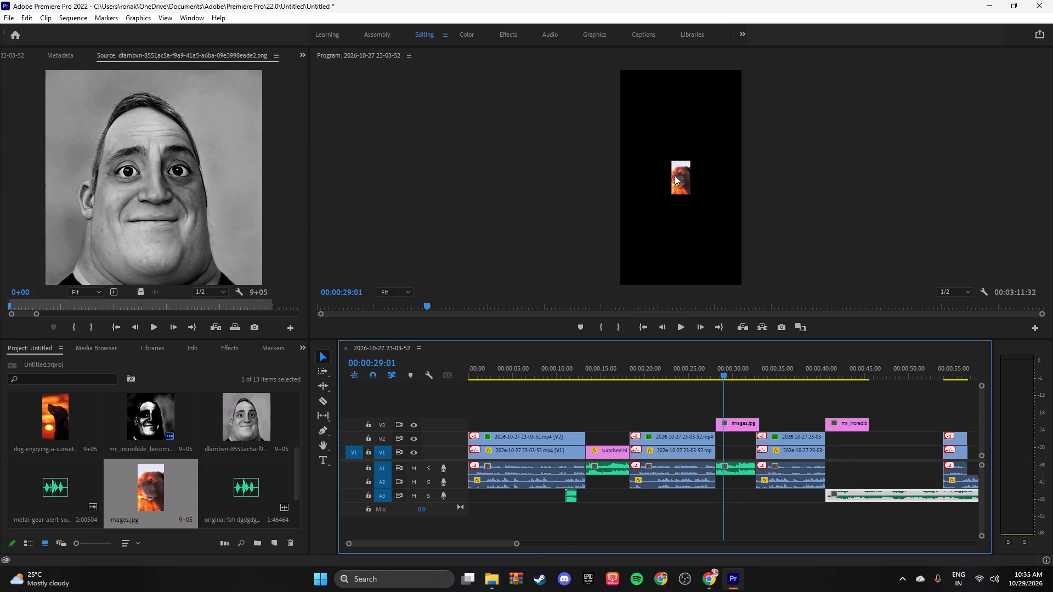
double_click(676, 176)
left_click_drag(680, 195, 677, 286)
left_click(805, 231)
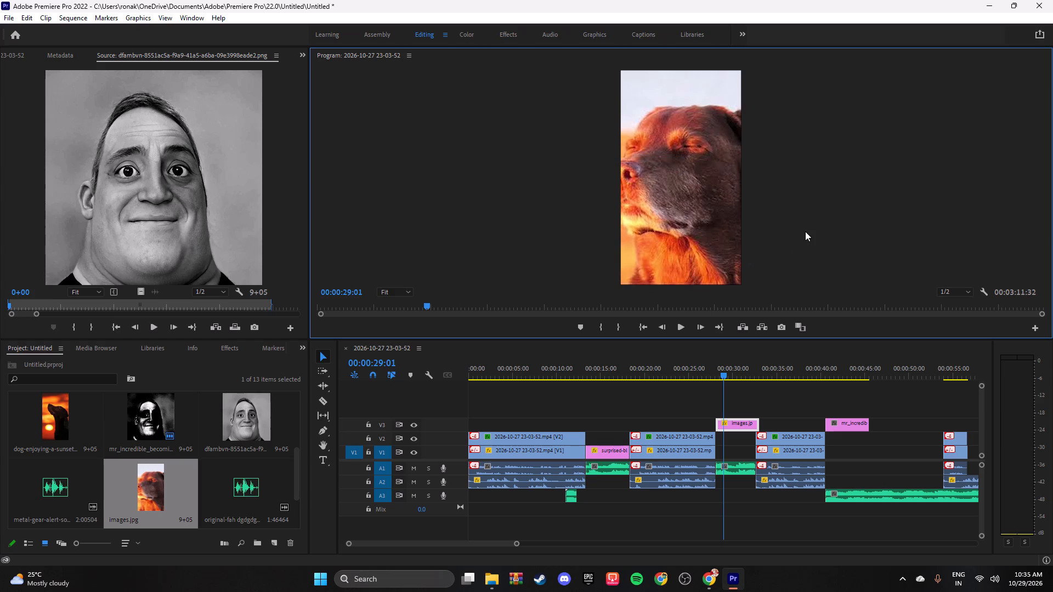
Split images.jpg on V3 where the green A1 audio clip ends and remove the leftover piece over the following gameplay clip.
left_click(513, 544)
left_click_drag(519, 544, 500, 544)
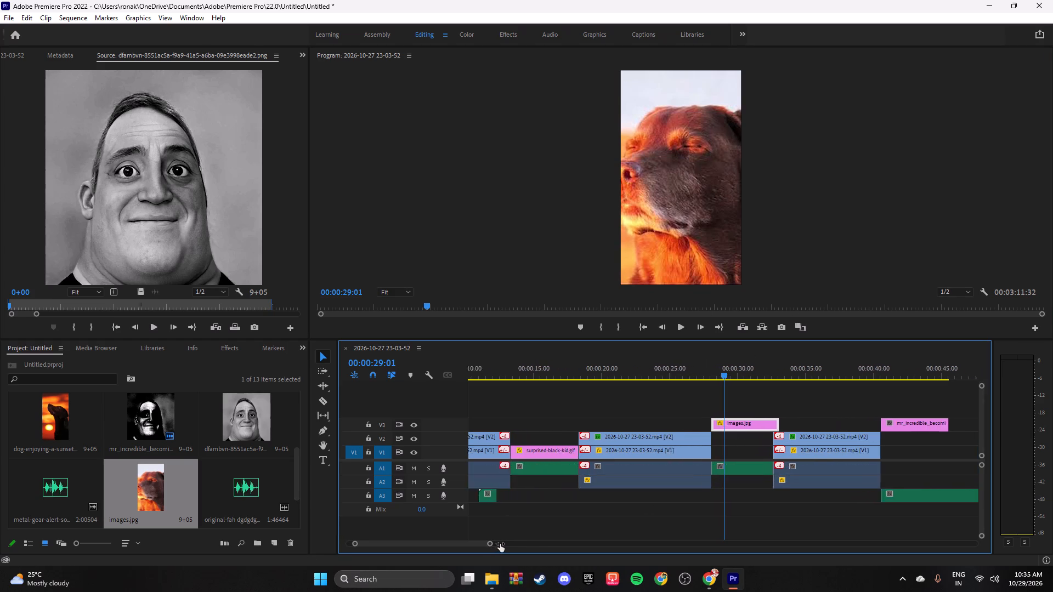
left_click_drag(500, 544, 466, 542)
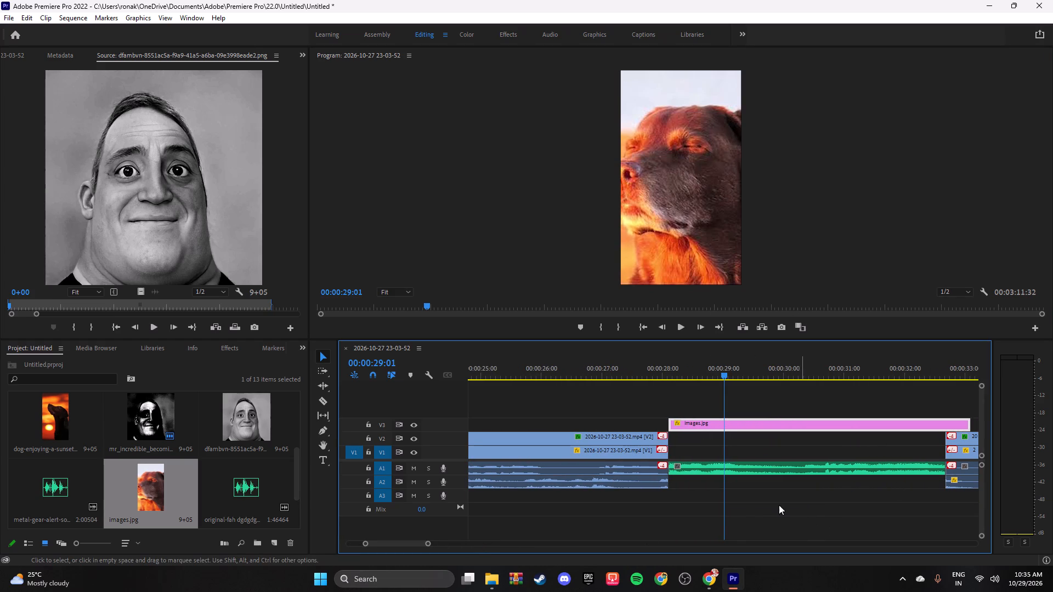
left_click(416, 545)
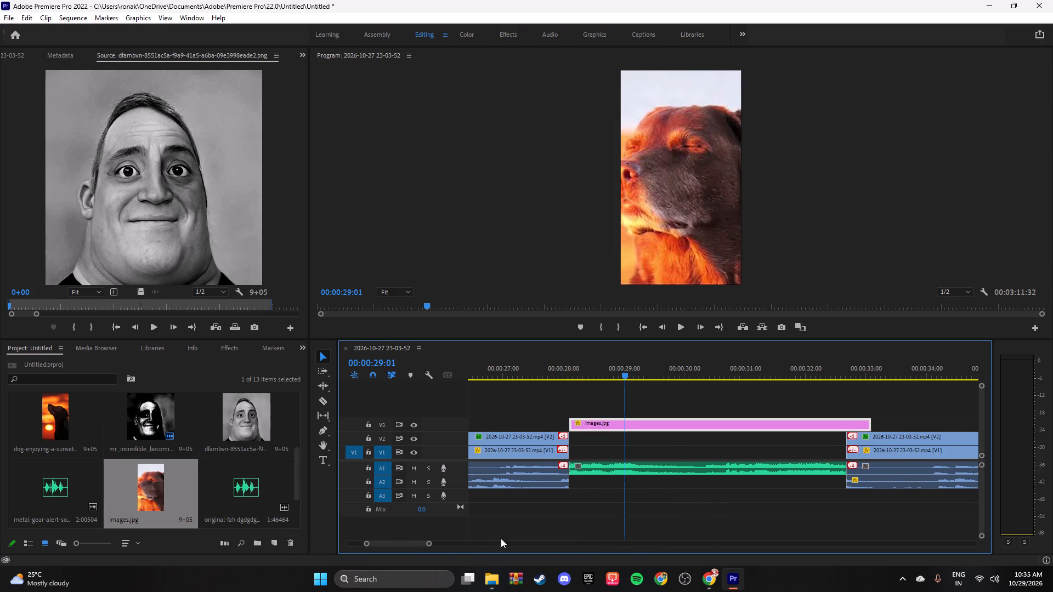
key("c")
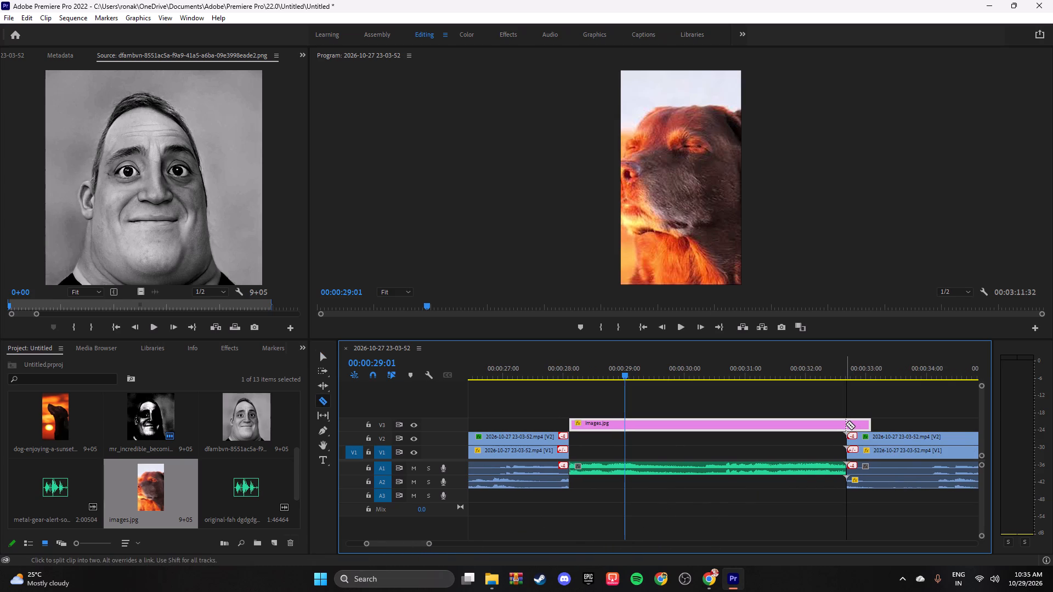
left_click(846, 424)
key("v")
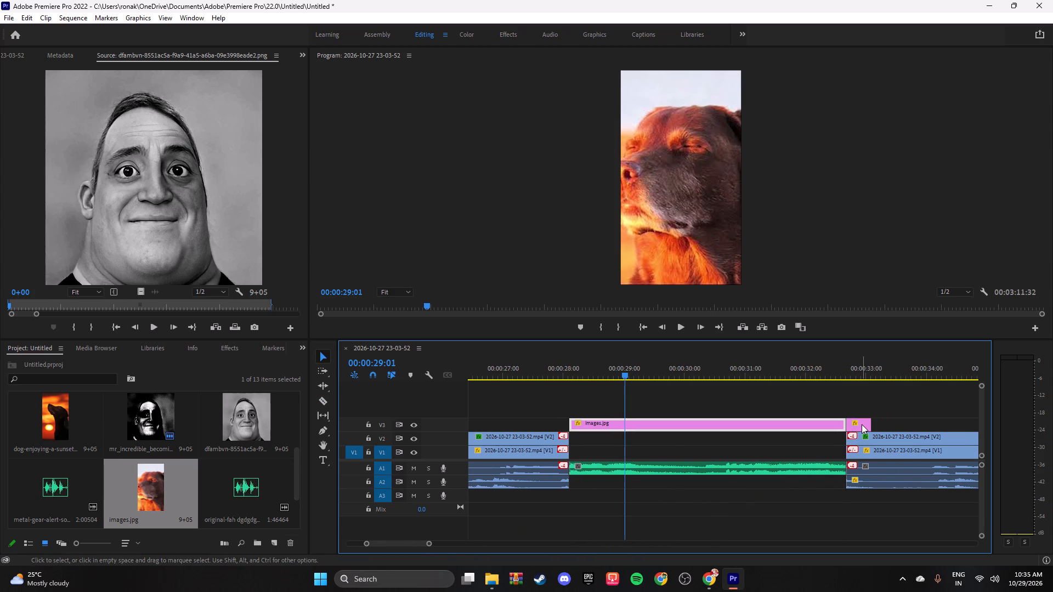
double_click(861, 424)
right_click(860, 423)
right_click(859, 419)
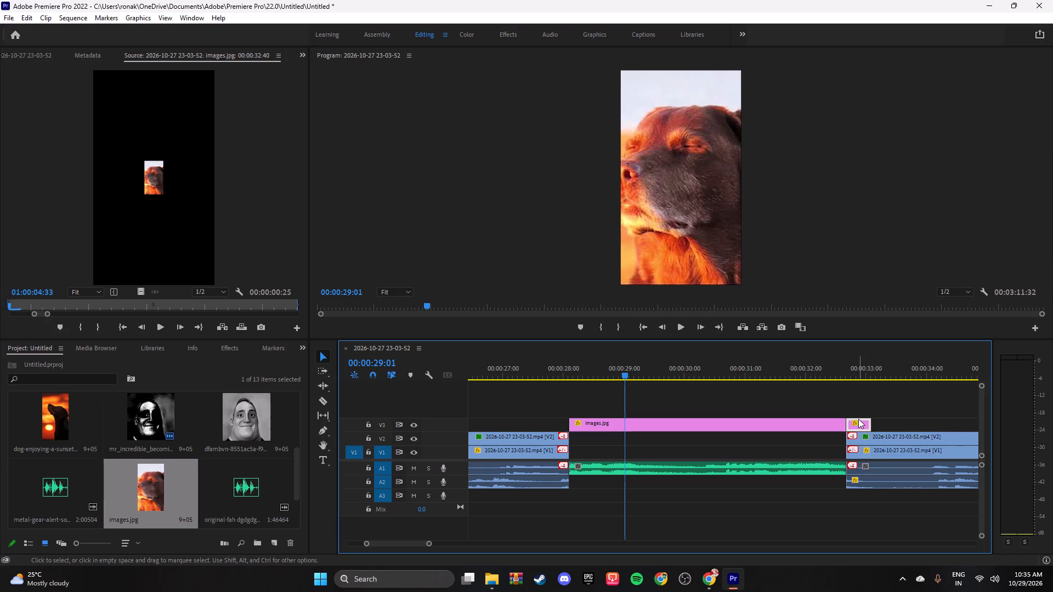
left_click(884, 84)
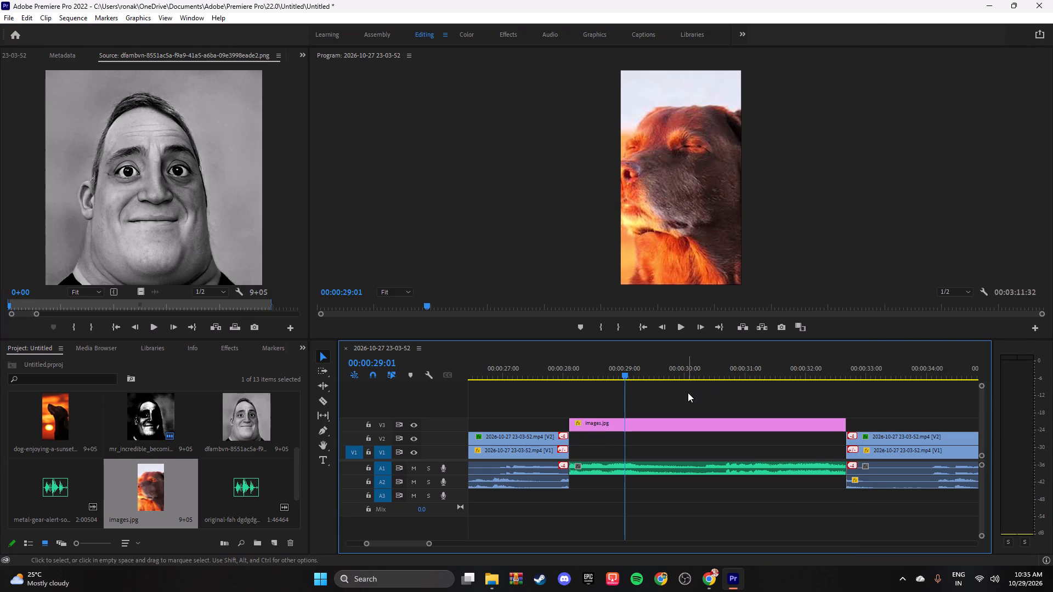
Play through the dog image section, and move images.jpg from V3 down to V1 into the gap between the gameplay clips.
left_click(688, 392)
left_click_drag(625, 375, 564, 383)
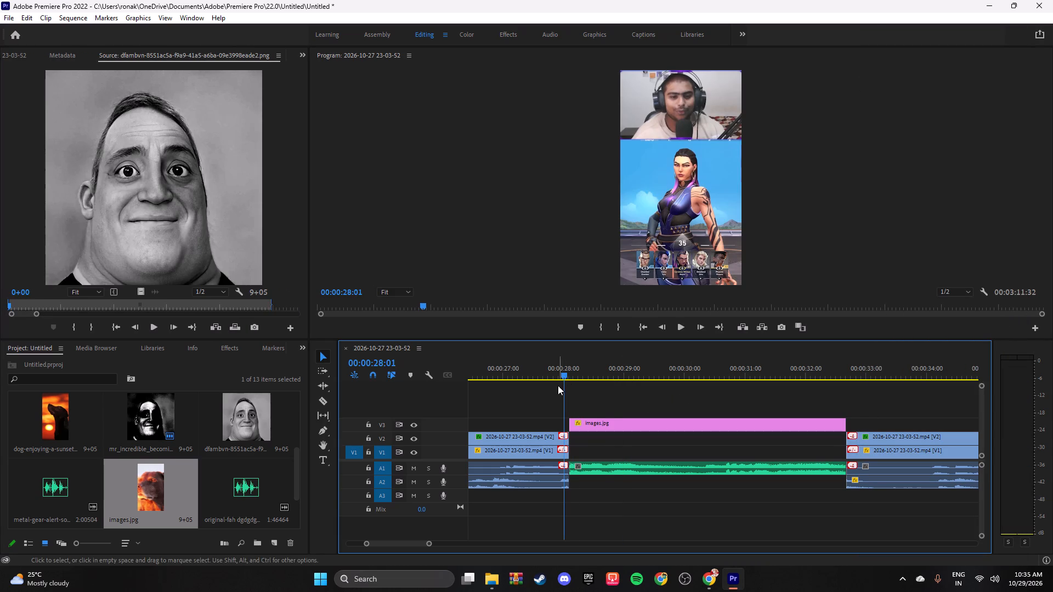
left_click_drag(565, 375, 549, 375)
key("space")
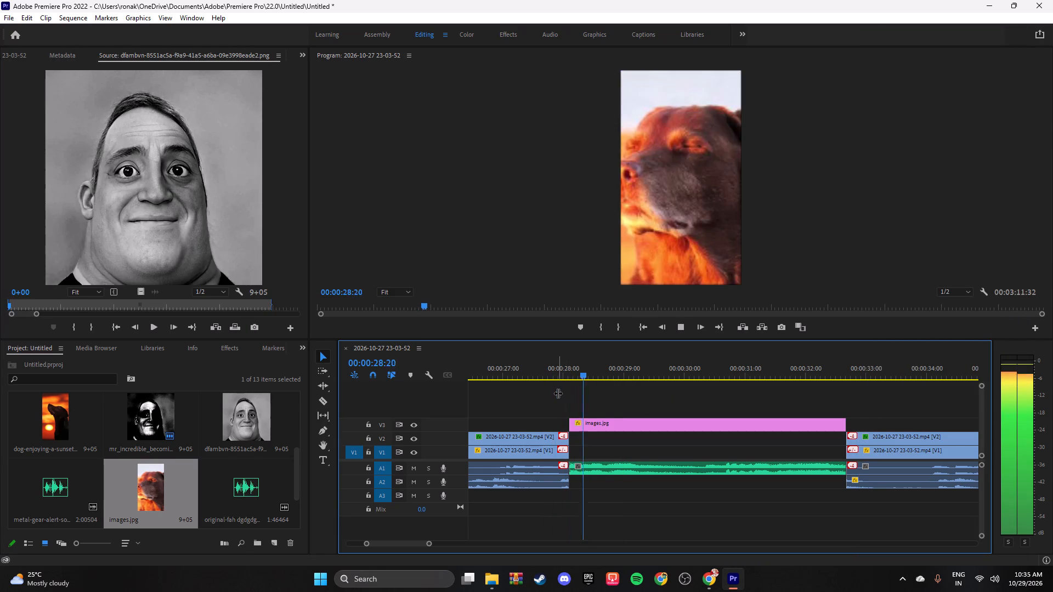
left_click_drag(428, 544, 431, 544)
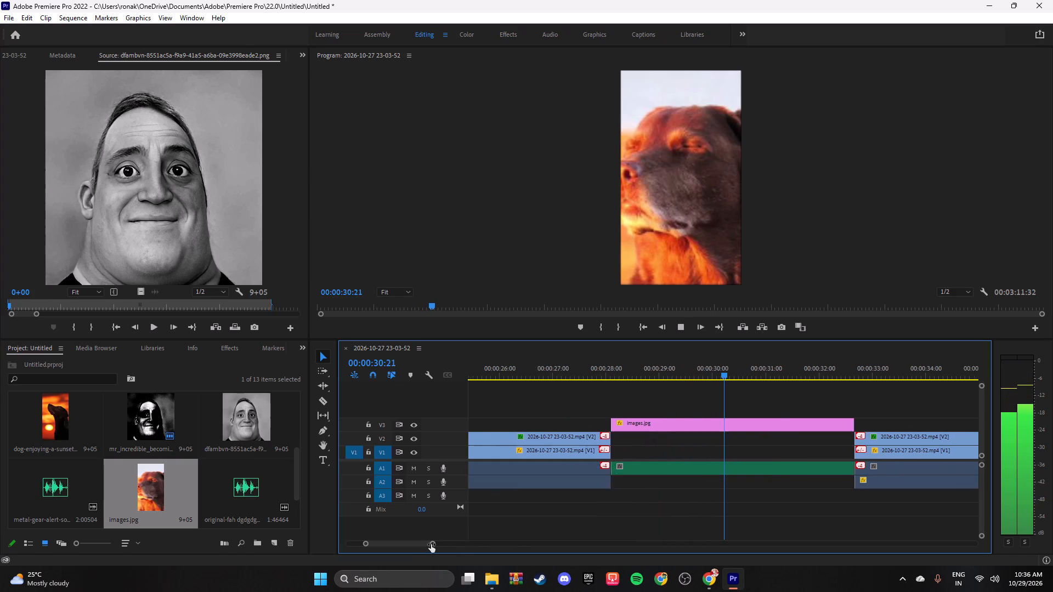
left_click_drag(431, 544, 512, 552)
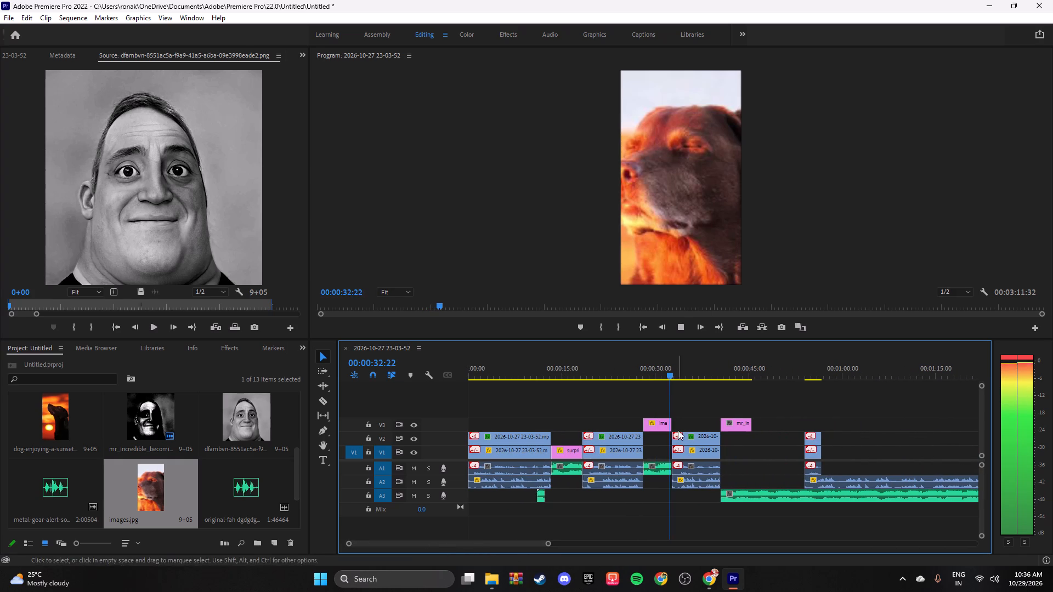
left_click_drag(655, 425, 653, 452)
left_click(649, 494)
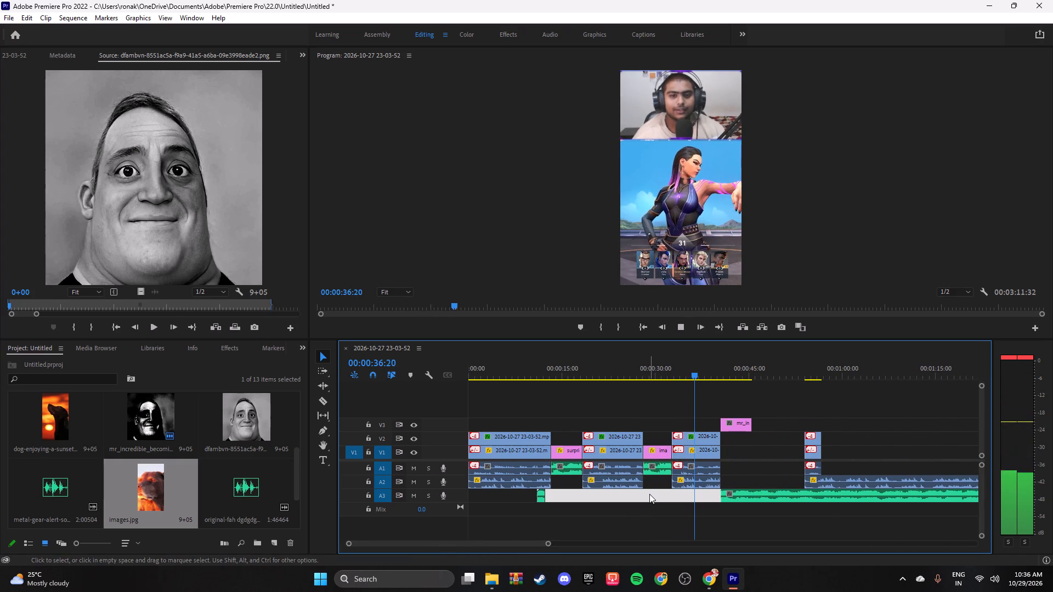
left_click(655, 409)
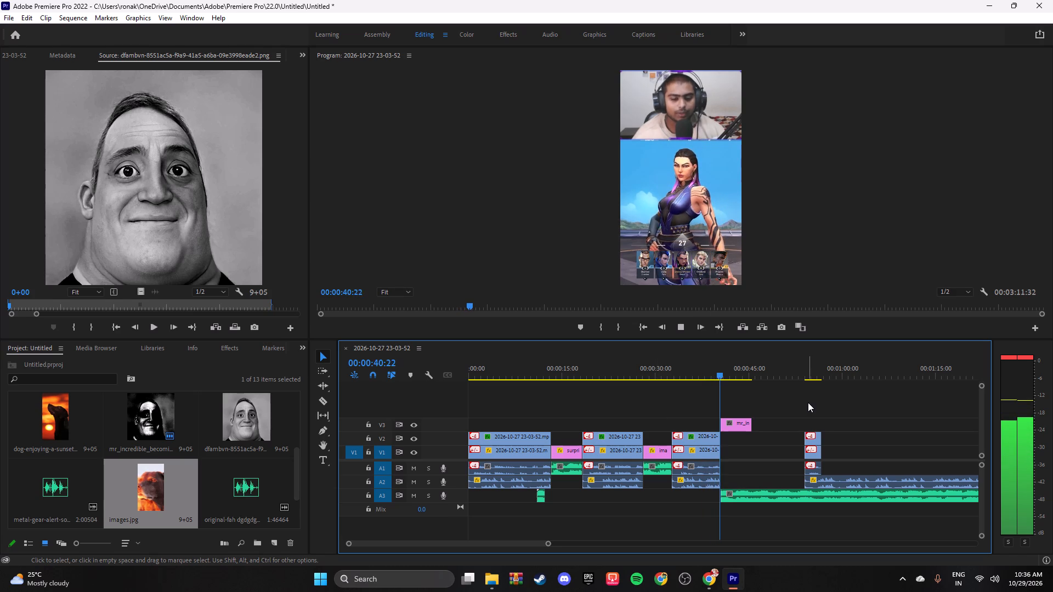
Play back the Mr Incredible image section on V3 with the song on A3 to judge where the song should be cut.
key("space")
key("space")
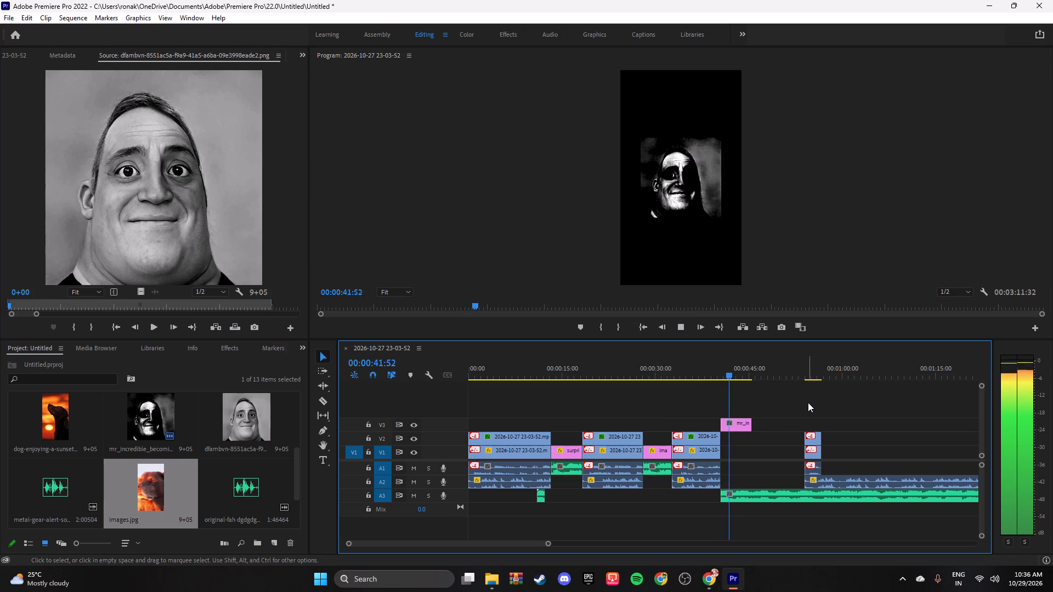
key("space")
key("space")
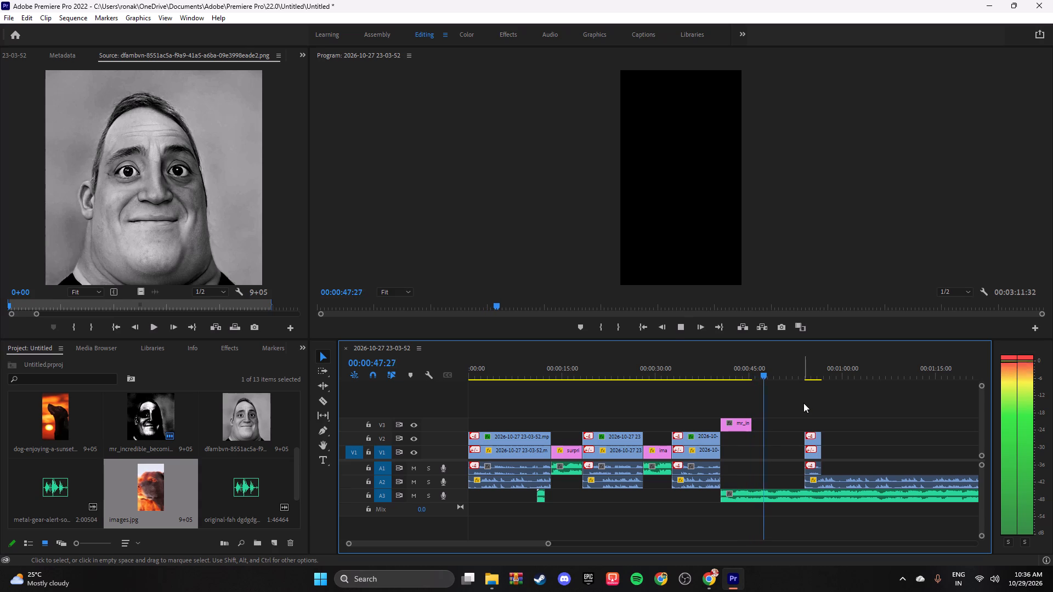
key("space")
key("space")
key("space")
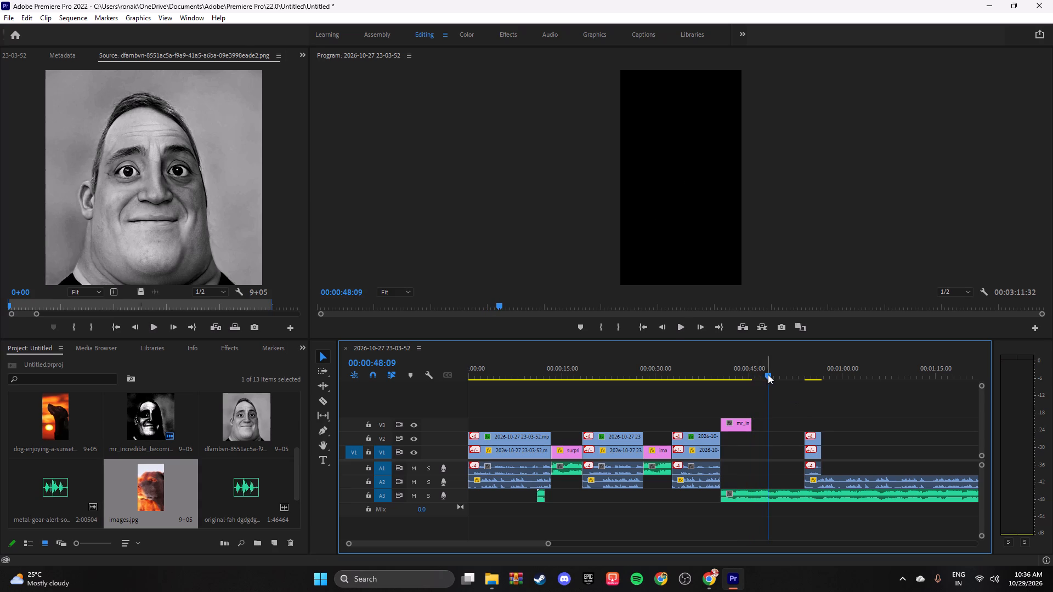
left_click_drag(768, 374, 717, 375)
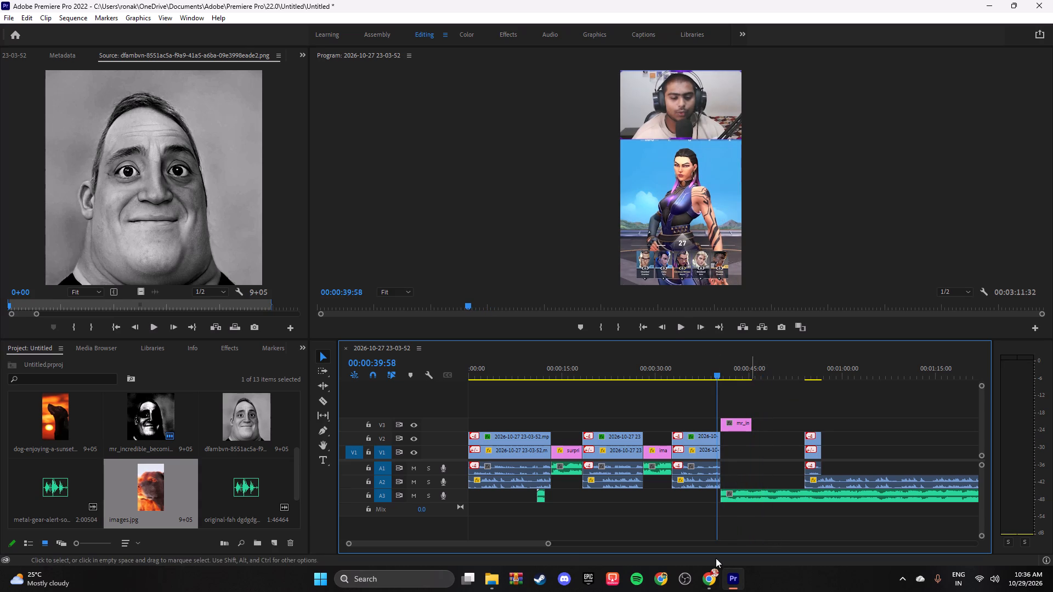
left_click_drag(546, 543, 500, 543)
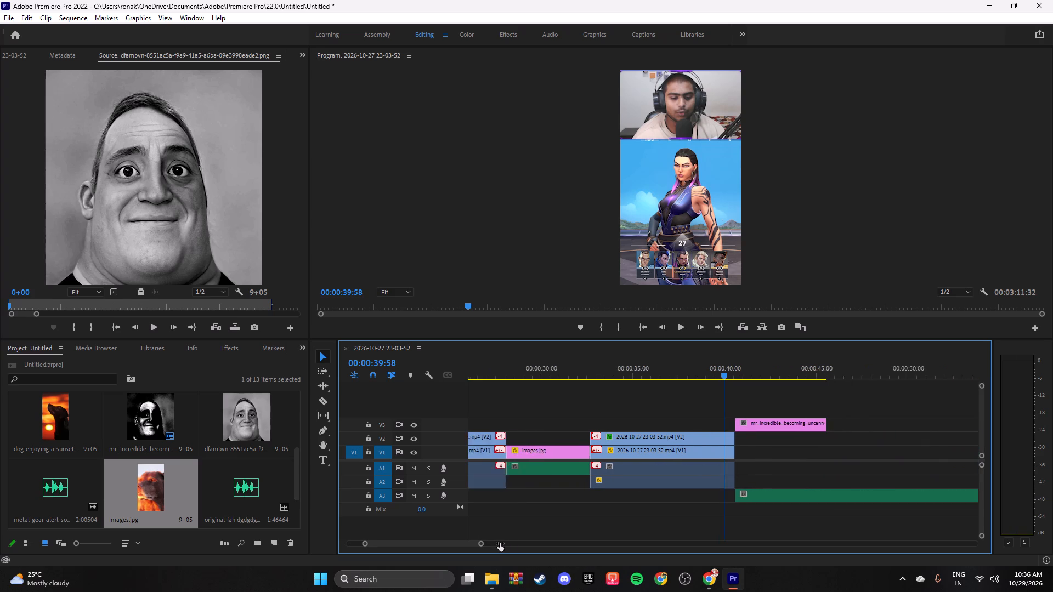
left_click_drag(500, 543, 497, 543)
key("space")
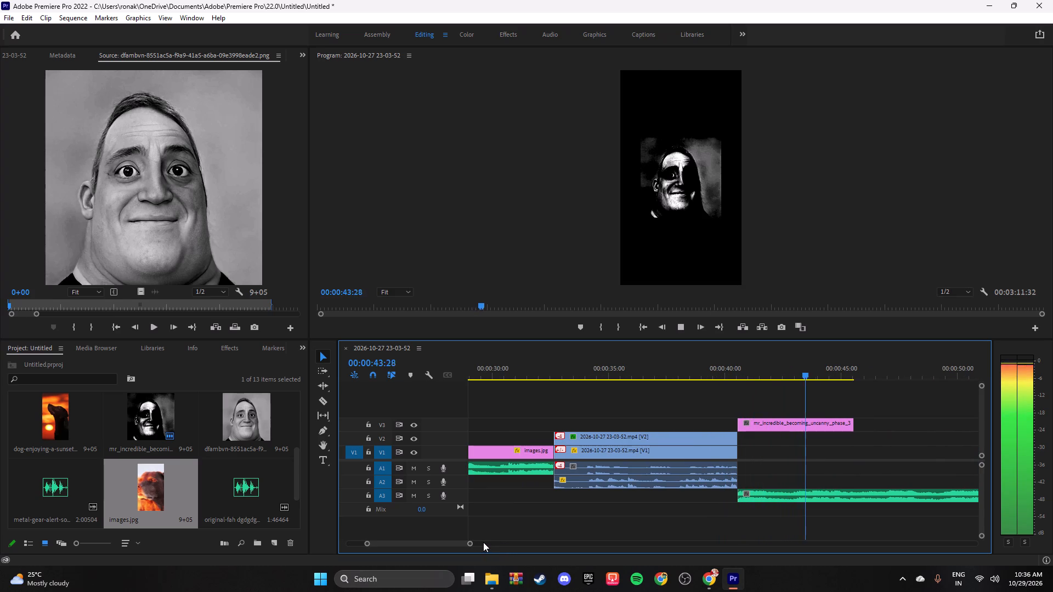
key("space")
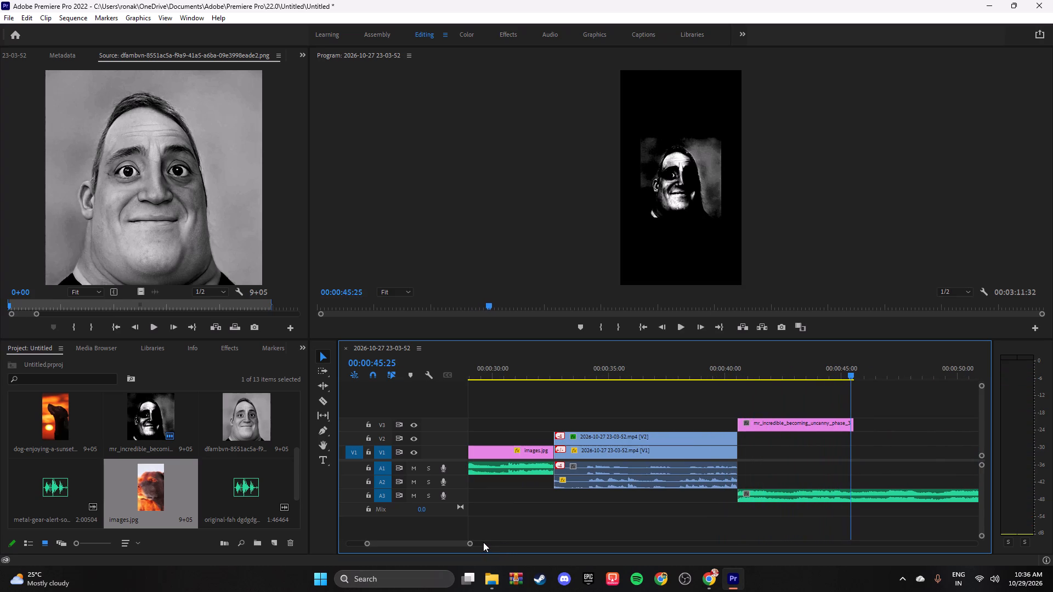
key("space")
key("space")
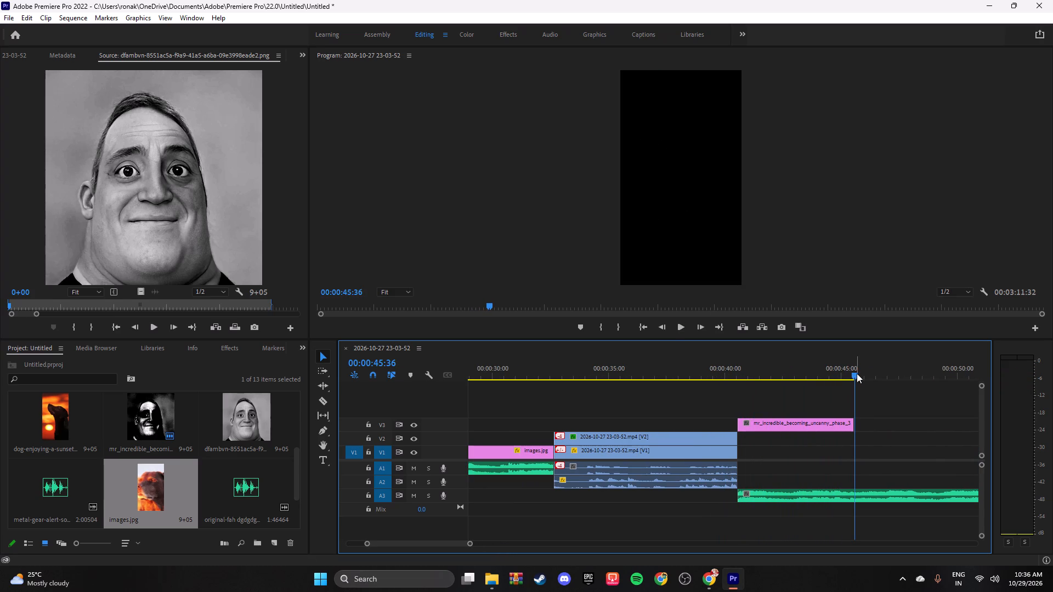
left_click_drag(856, 374, 830, 378)
key("space")
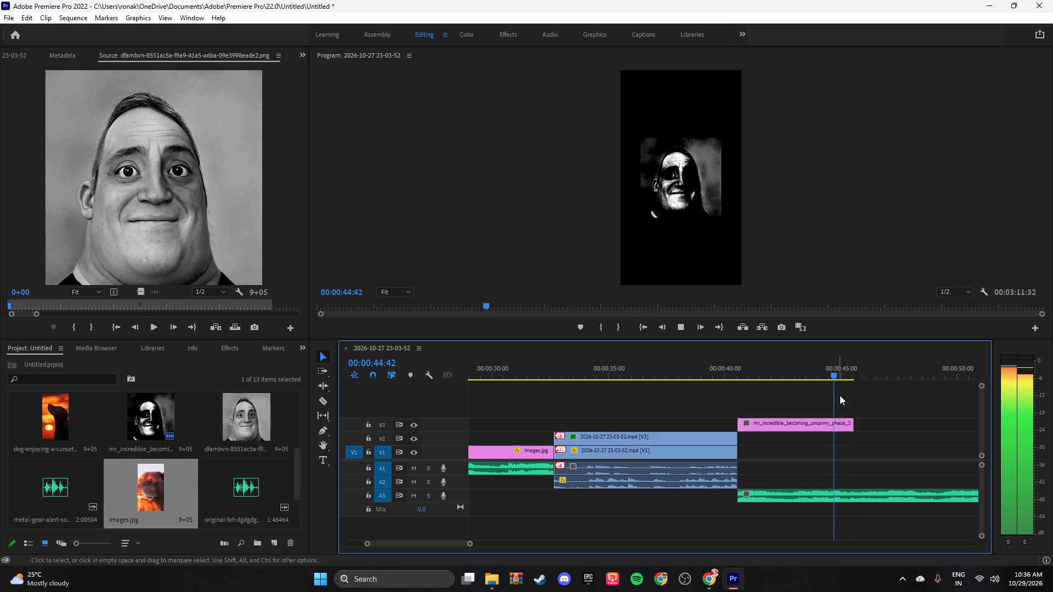
key("space")
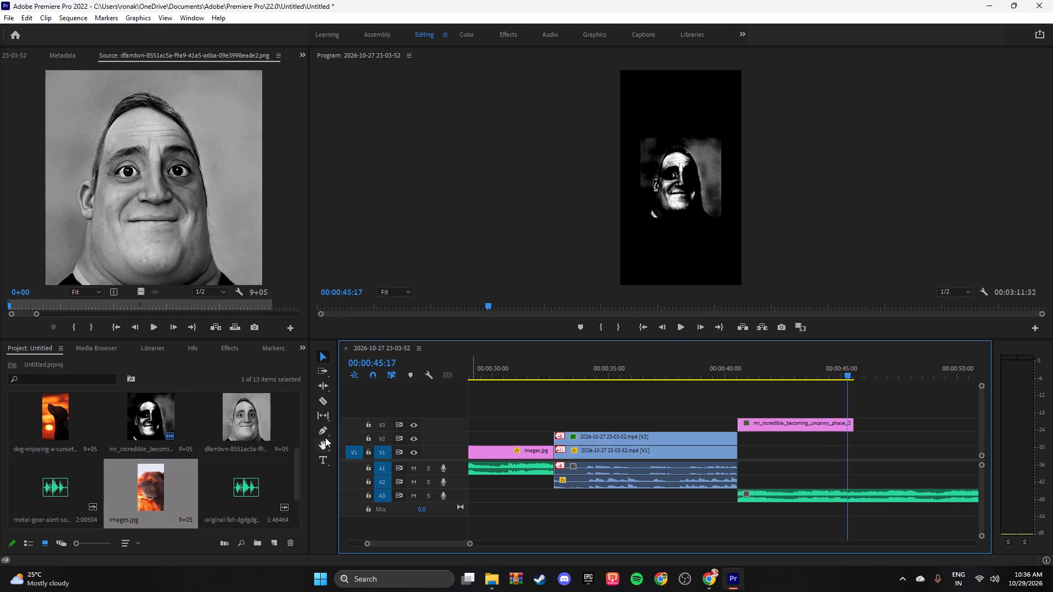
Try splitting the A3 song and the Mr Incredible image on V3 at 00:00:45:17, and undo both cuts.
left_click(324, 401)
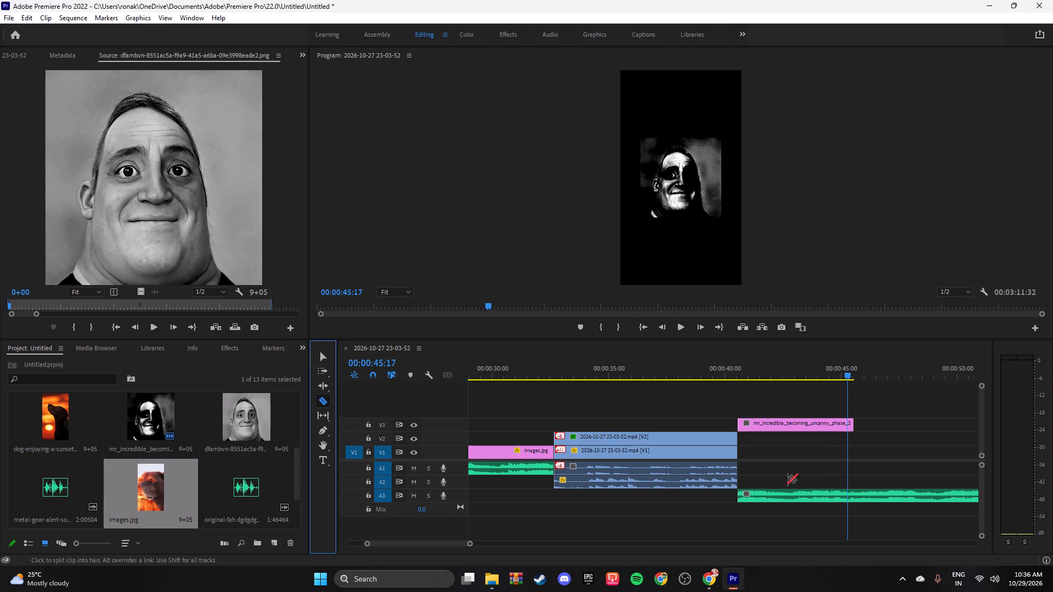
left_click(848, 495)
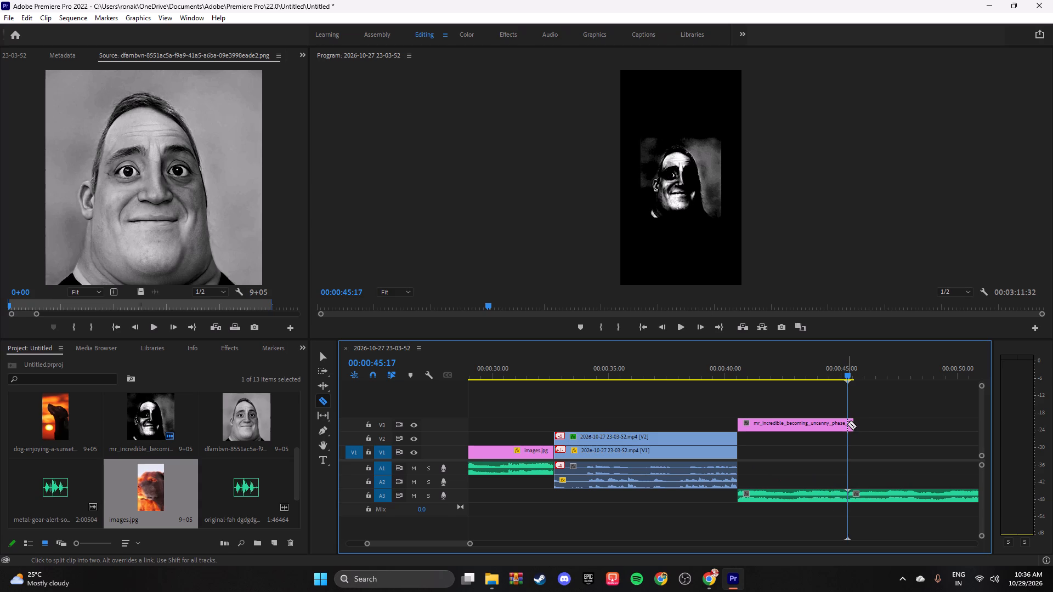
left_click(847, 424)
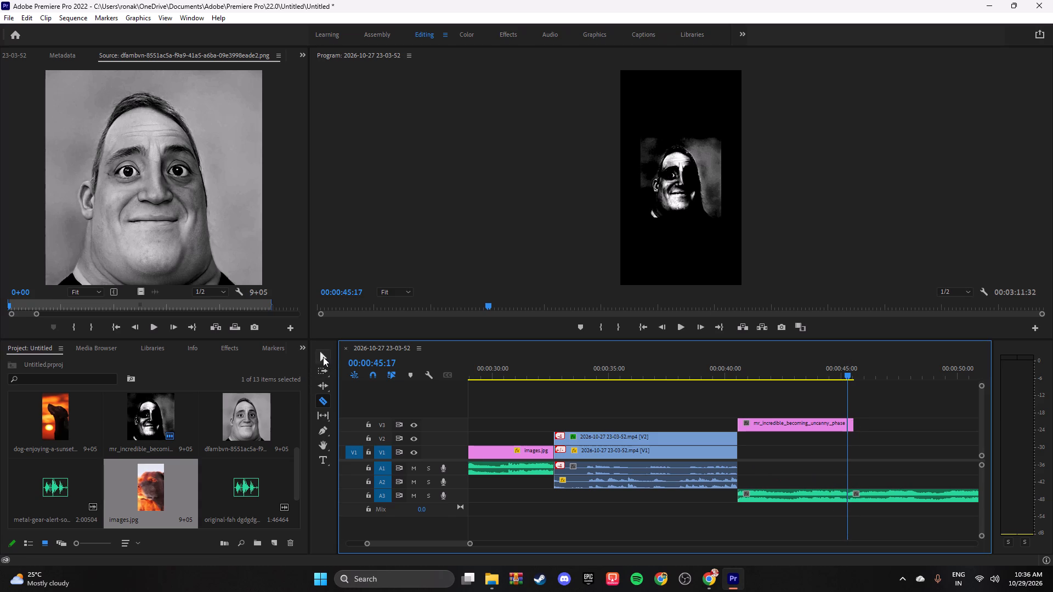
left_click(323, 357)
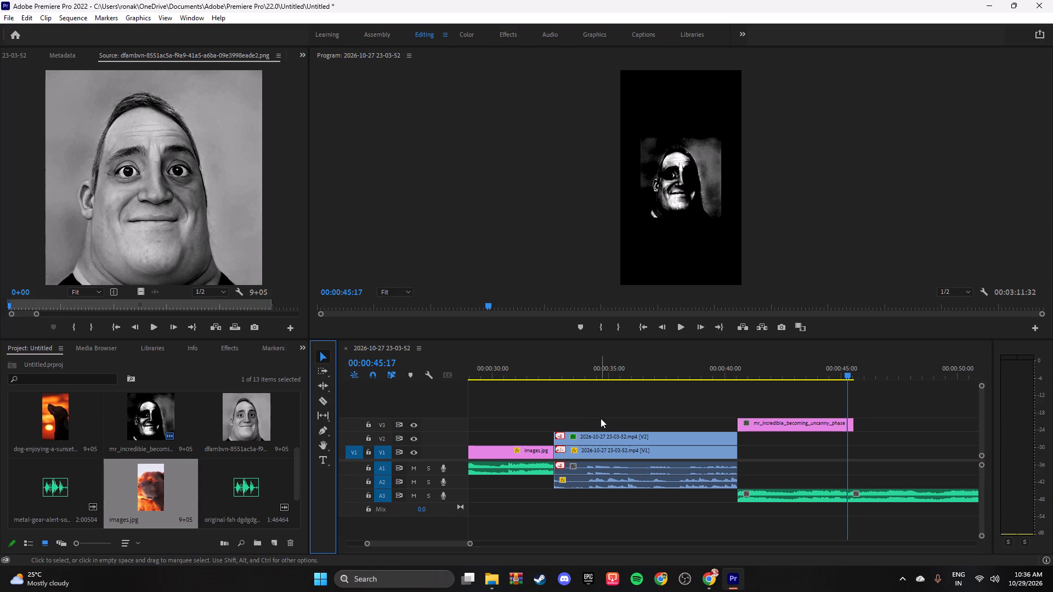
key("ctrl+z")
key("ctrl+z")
Split the song on A3 at 00:00:45:32, level with the end of the Mr Incredible image on V3.
left_click_drag(848, 376, 854, 376)
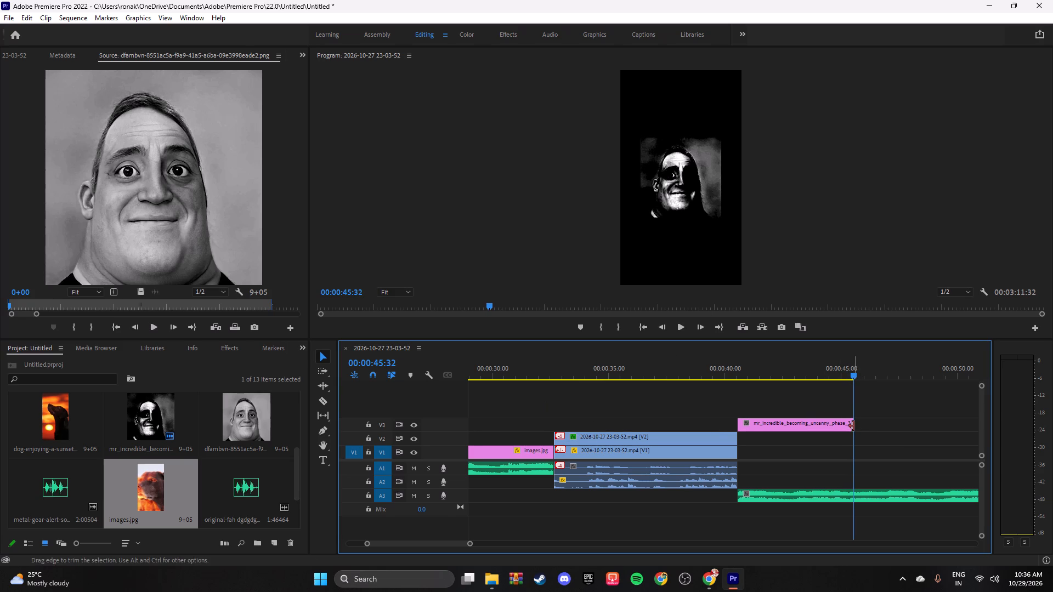
left_click(325, 402)
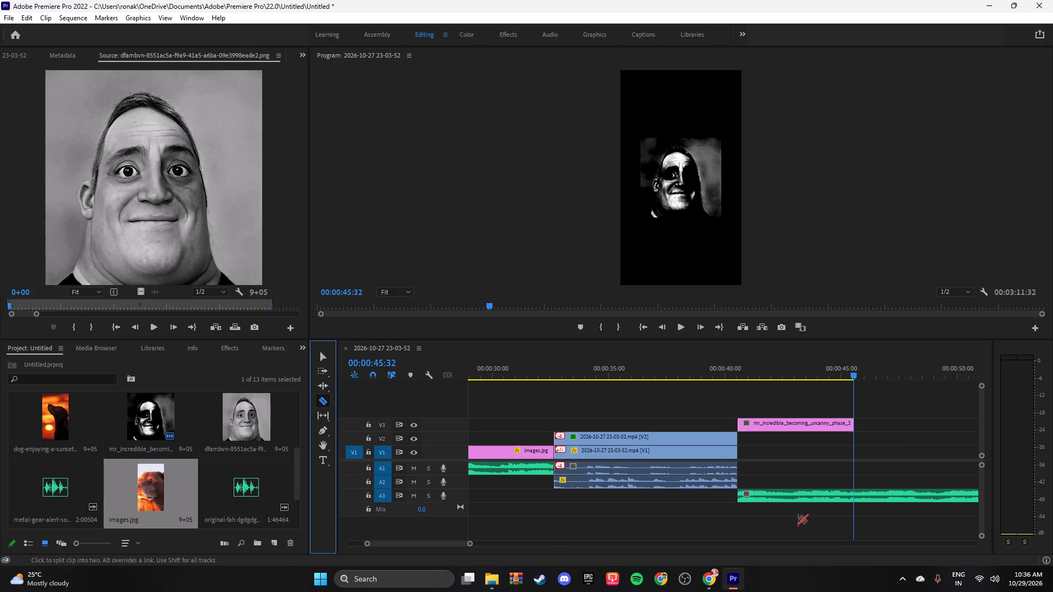
left_click(854, 496)
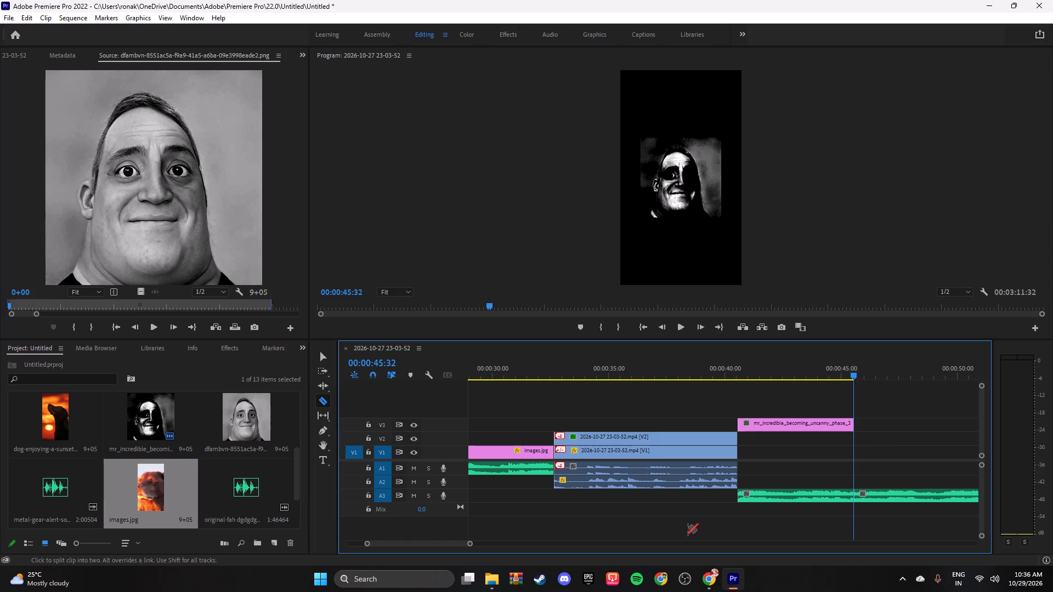
Mark the span of the Mr Incredible image as the sequence's in-to-out range, with a duration of 00:00:04:59.
left_click_drag(471, 545, 569, 547)
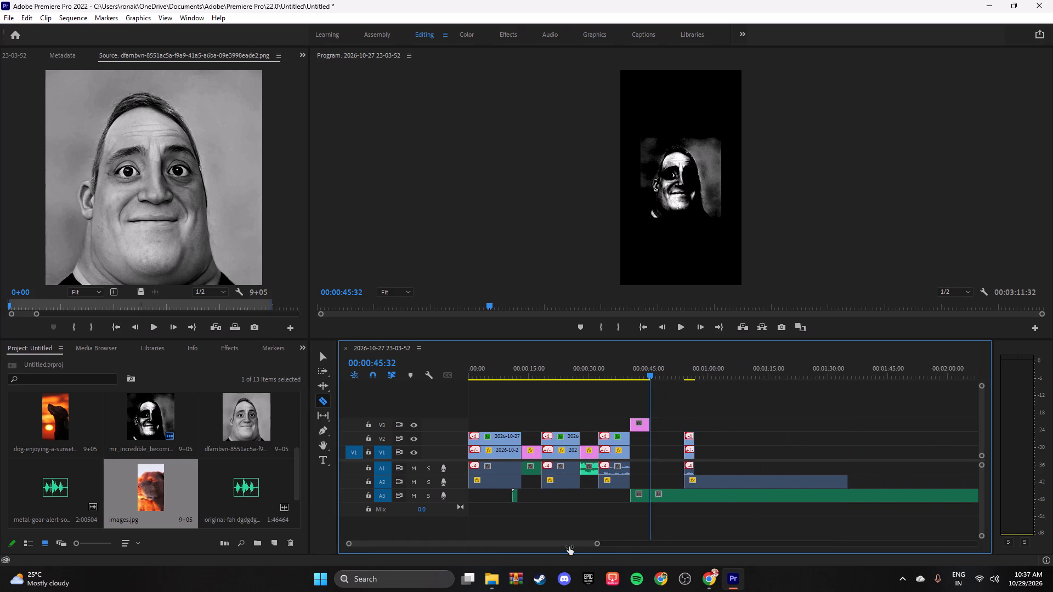
left_click_drag(569, 547, 576, 547)
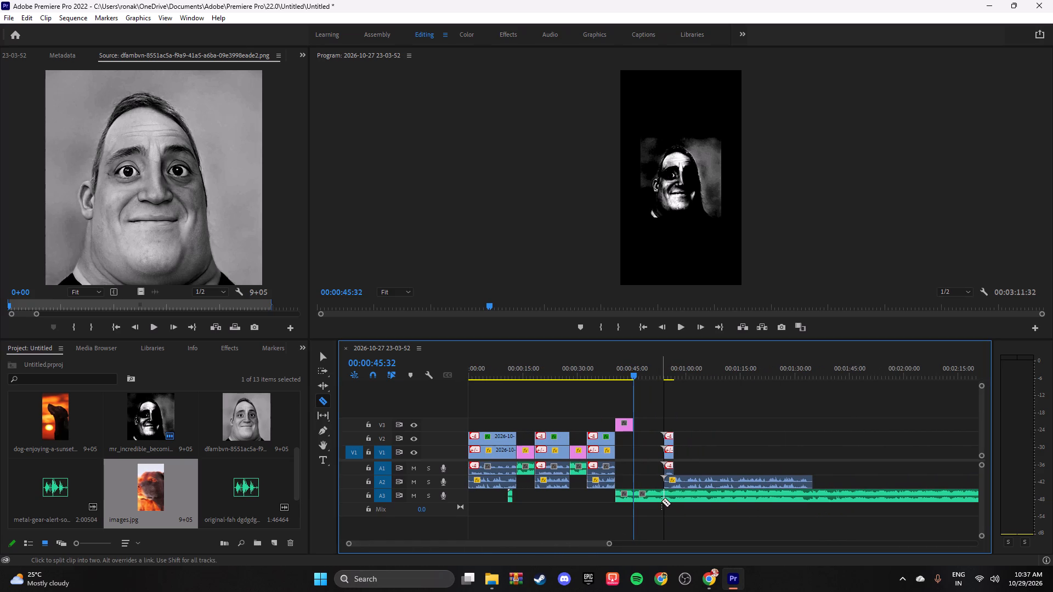
key("x")
key("x")
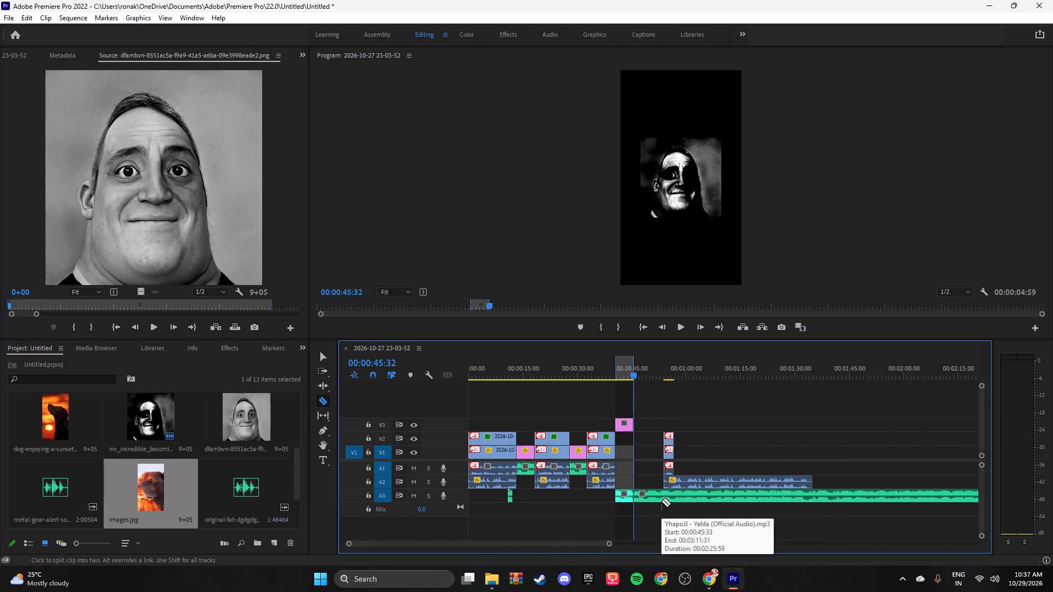
key("c")
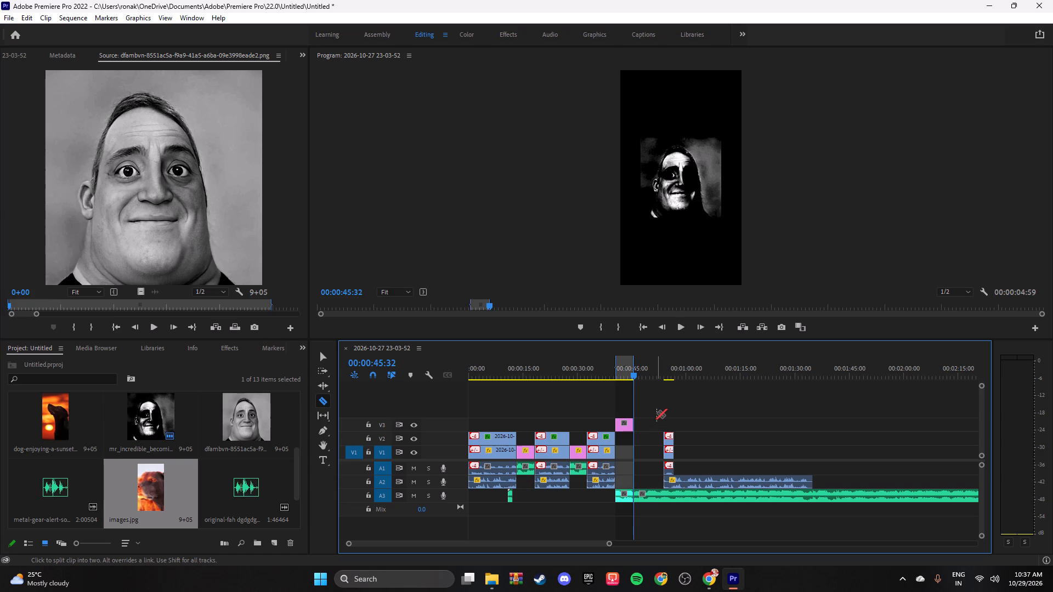
Delete the leftover part of the song on A3 after the cut at 00:00:45:32.
key("v")
left_click(655, 499)
right_click(658, 494)
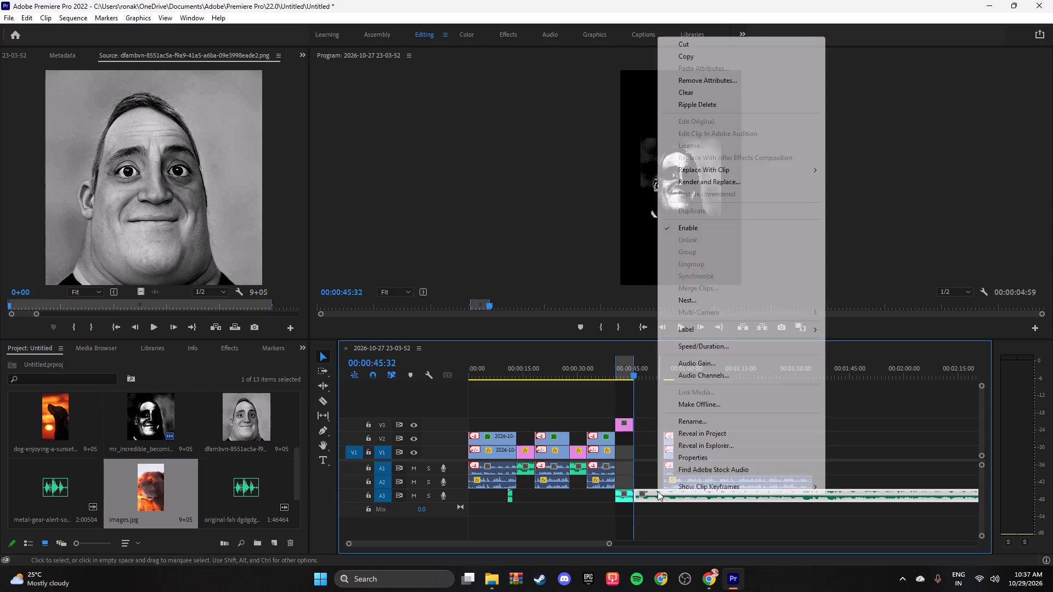
left_click(695, 93)
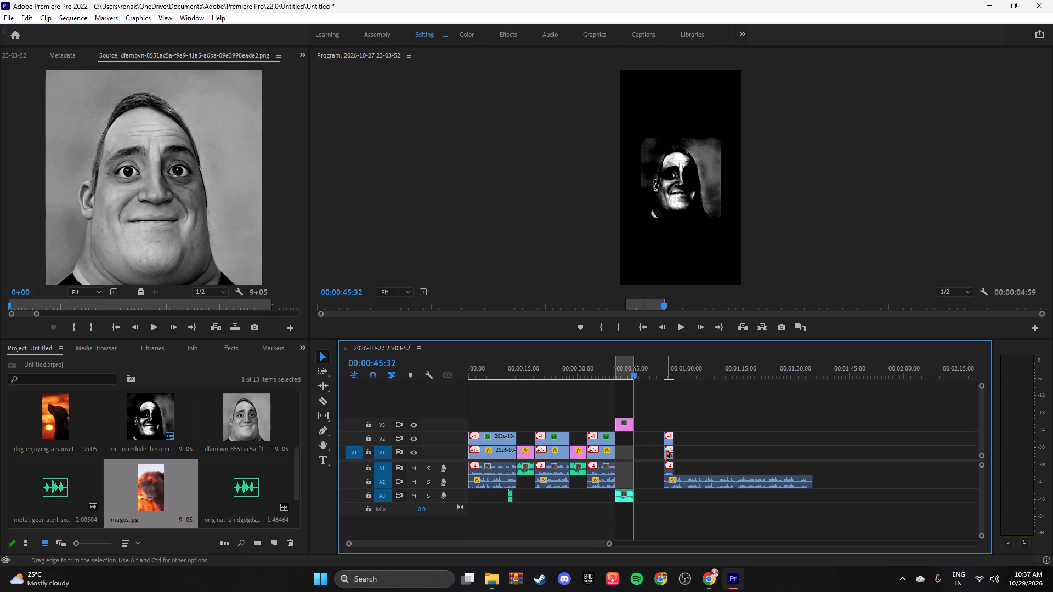
Move the Mr Incredible image from V3 down to V1 and its trimmed song from A3 up to A1, keeping their timing.
left_click_drag(607, 544, 595, 542)
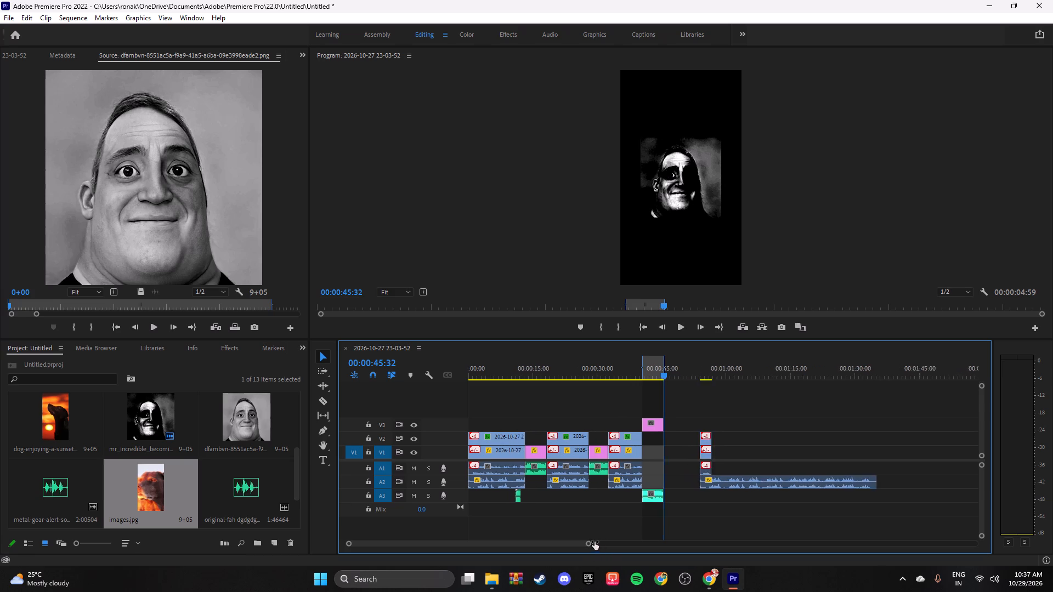
left_click_drag(595, 542, 576, 537)
left_click_drag(710, 422, 709, 451)
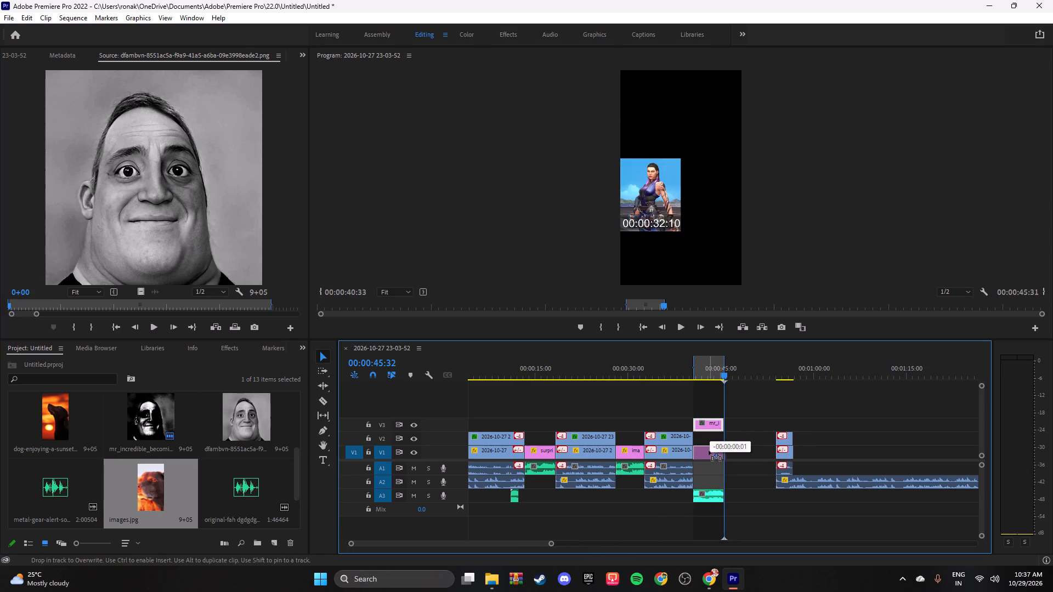
left_click_drag(709, 451, 709, 453)
left_click_drag(714, 495, 713, 466)
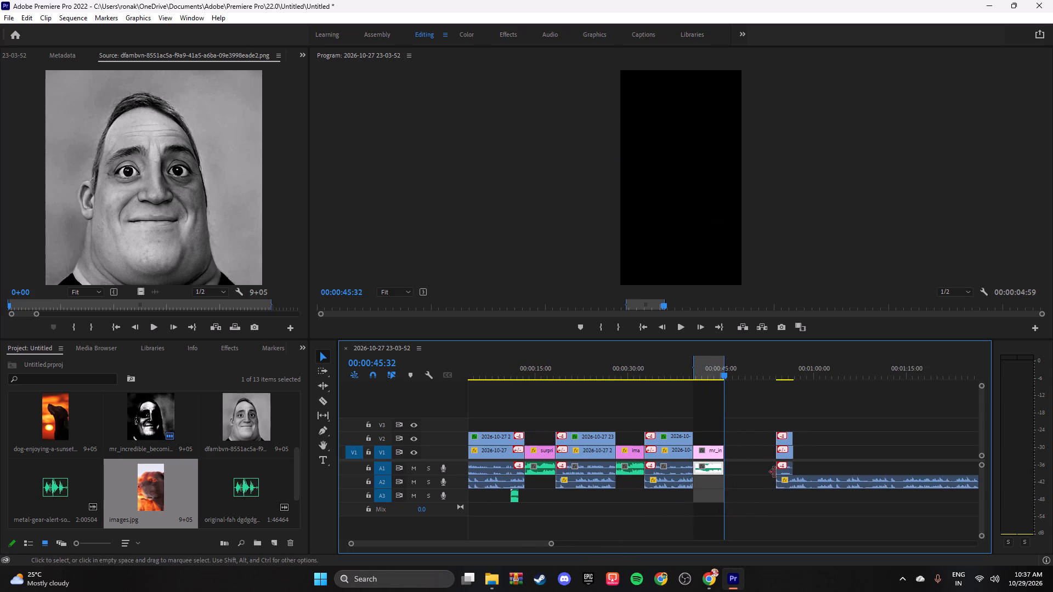
left_click(746, 479)
left_click(714, 519)
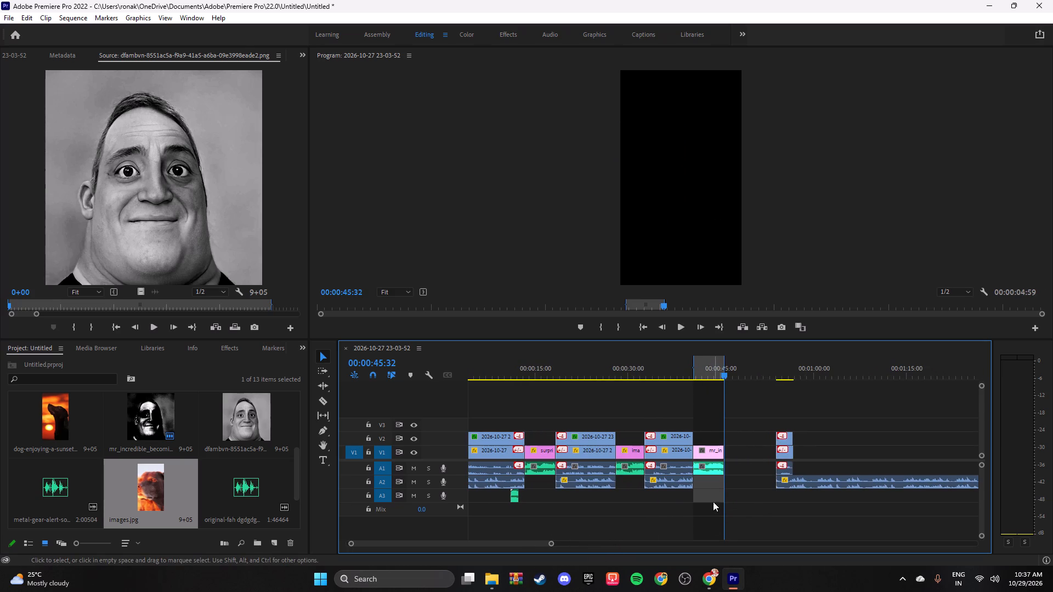
Close the gap after the Mr Incredible image by moving the last webcam and gameplay clips with their audio to start at 00:00:45:32.
double_click(705, 402)
key("x")
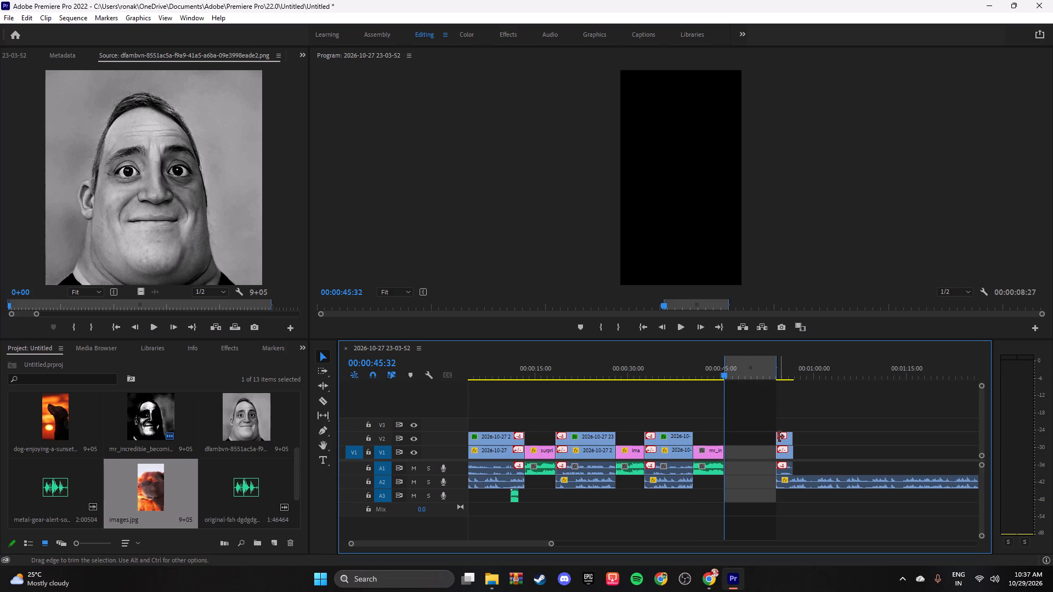
key("x")
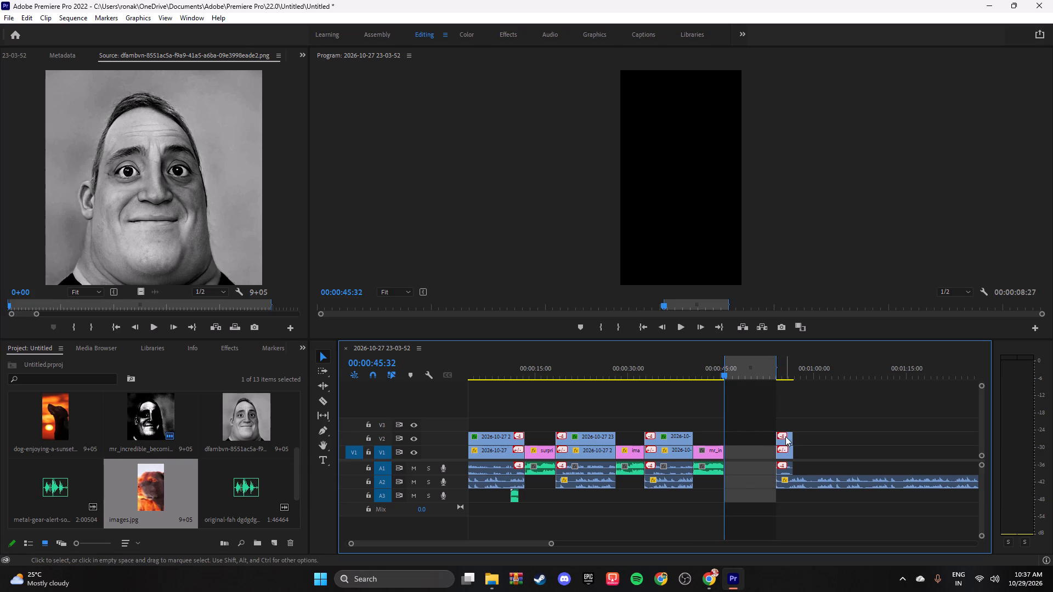
left_click_drag(785, 436, 735, 436)
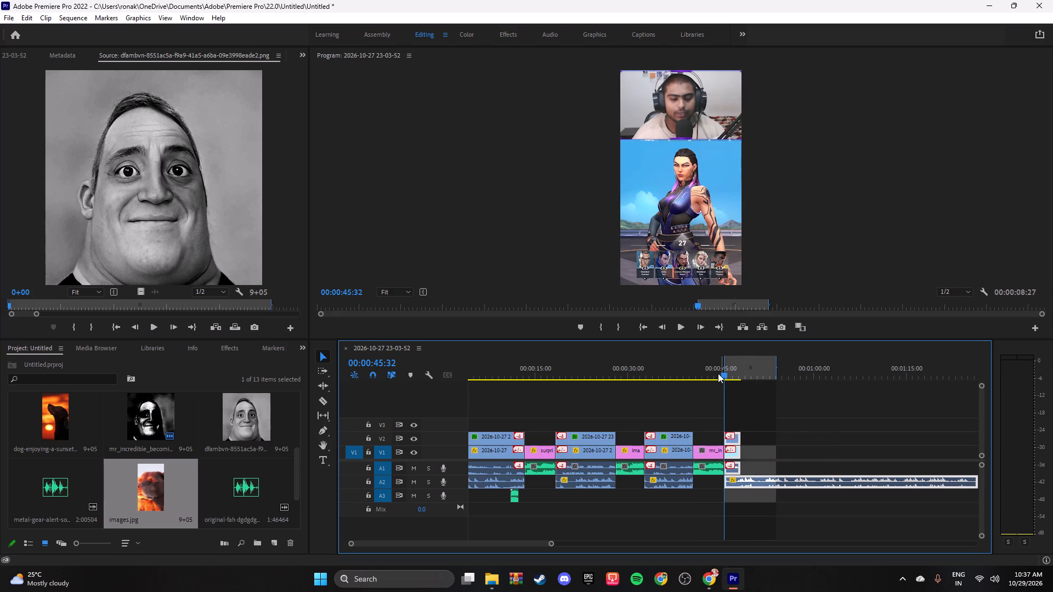
Play back the sequence from its beginning to review the edit.
left_click_drag(724, 375, 422, 386)
key("space")
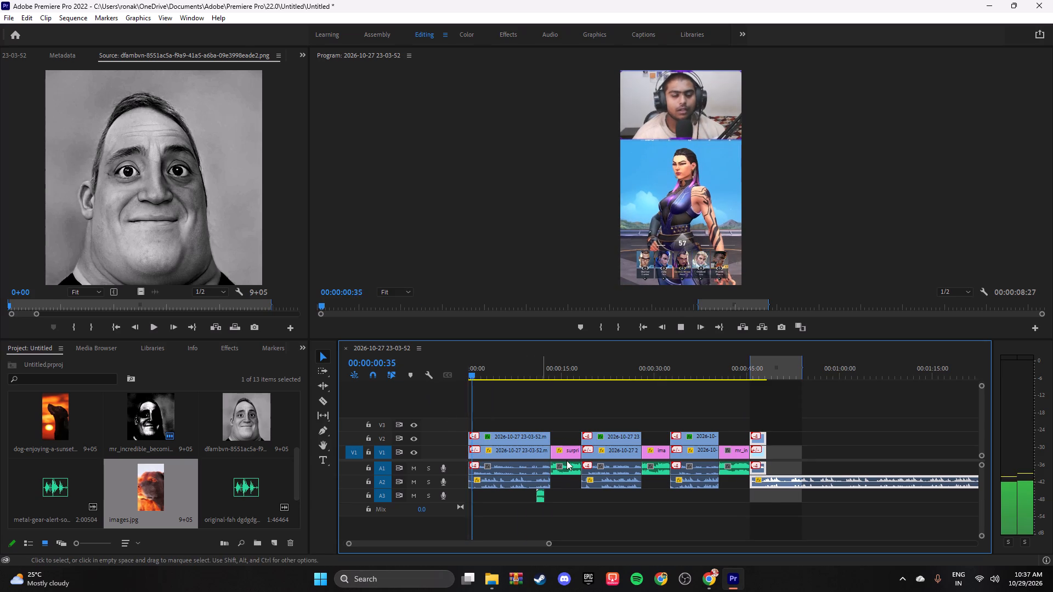
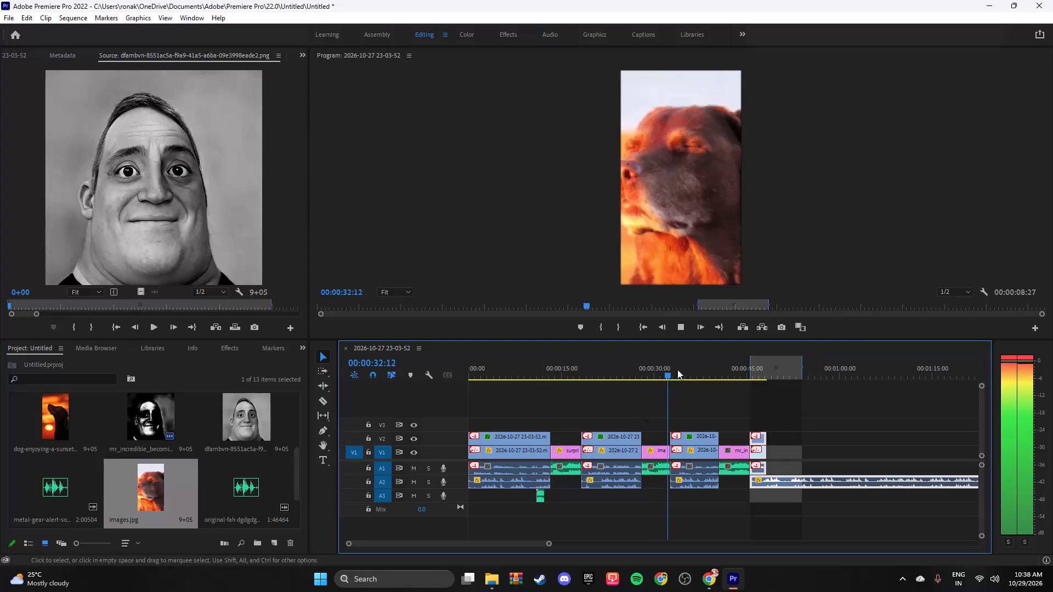
Stop playback on the dog image and nudge it slightly right and down in the vertical frame.
left_click(685, 314)
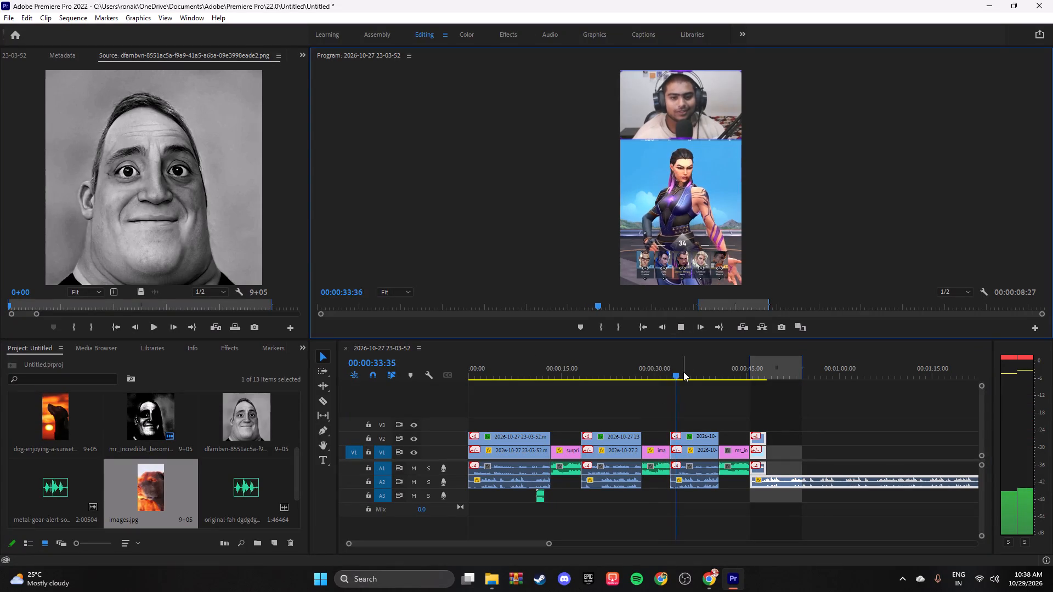
left_click_drag(677, 373, 650, 373)
left_click(678, 324)
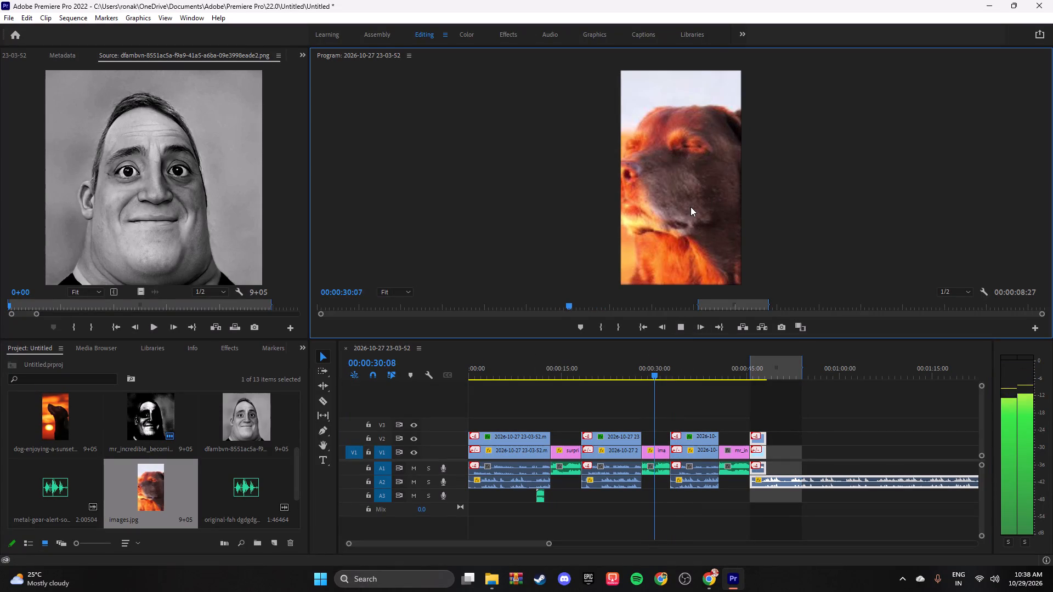
key("space")
double_click(690, 207)
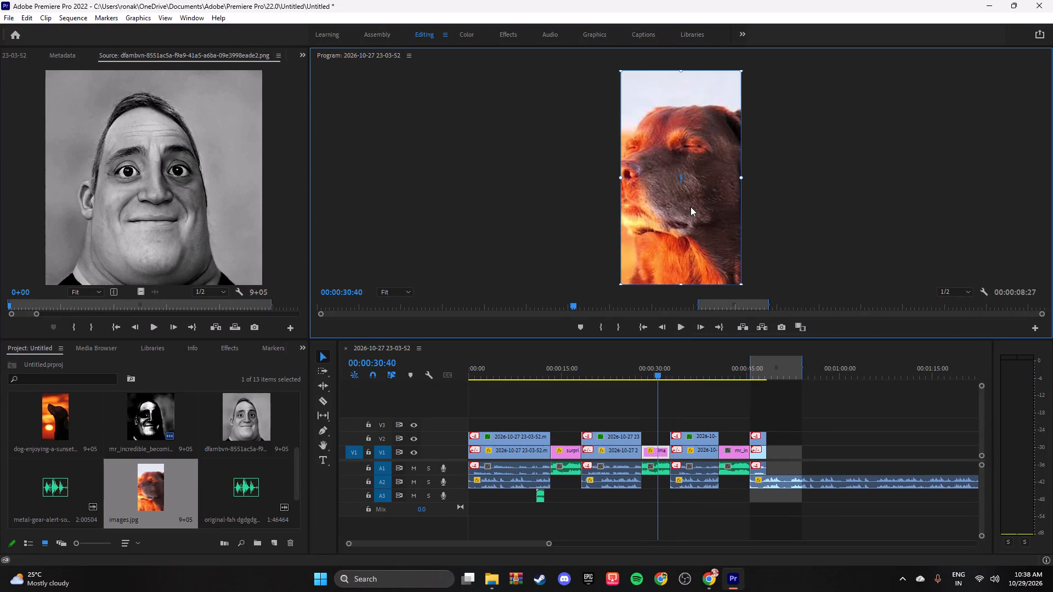
key("Right")
key("Right")
key("Right")
key("Down")
key("Down")
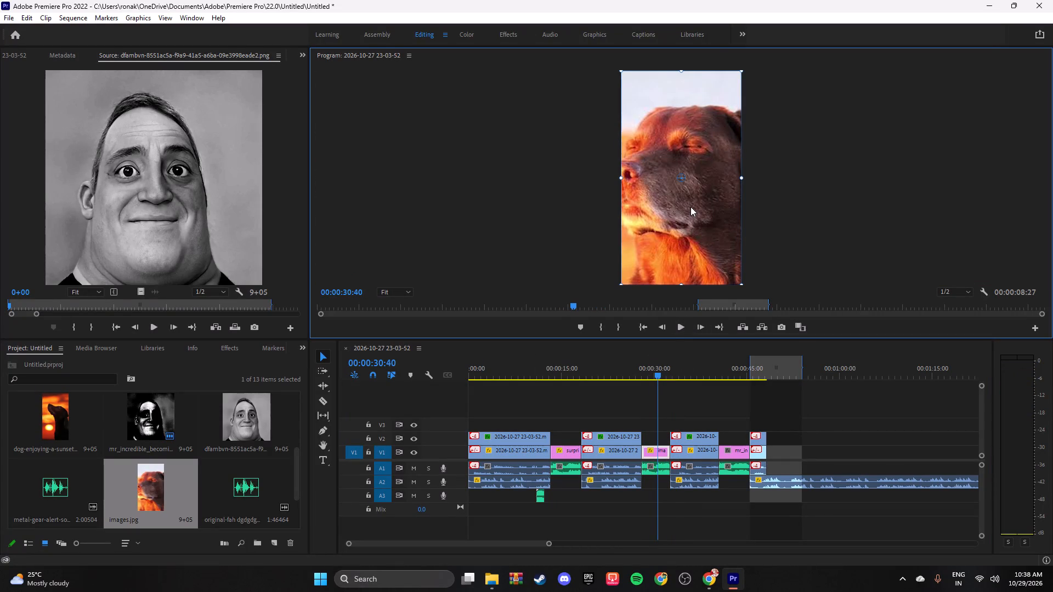
key("Right")
key("Right")
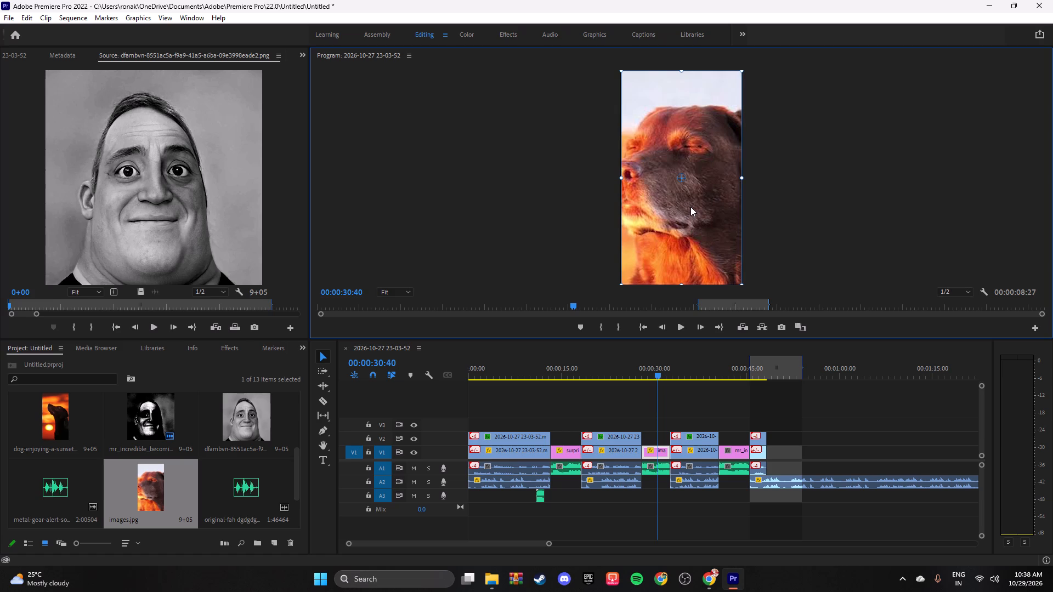
key("Left")
key("Left")
key("Left")
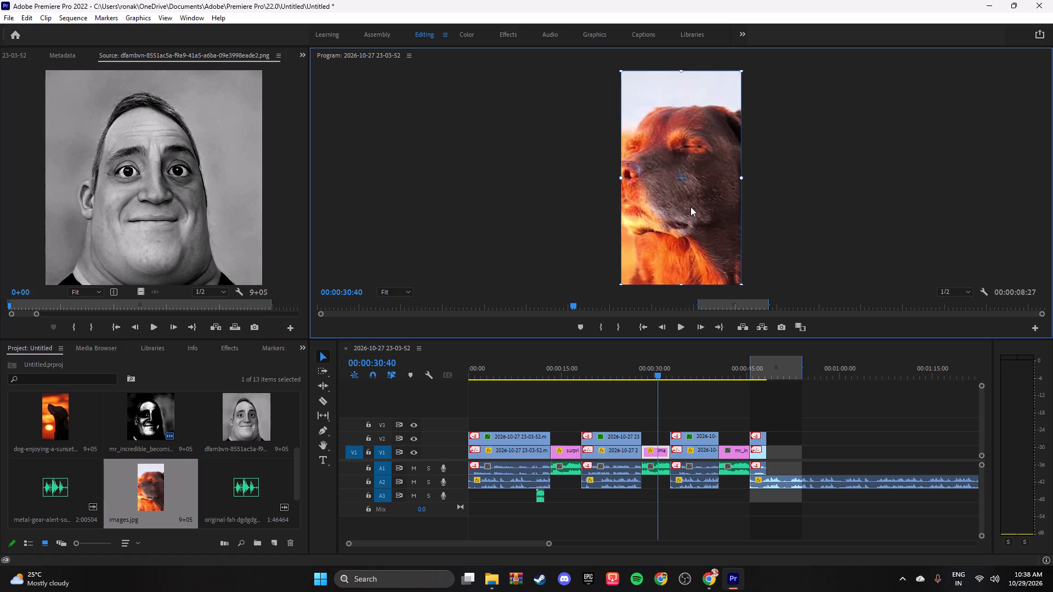
left_click(841, 210)
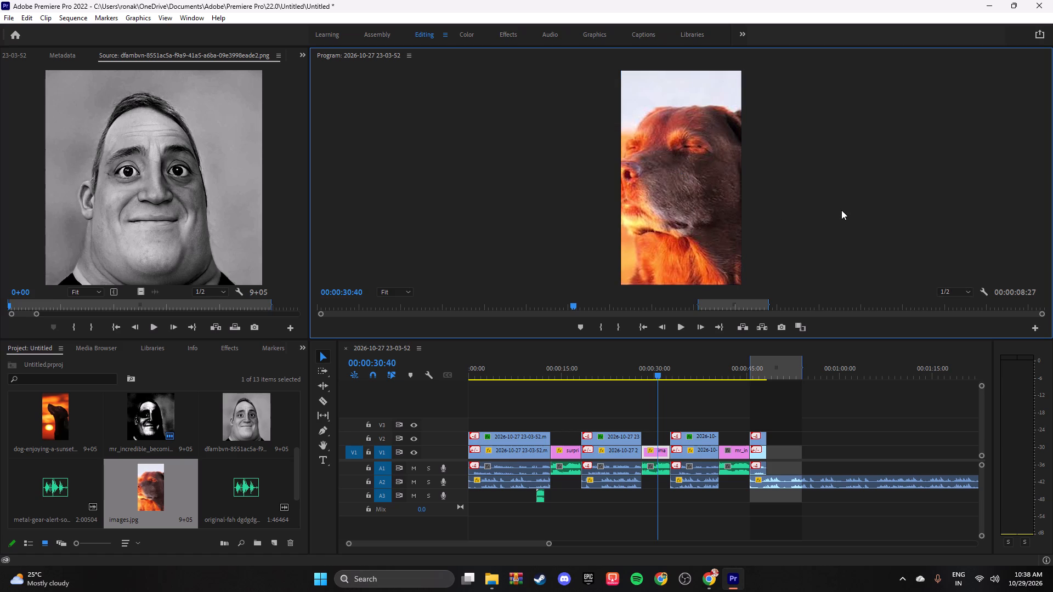
Play on to the dark Mr Incredible image, then enlarge and reposition it to fill the vertical frame.
left_click(679, 325)
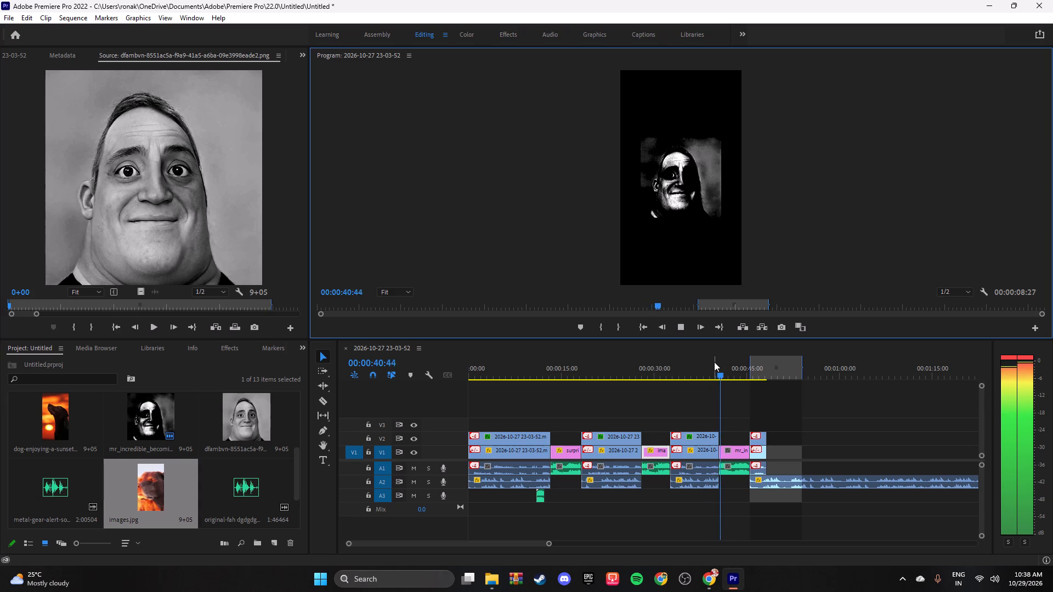
left_click(678, 332)
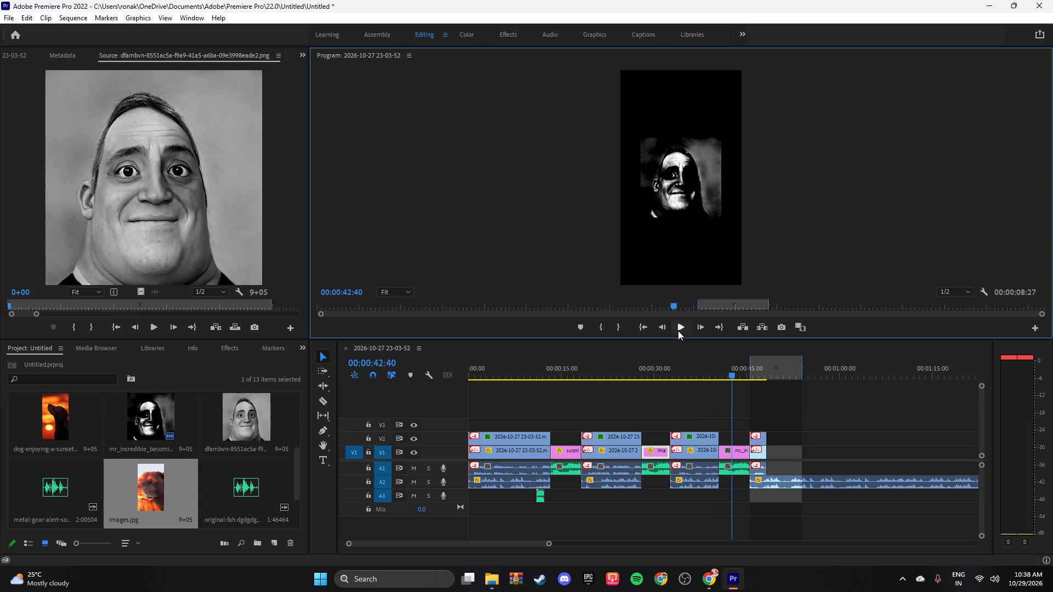
left_click(684, 200)
left_click(684, 200)
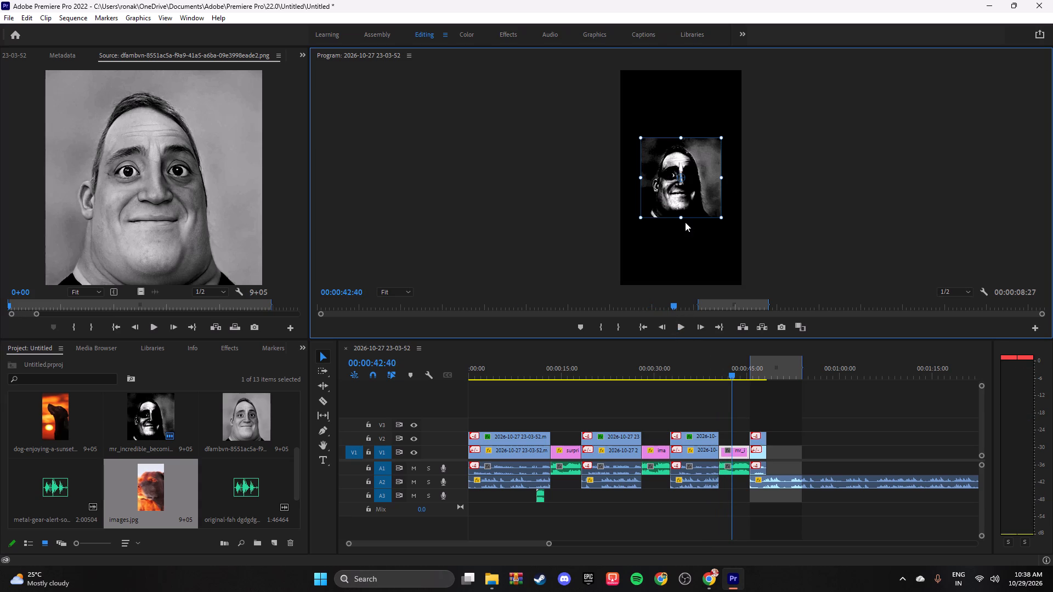
left_click_drag(682, 218, 678, 263)
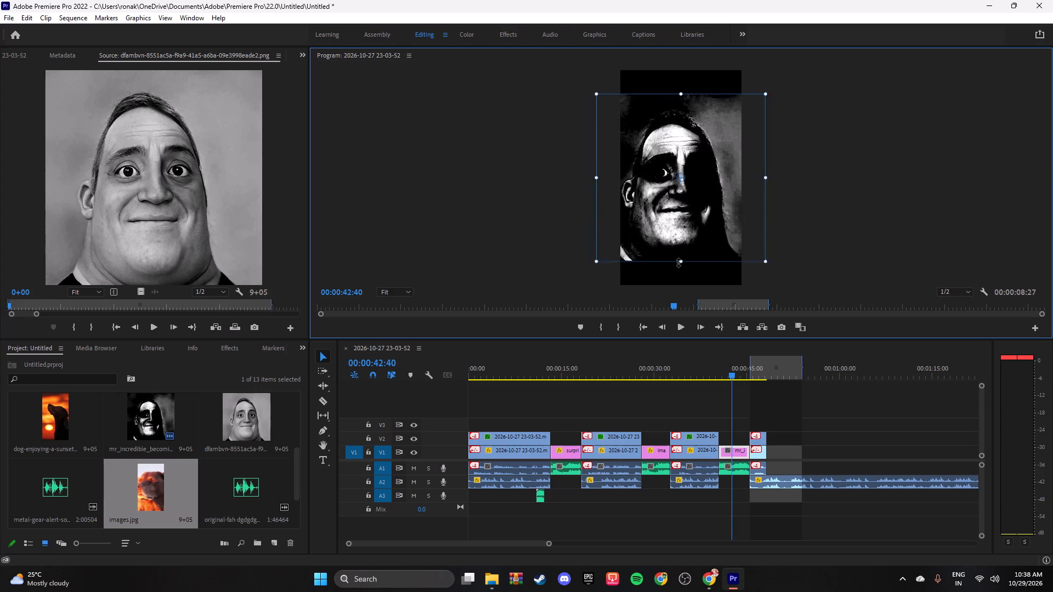
left_click_drag(678, 263, 678, 286)
left_click_drag(681, 262, 685, 259)
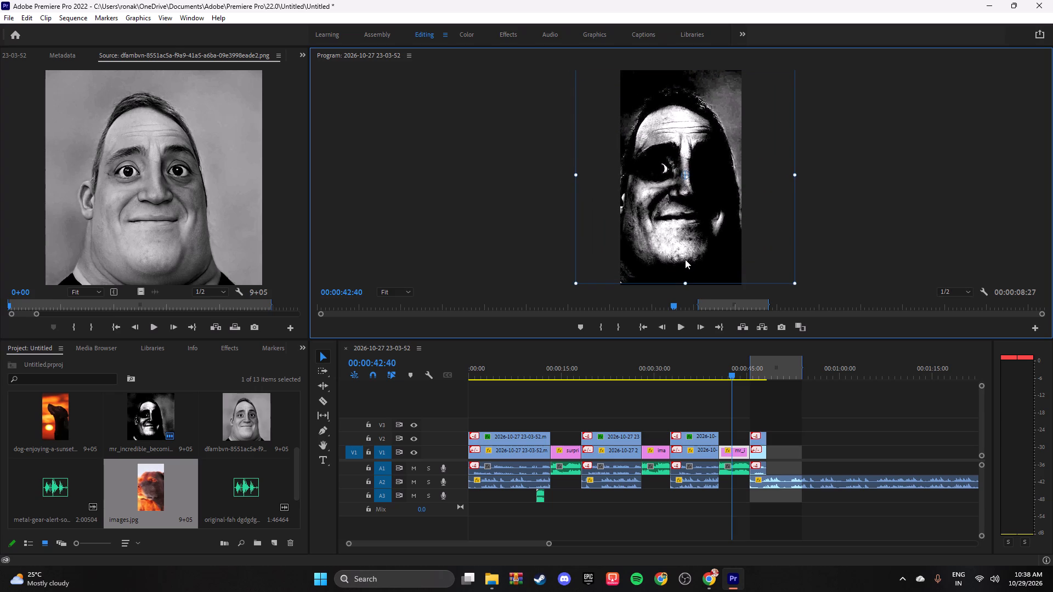
left_click_drag(685, 259, 687, 261)
left_click(855, 227)
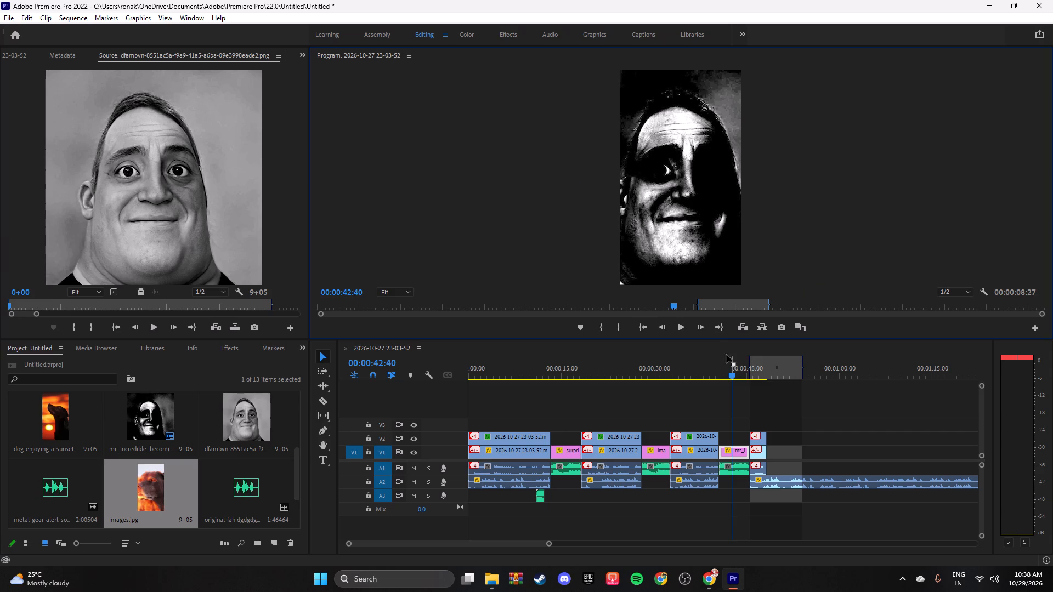
Play back the end of the sequence to check how the last webcam and gameplay clips line up with their audio.
left_click(682, 329)
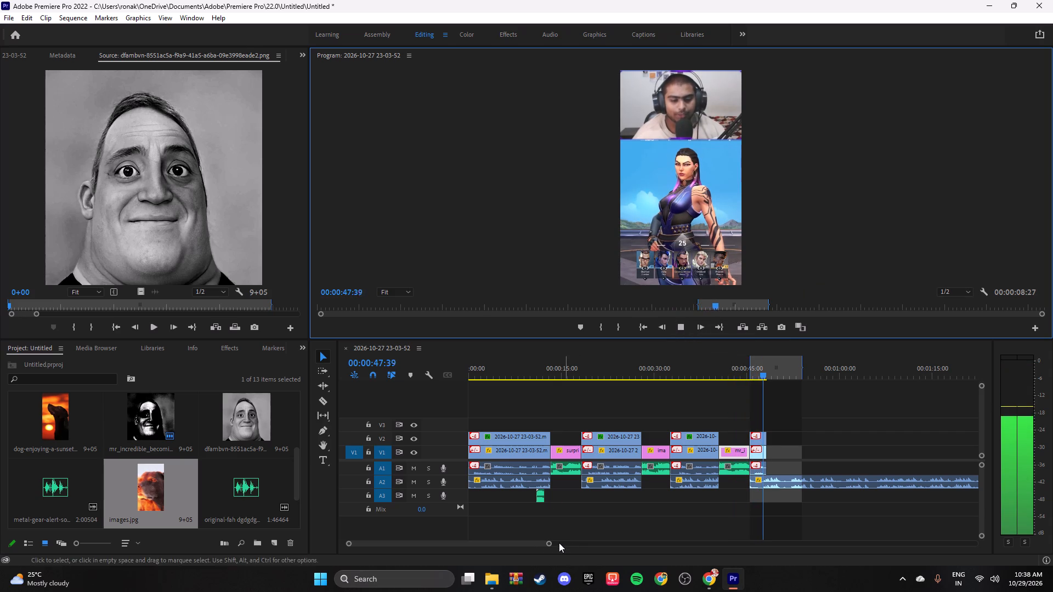
key("space")
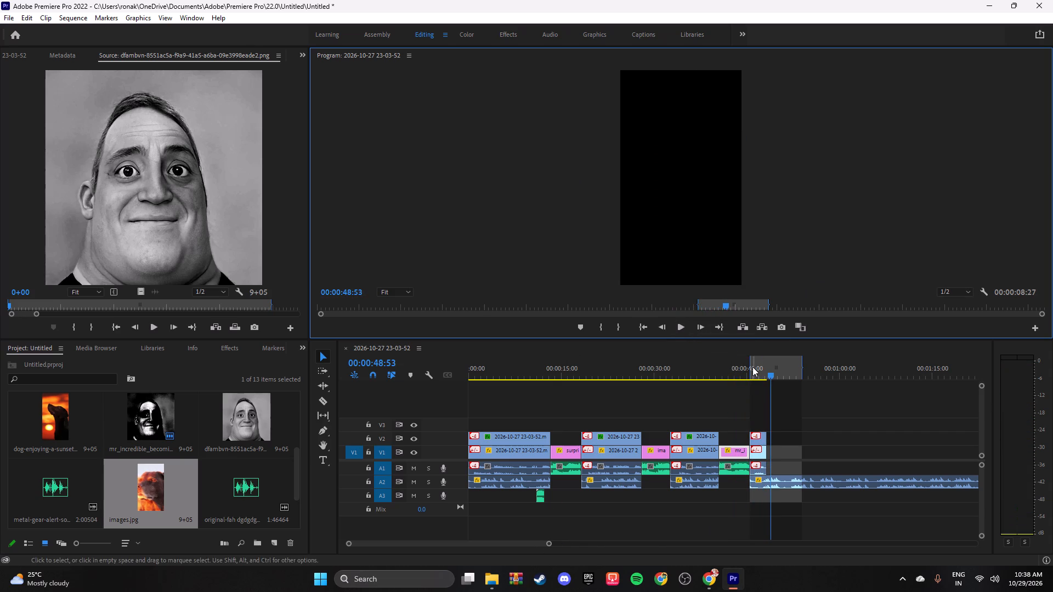
left_click(768, 373)
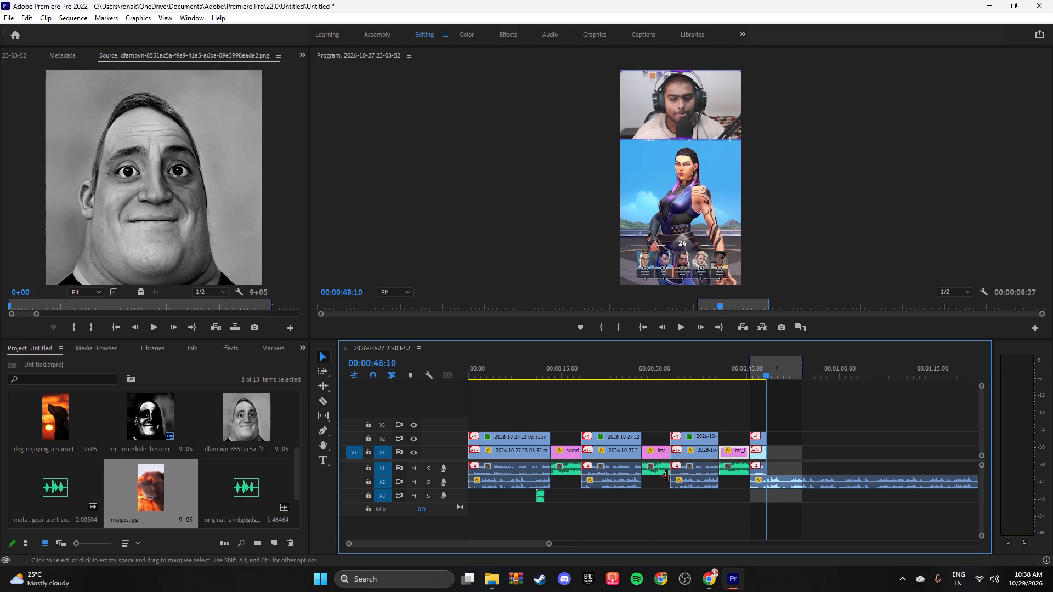
left_click(325, 402)
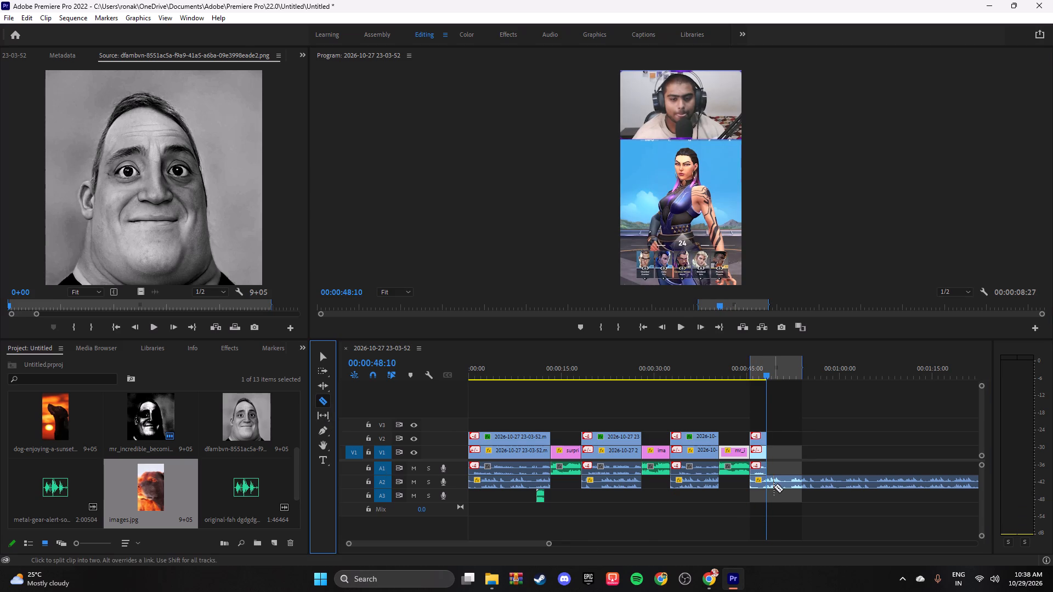
left_click_drag(767, 375, 741, 376)
key("space")
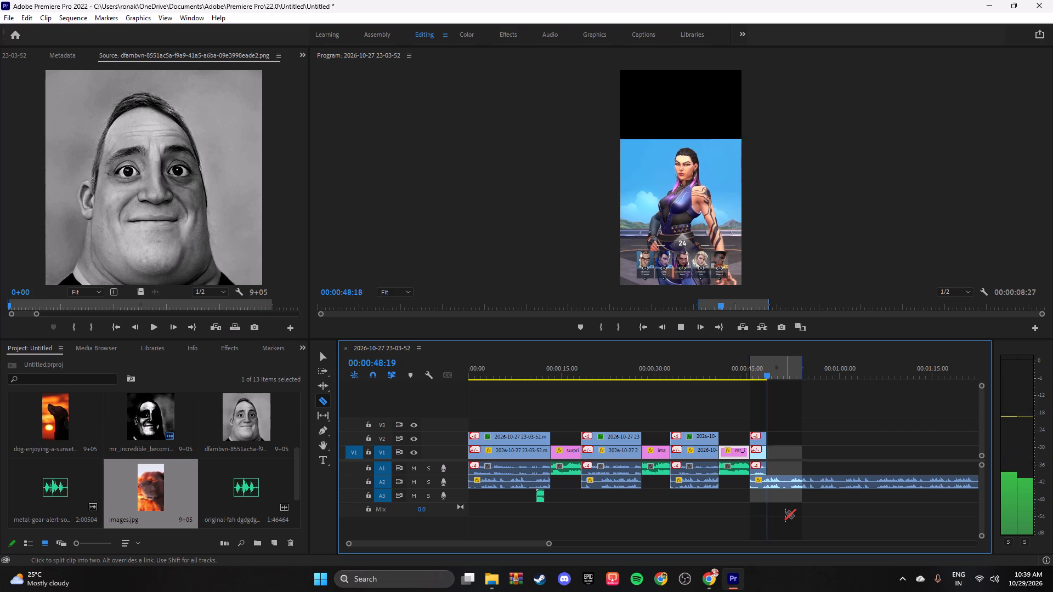
key("space")
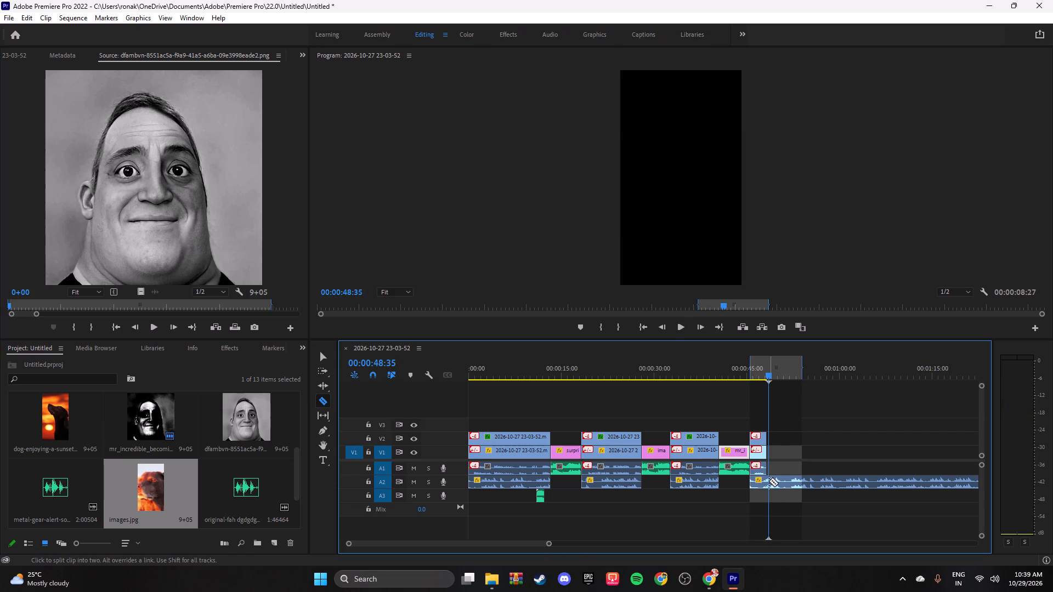
Unlink the last webcam and gameplay clips on V1 and V2 from their audio on A1 and A2.
left_click_drag(548, 544, 555, 544)
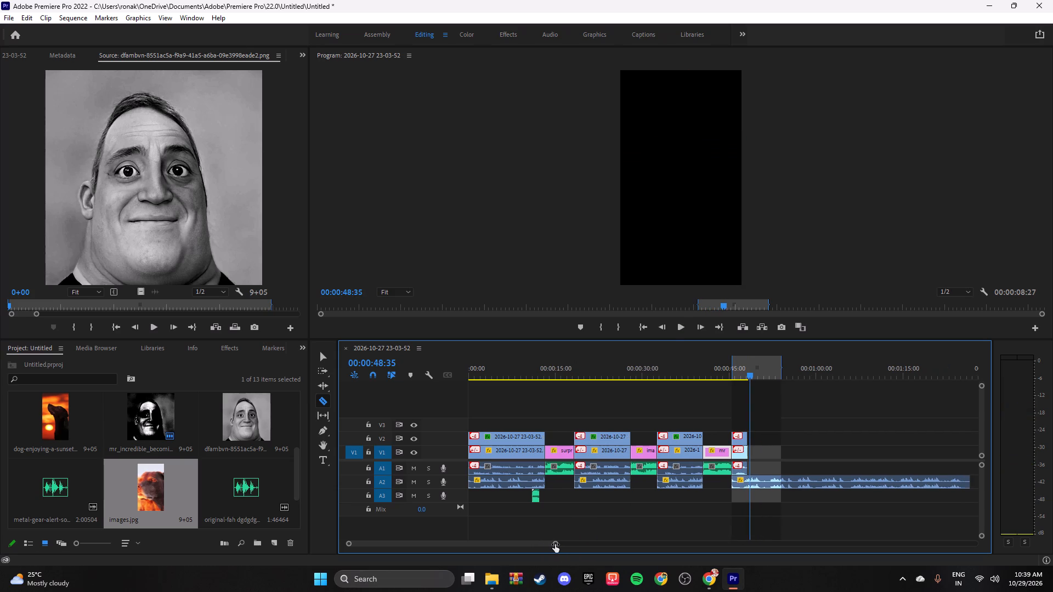
left_click_drag(555, 544, 485, 543)
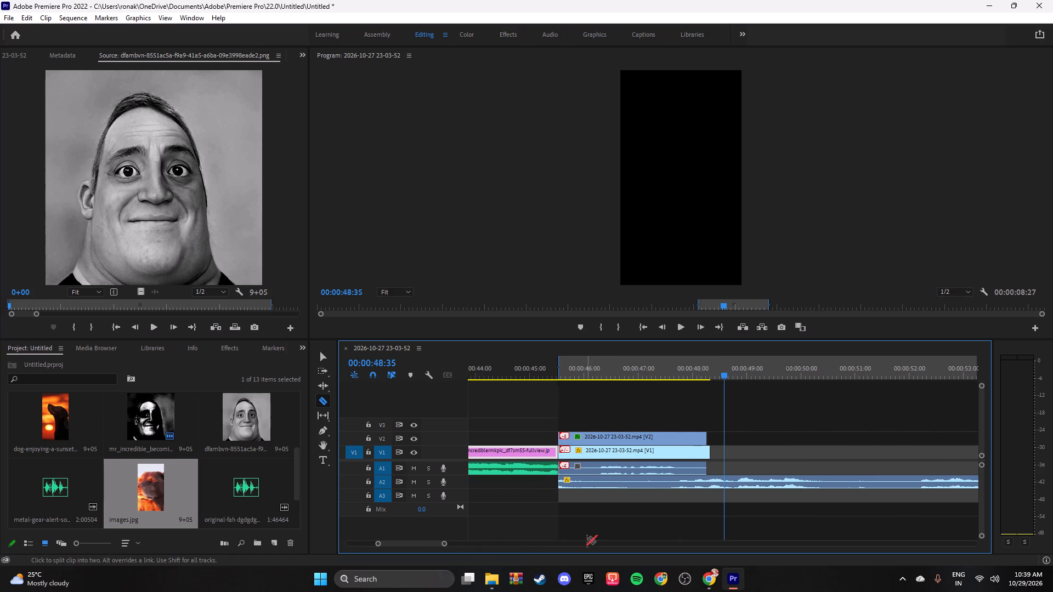
key("v")
left_click_drag(660, 526, 658, 514)
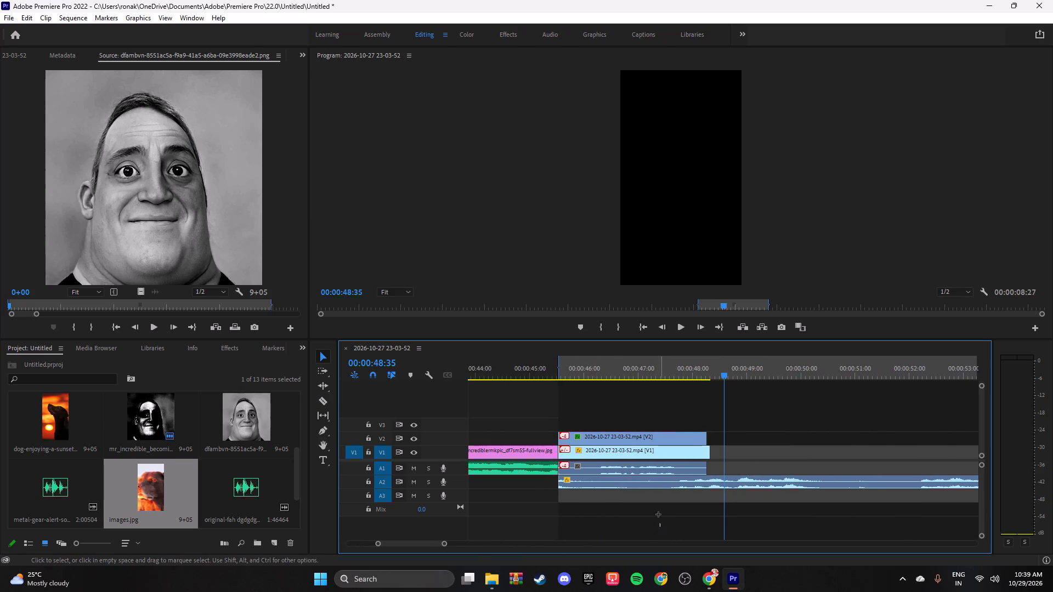
left_click_drag(658, 514, 649, 436)
right_click(676, 483)
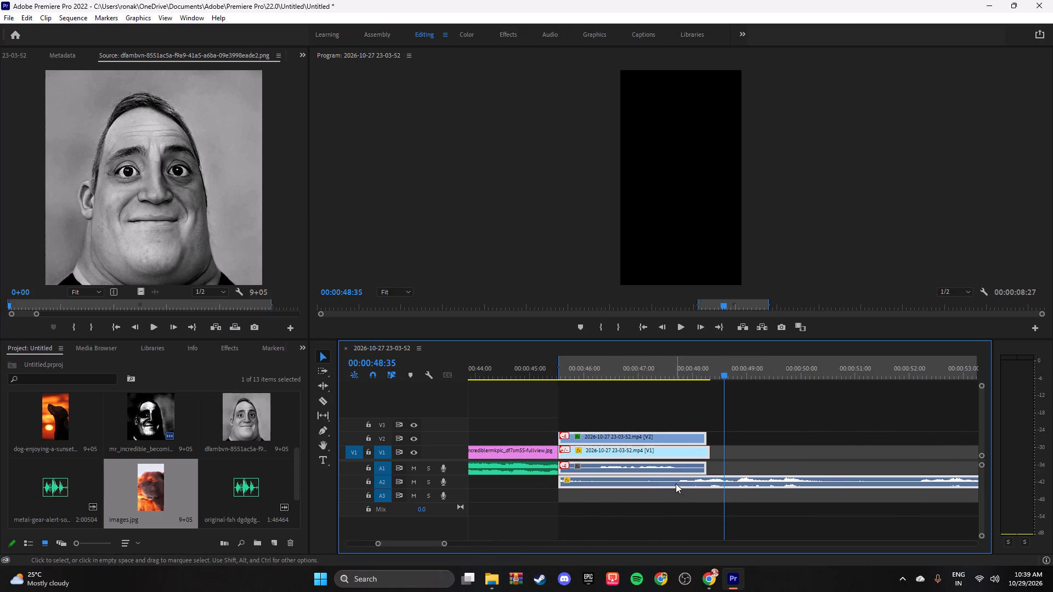
left_click(724, 185)
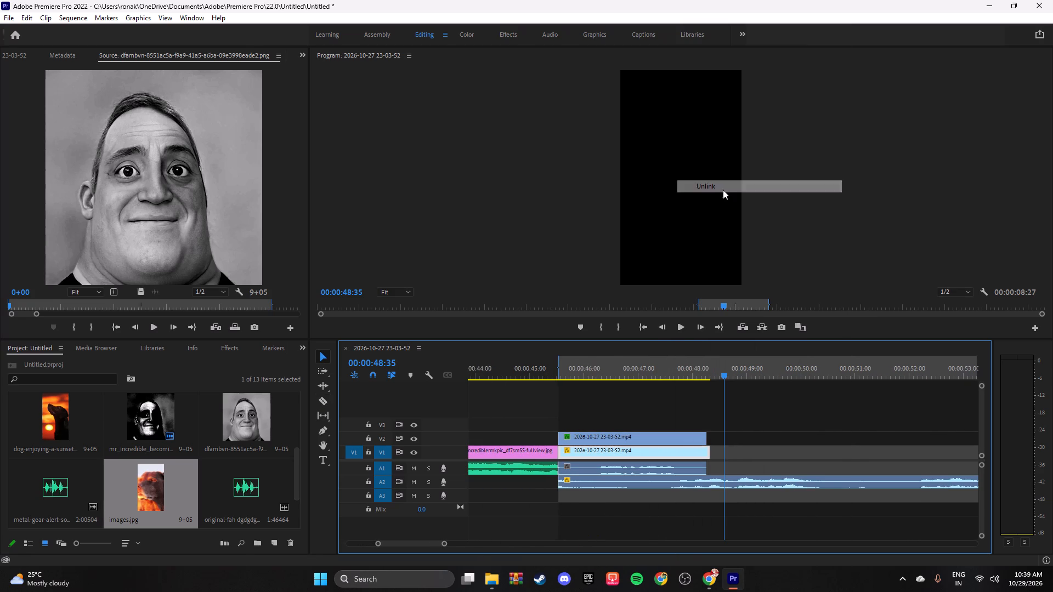
left_click(676, 524)
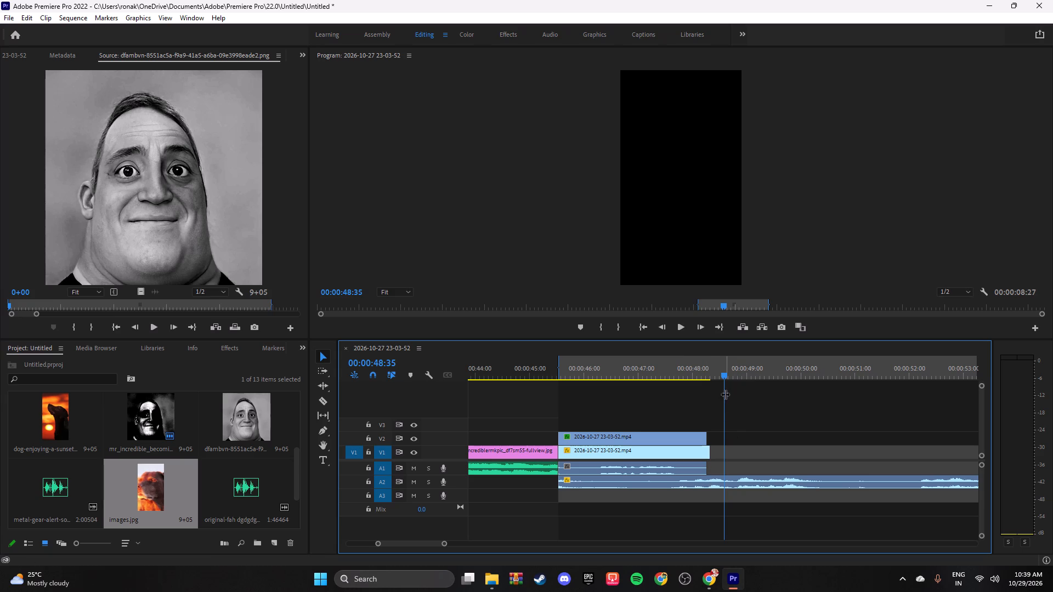
Cut the A2 audio at 00:00:48:16, where the last webcam clip ends.
left_click_drag(725, 377, 708, 380)
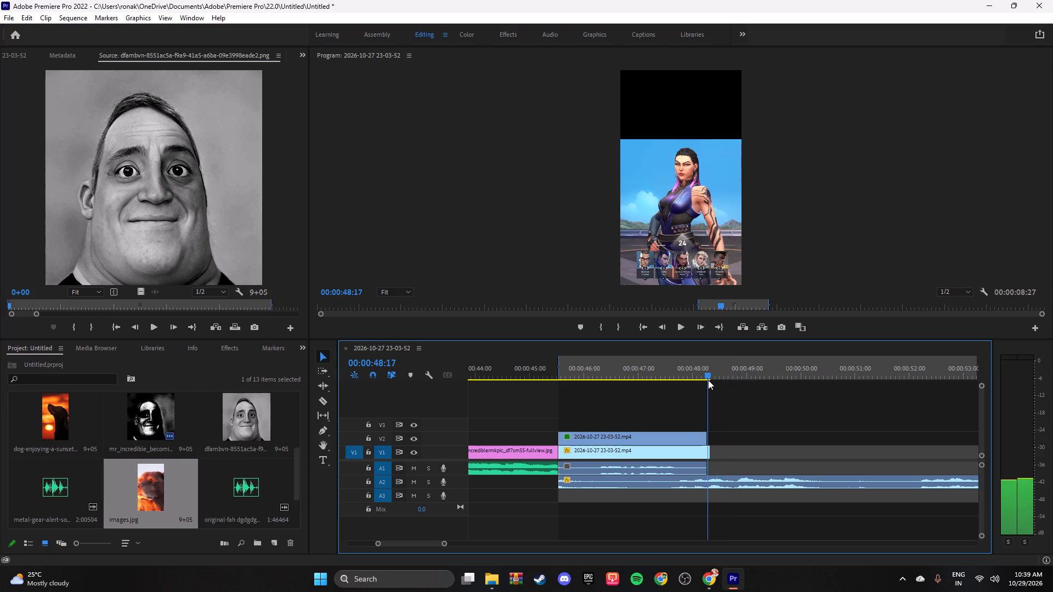
left_click_drag(708, 380, 707, 380)
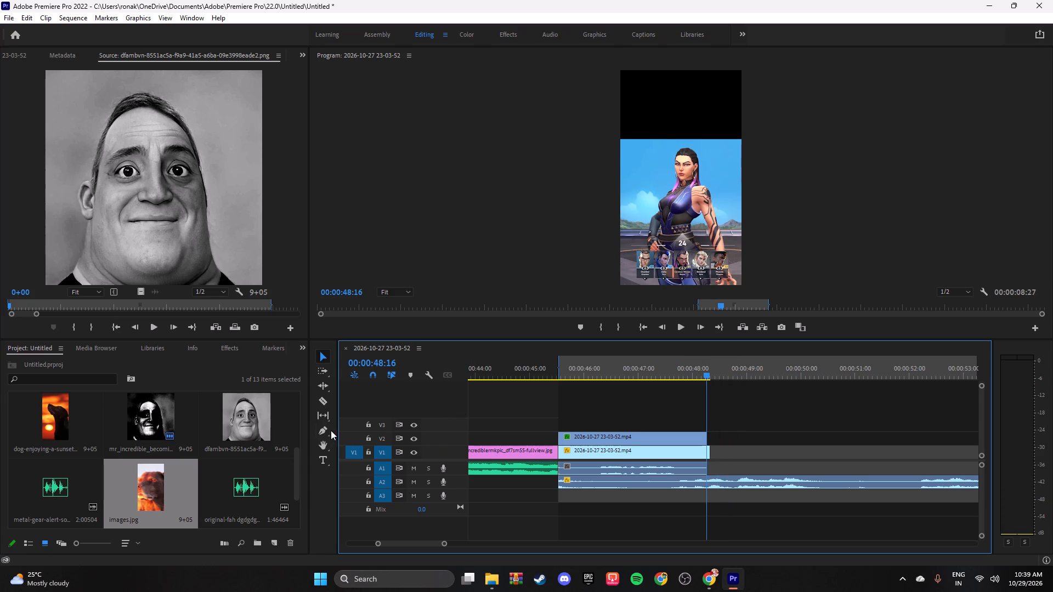
left_click(324, 402)
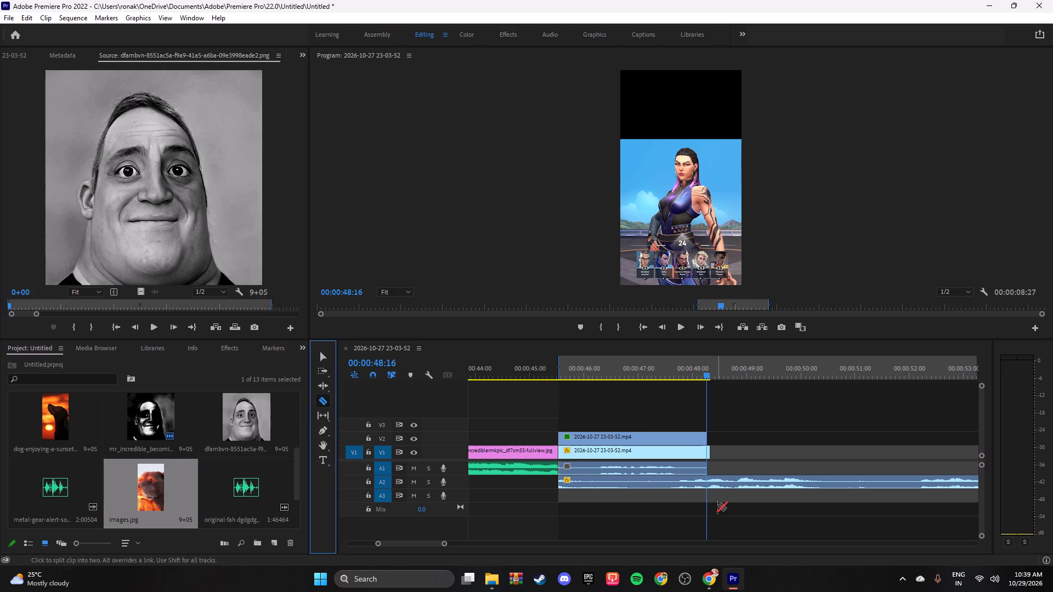
left_click(707, 481)
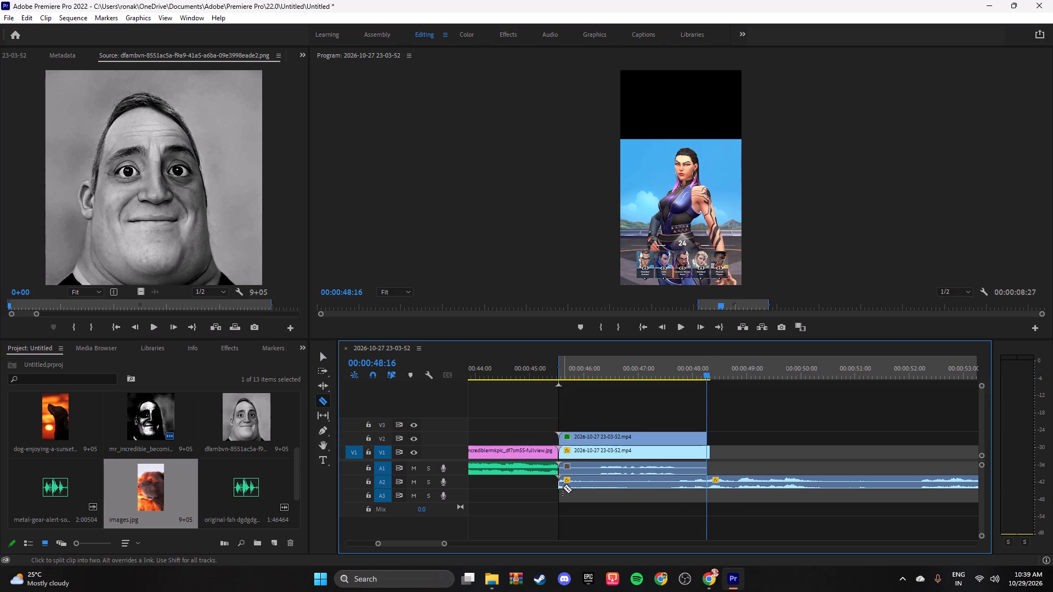
Clear the A2 audio piece before the 00:00:48:16 cut and shift the remaining audio back to start at 00:00:45:32.
key("v")
right_click(602, 482)
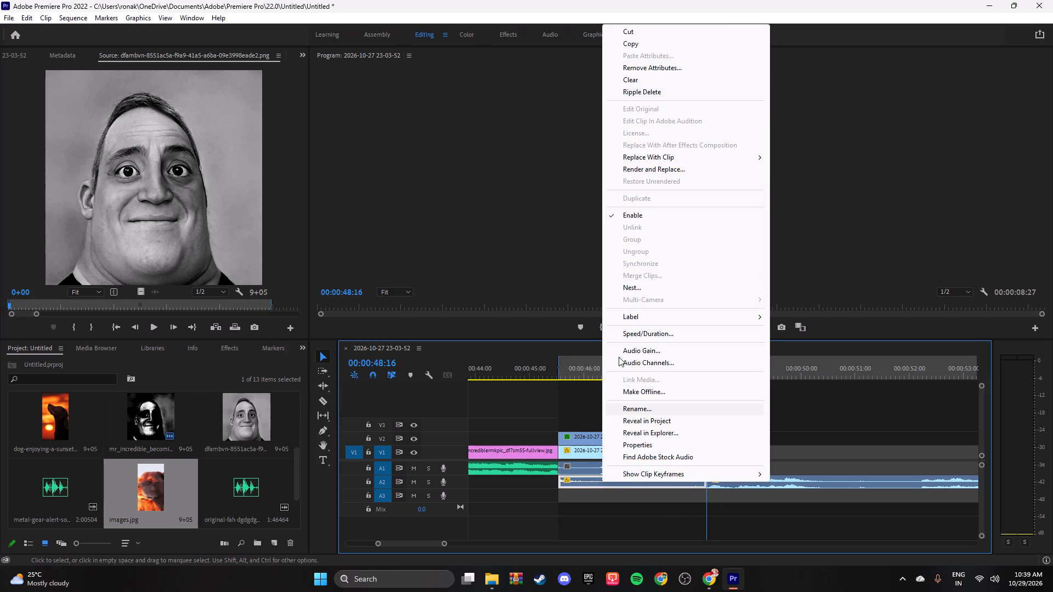
left_click(647, 81)
left_click_drag(733, 481, 588, 478)
Play back the last section from about 00:00:45 to check the shifted A2 audio against the video.
left_click_drag(708, 375, 673, 375)
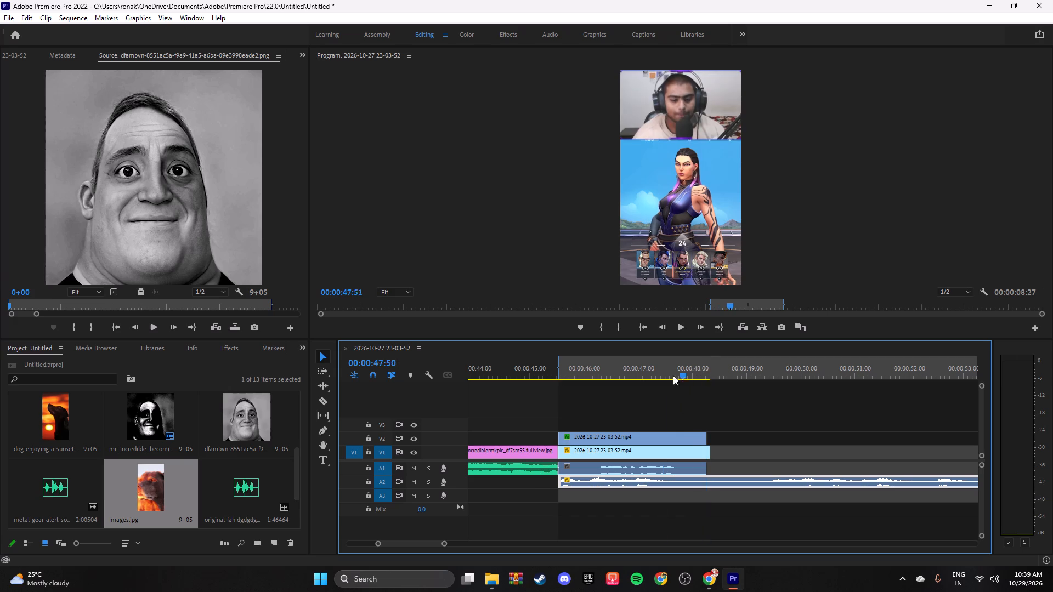
left_click_drag(673, 375, 550, 391)
key("space")
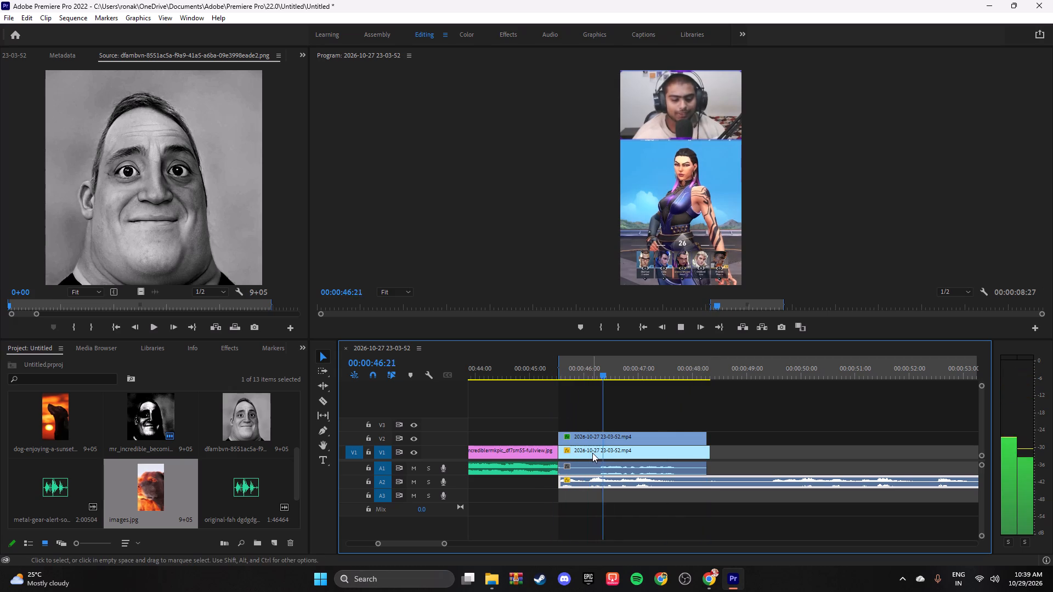
key("space")
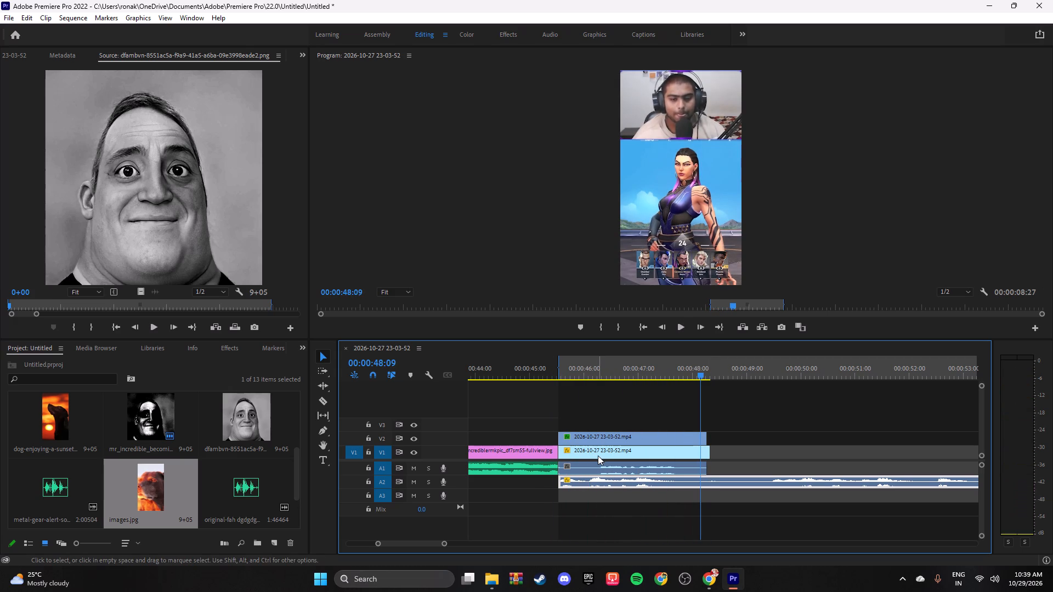
key("space")
key("space")
Link the last webcam and gameplay clips on V2 and V1 with their audio on A1 and A2.
left_click(711, 376)
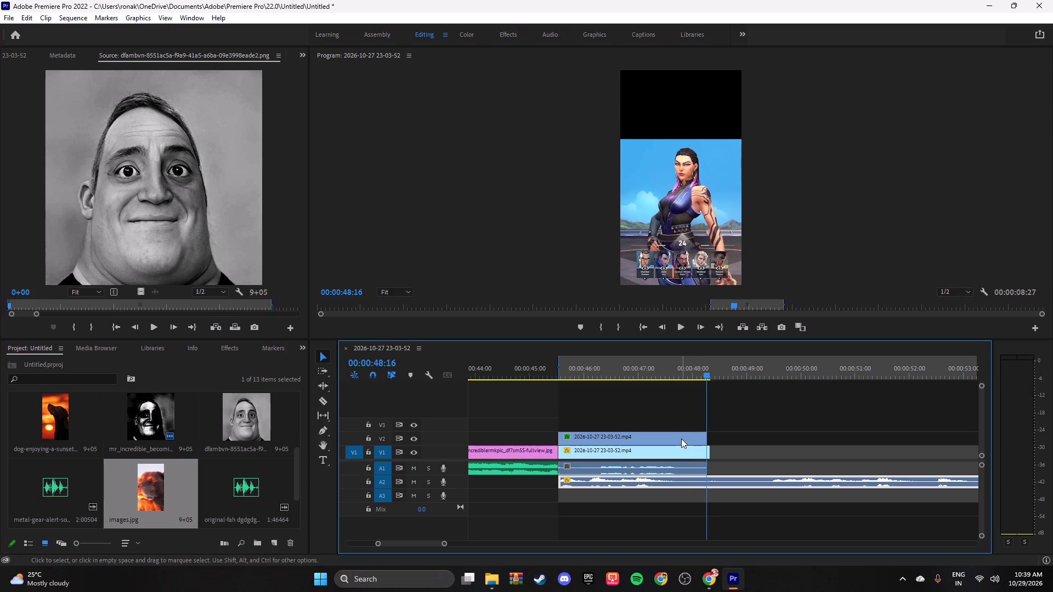
right_click(658, 451)
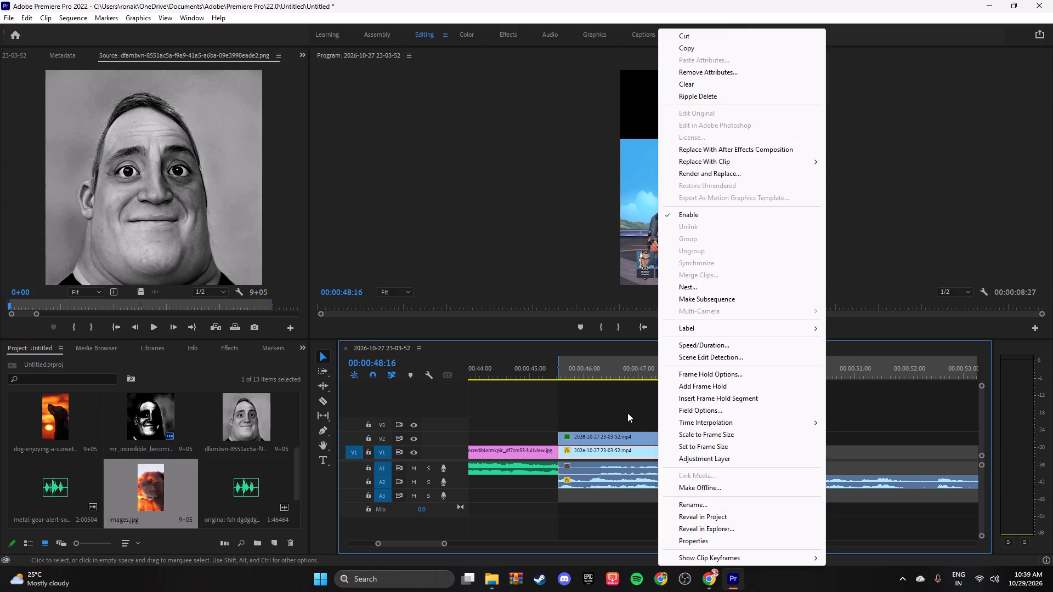
left_click(629, 408)
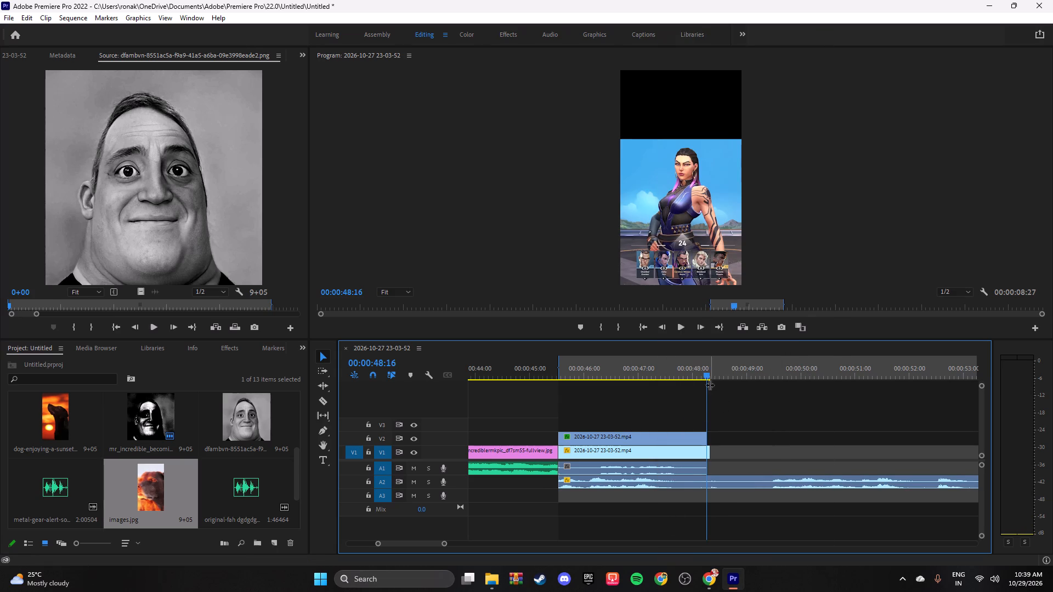
left_click_drag(651, 534, 637, 429)
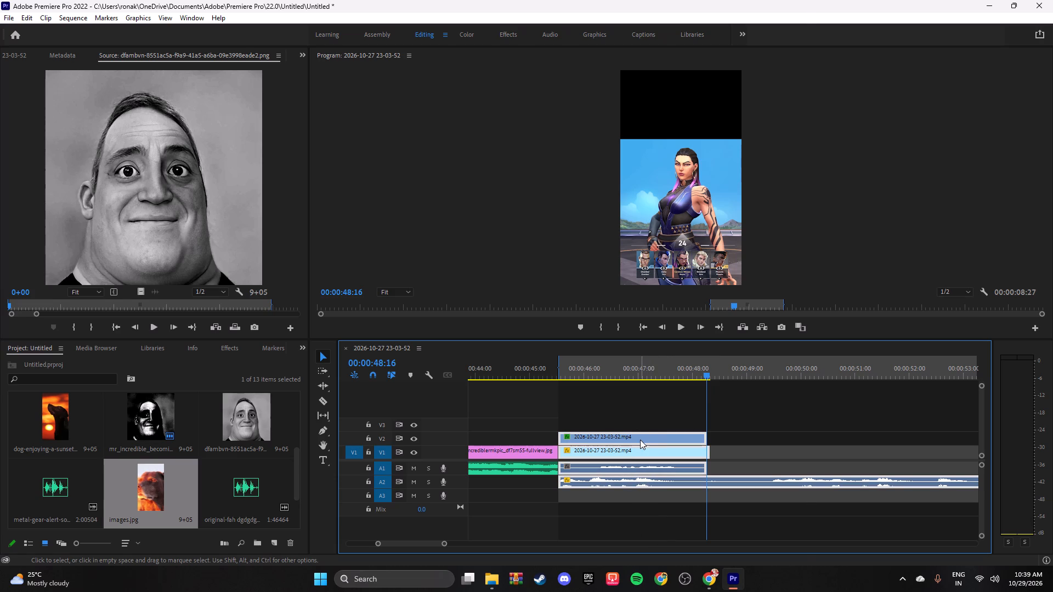
right_click(640, 440)
left_click(681, 191)
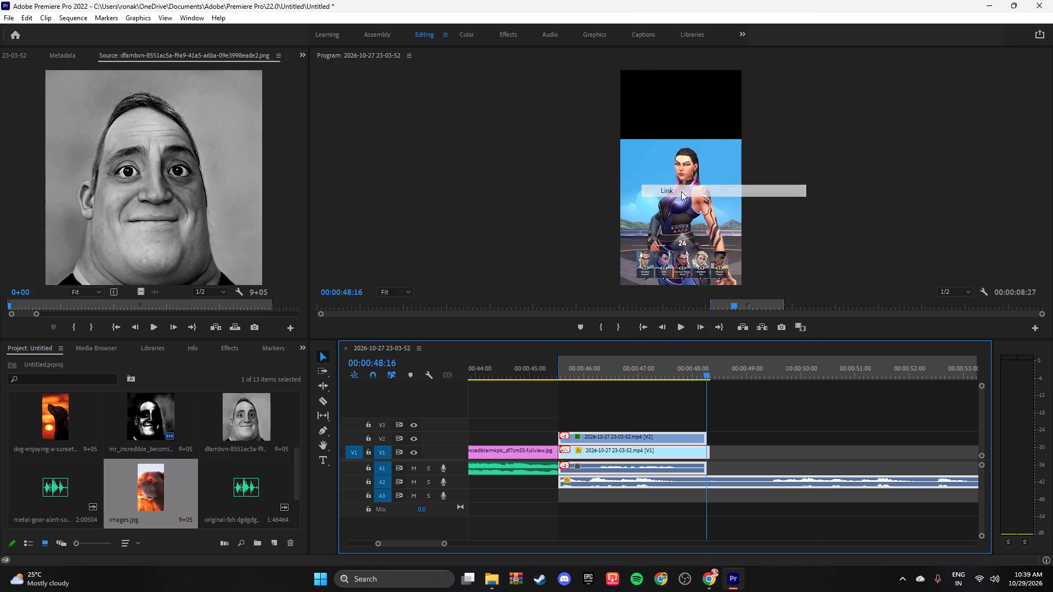
Cut the linked V1 and A2 clips at 00:00:48:16 and clear the leftover pieces after the cut.
left_click(325, 402)
left_click(707, 452)
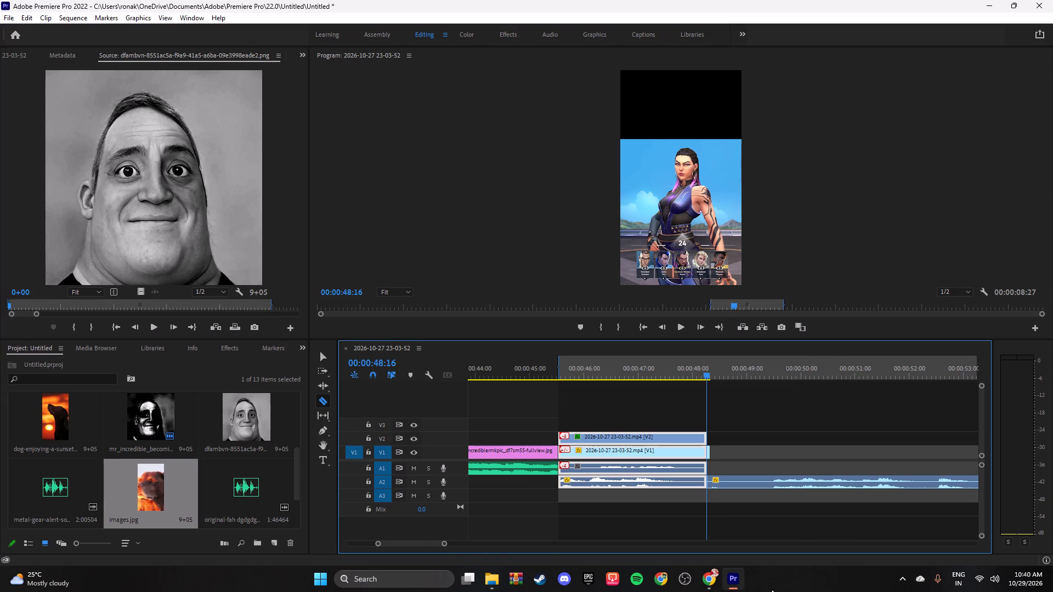
left_click_drag(446, 543, 418, 542)
key("v")
left_click(761, 450)
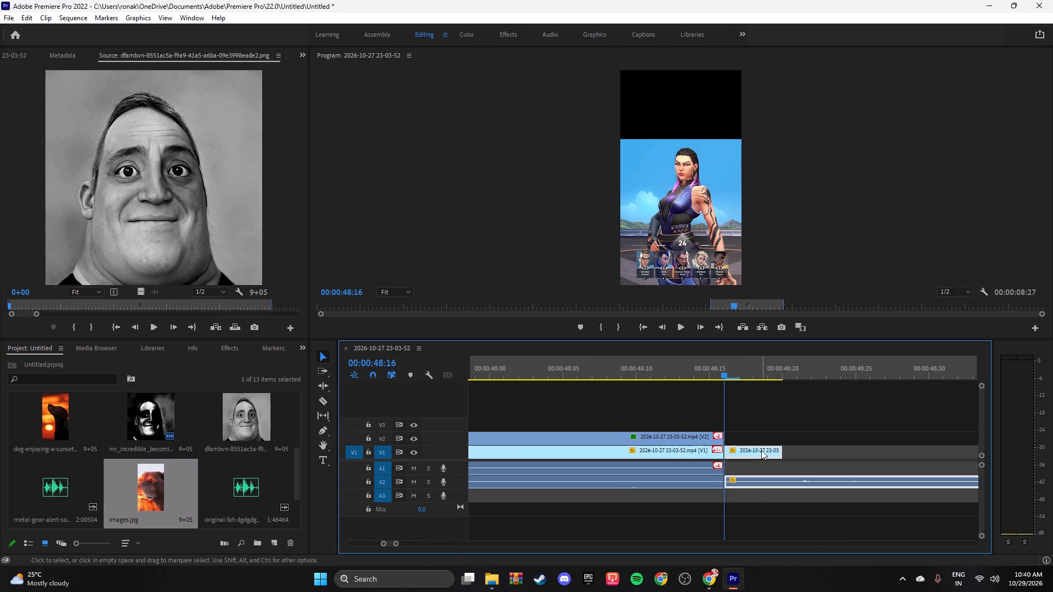
right_click(761, 450)
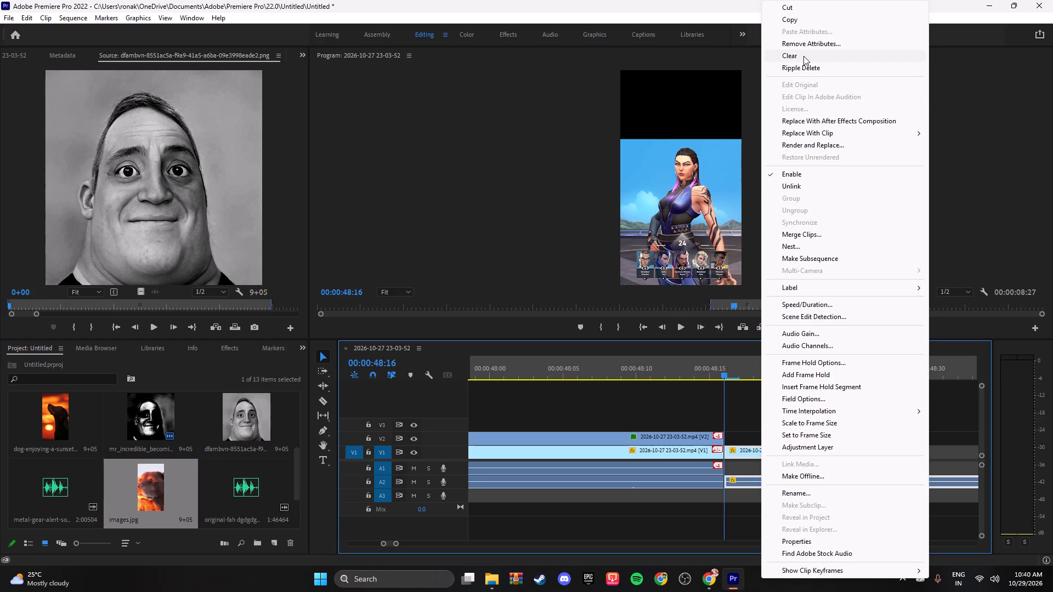
left_click(803, 56)
Listen to the A3 sound effect near 00:00:11:52 and import original-fah from the Videos sound effect folder into the project.
left_click_drag(397, 546, 422, 546)
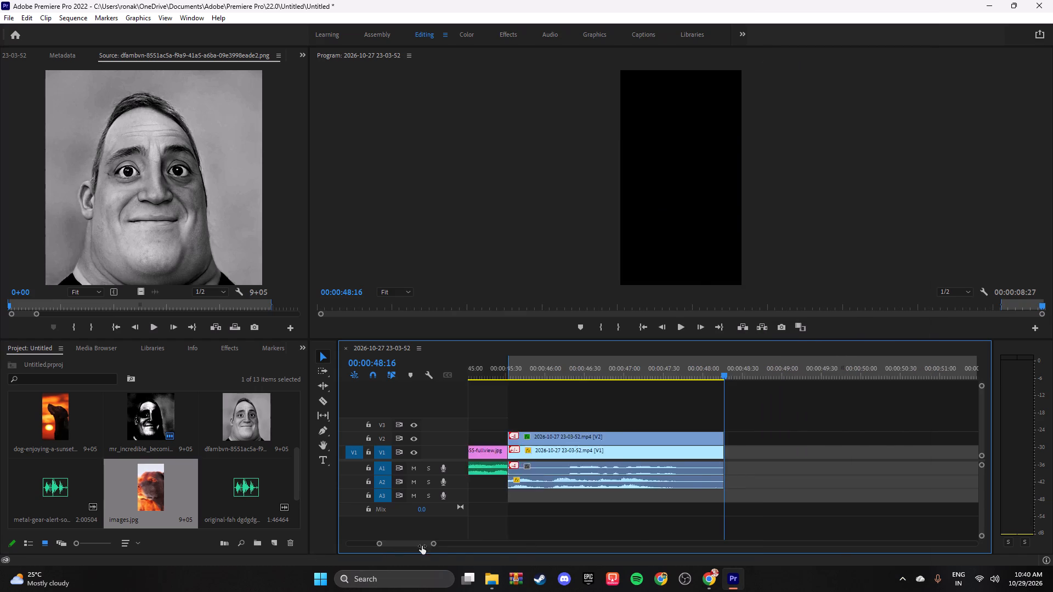
left_click_drag(422, 546, 511, 554)
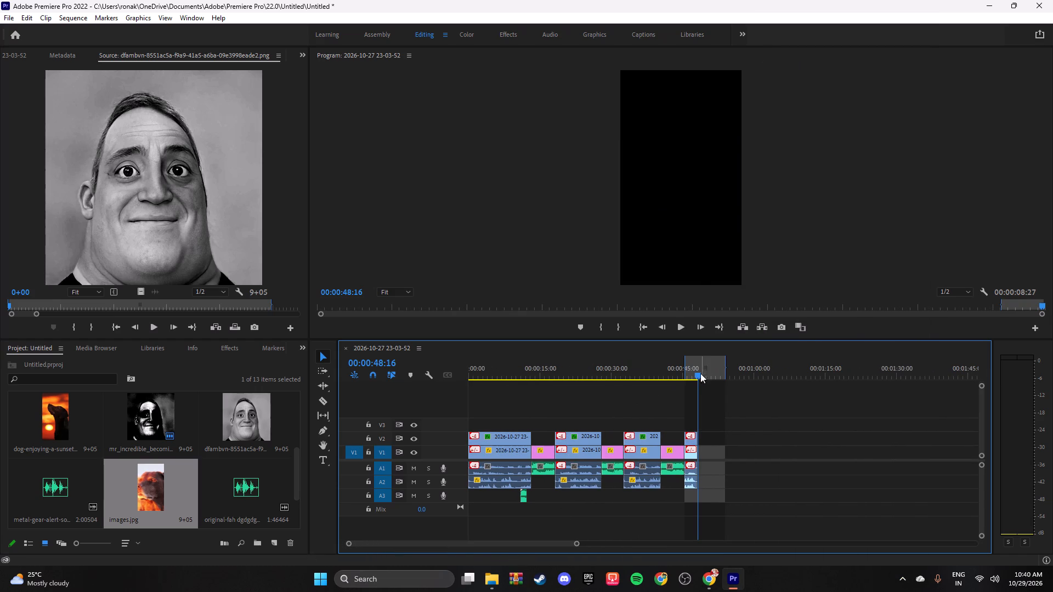
left_click_drag(698, 376, 523, 390)
key("space")
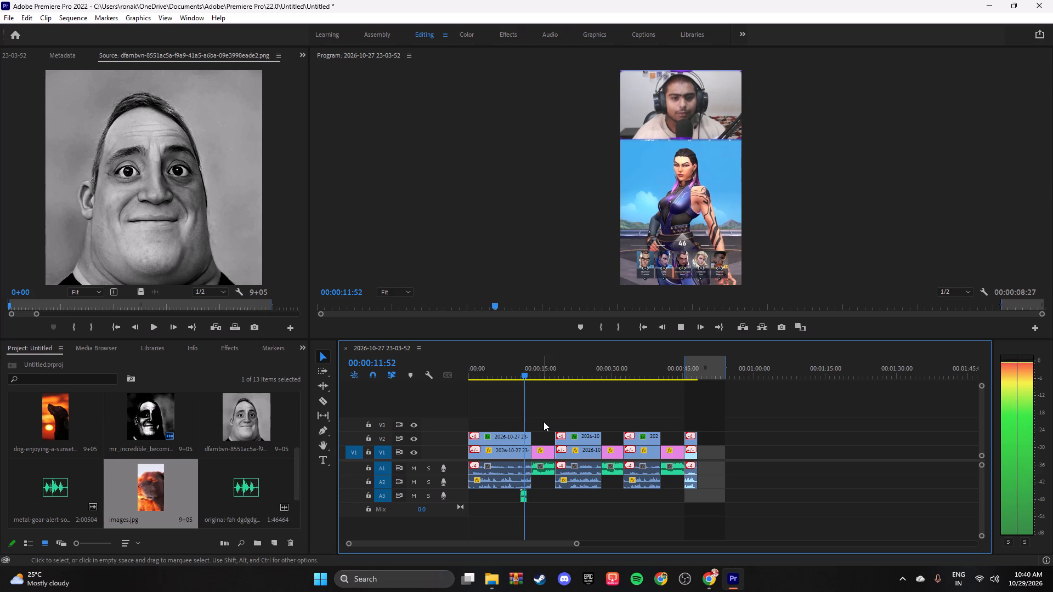
key("space")
left_click(494, 588)
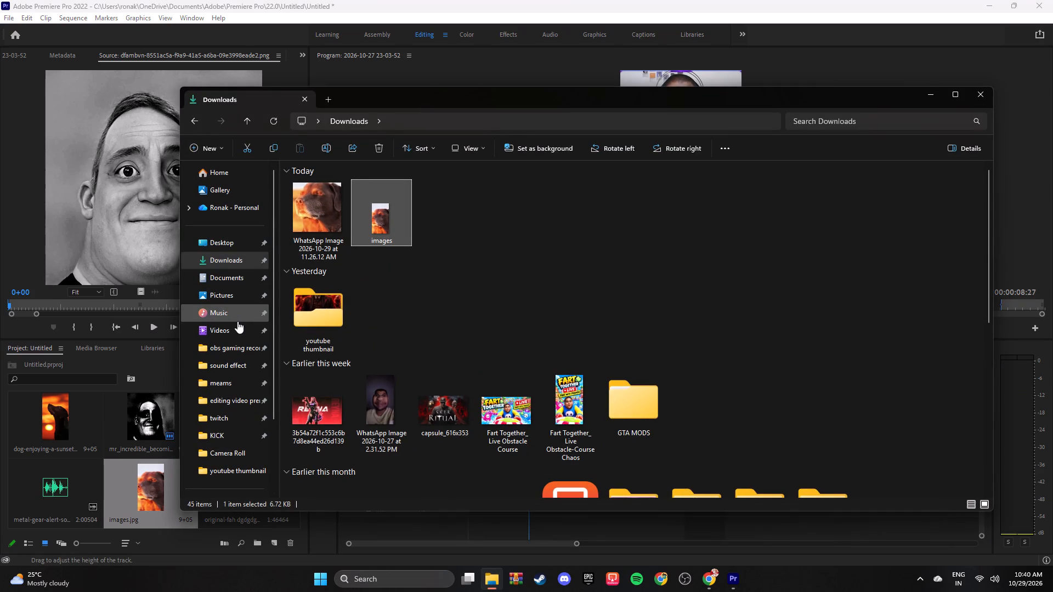
left_click(236, 330)
double_click(847, 203)
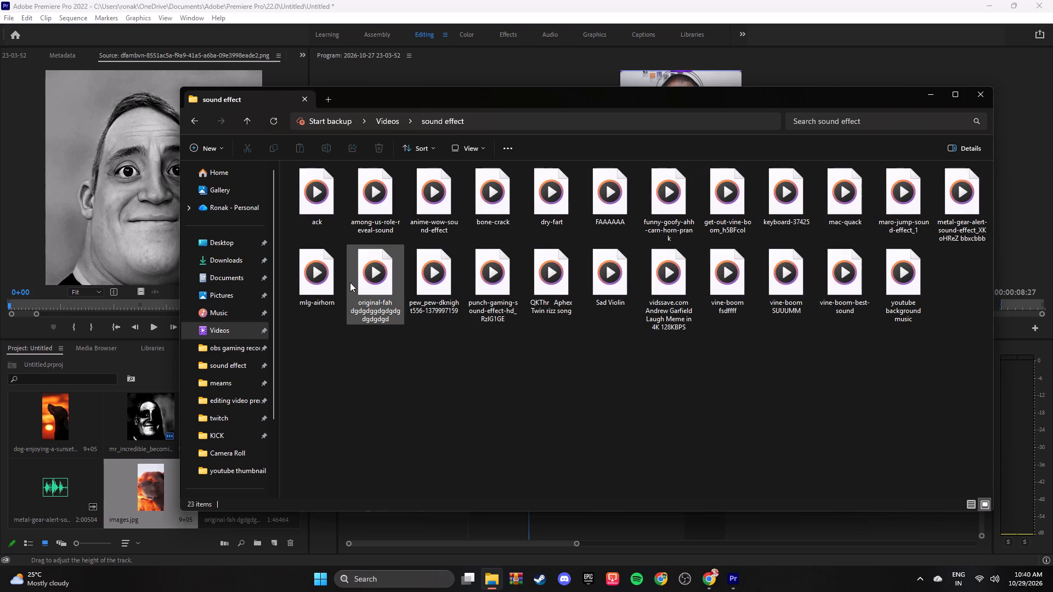
left_click_drag(378, 277, 75, 455)
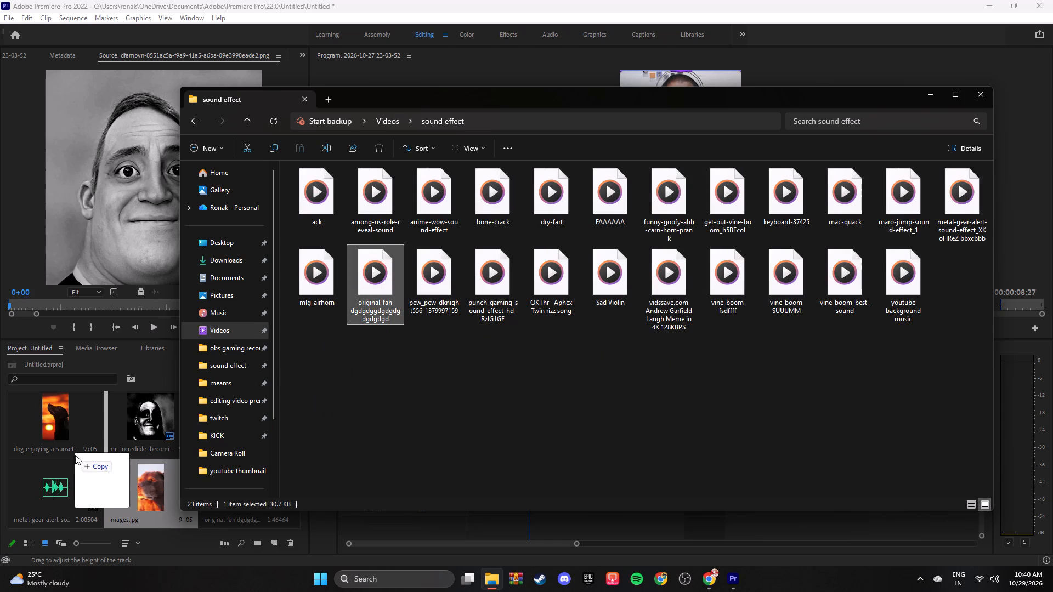
left_click_drag(75, 455, 104, 483)
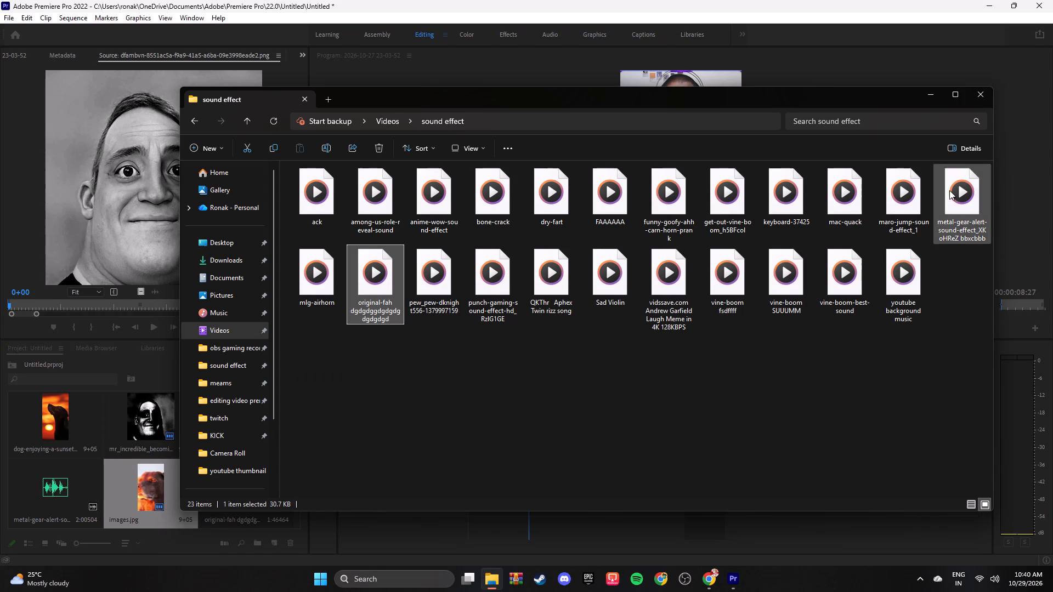
left_click(934, 95)
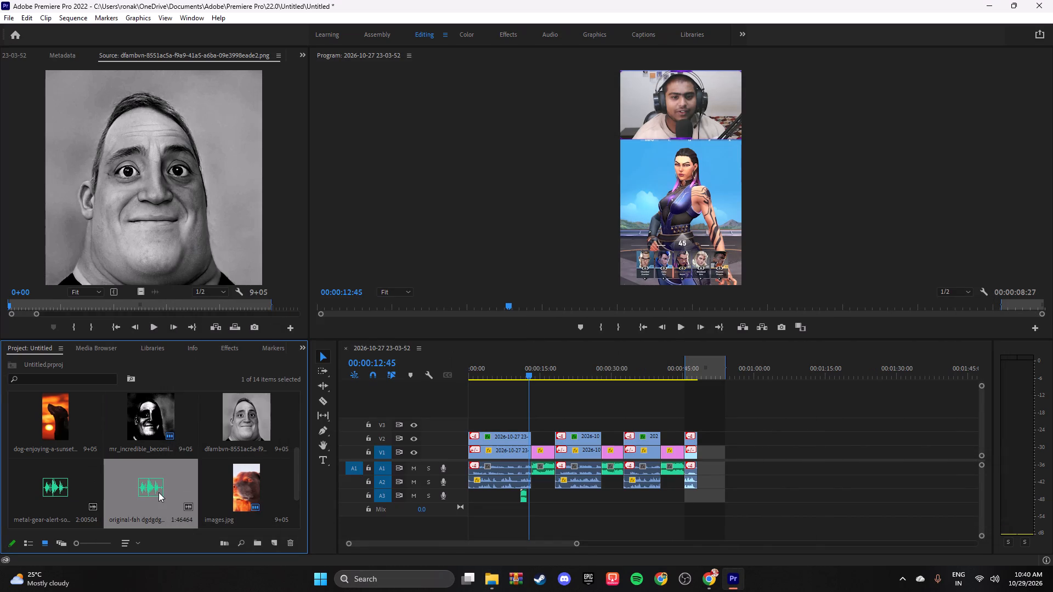
Place the original-fah sound effect on A1 directly after the last clip, at 00:00:48:16.
left_click_drag(158, 496, 714, 462)
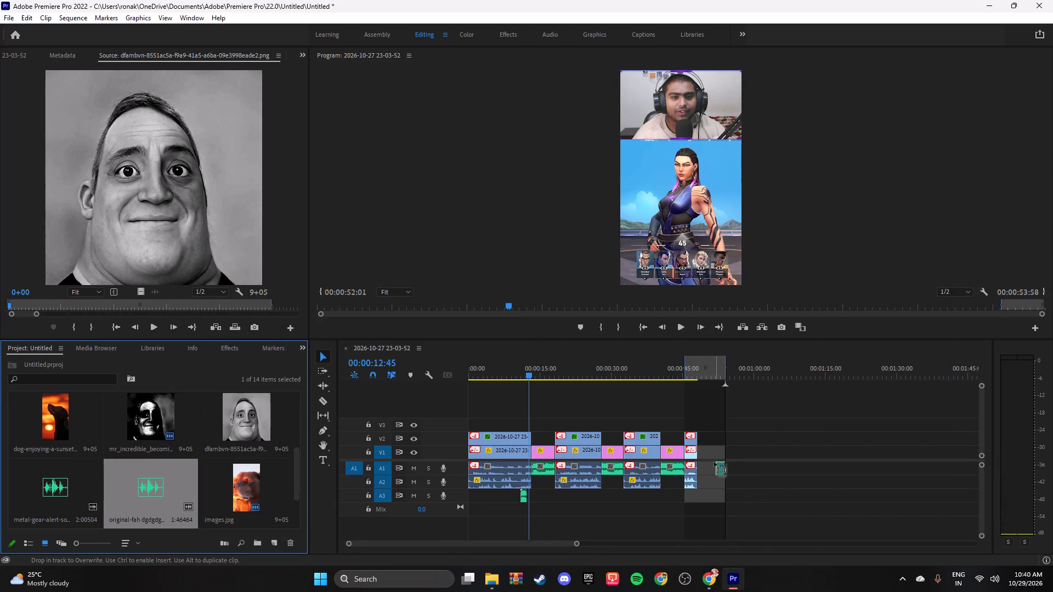
left_click_drag(714, 462, 704, 474)
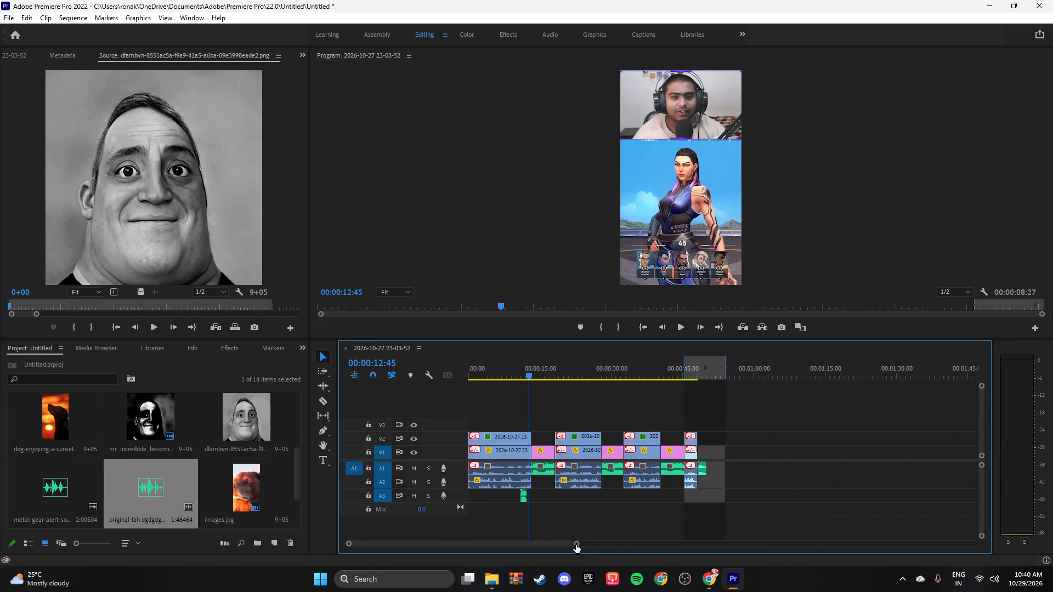
Play back the end of the sequence from about 00:00:48 to check the sound effect after the last clip.
left_click_drag(578, 544, 524, 535)
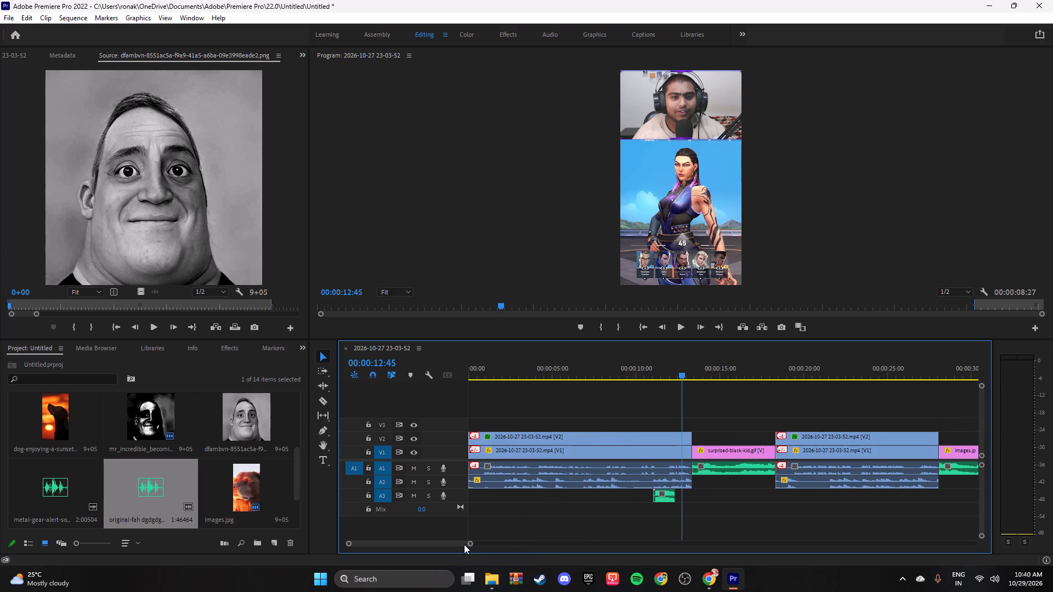
left_click_drag(462, 544, 468, 545)
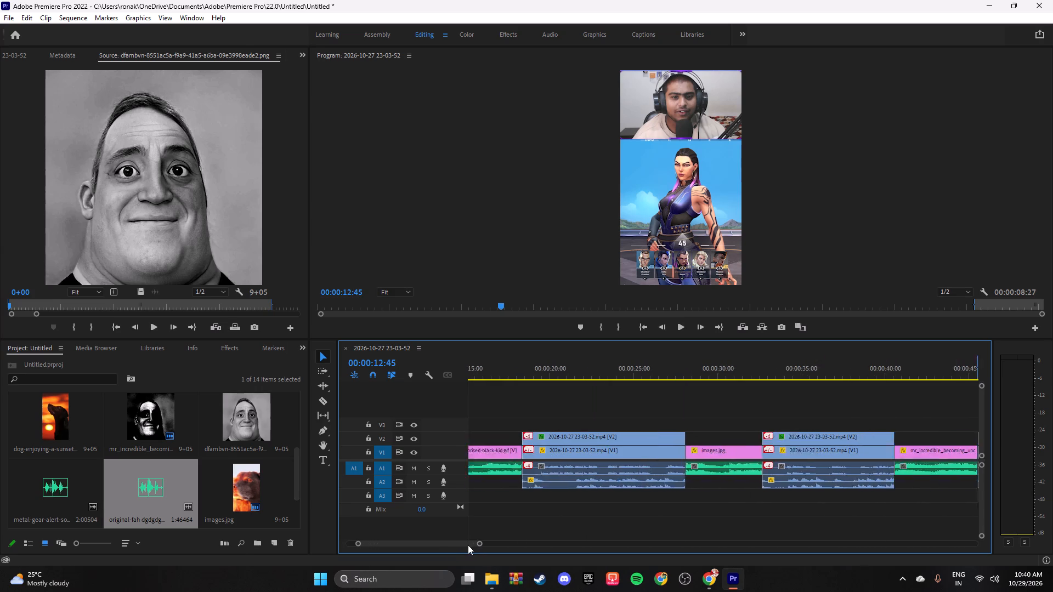
left_click_drag(468, 545, 445, 545)
left_click_drag(681, 375, 1011, 404)
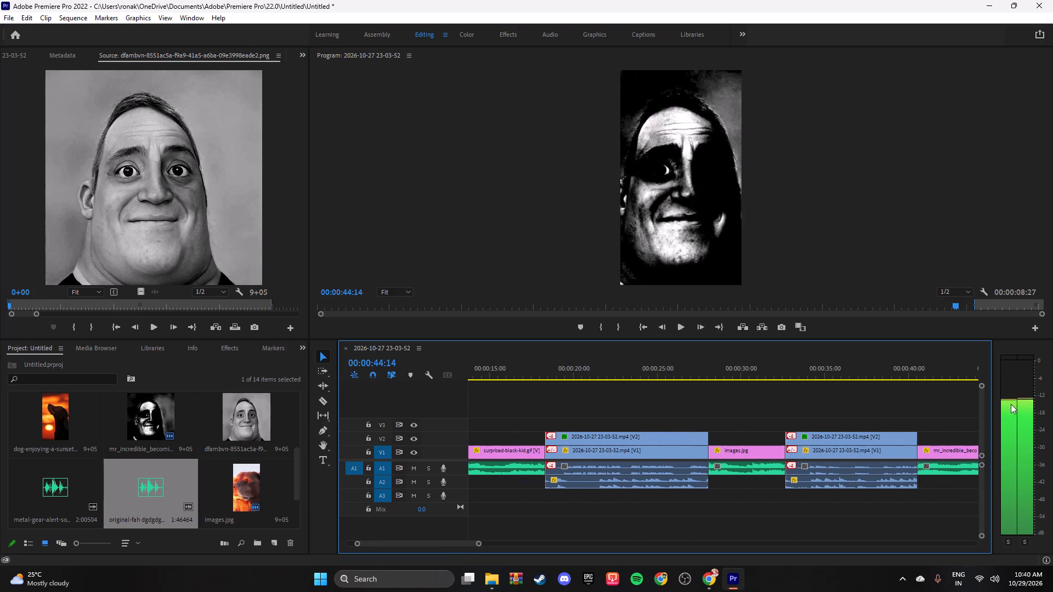
left_click_drag(1011, 404, 975, 408)
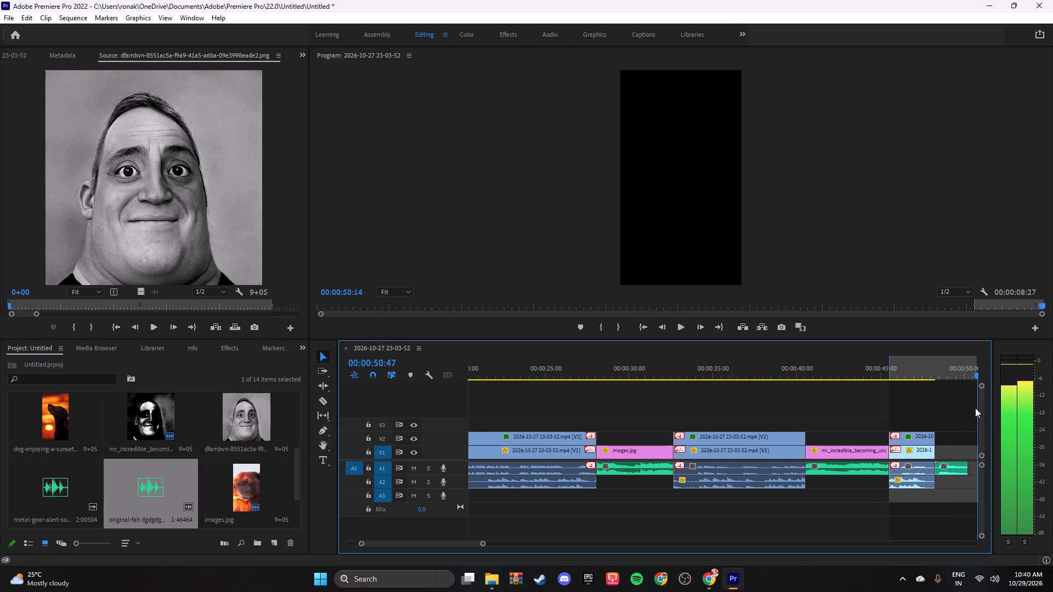
left_click_drag(975, 408, 926, 412)
key("space")
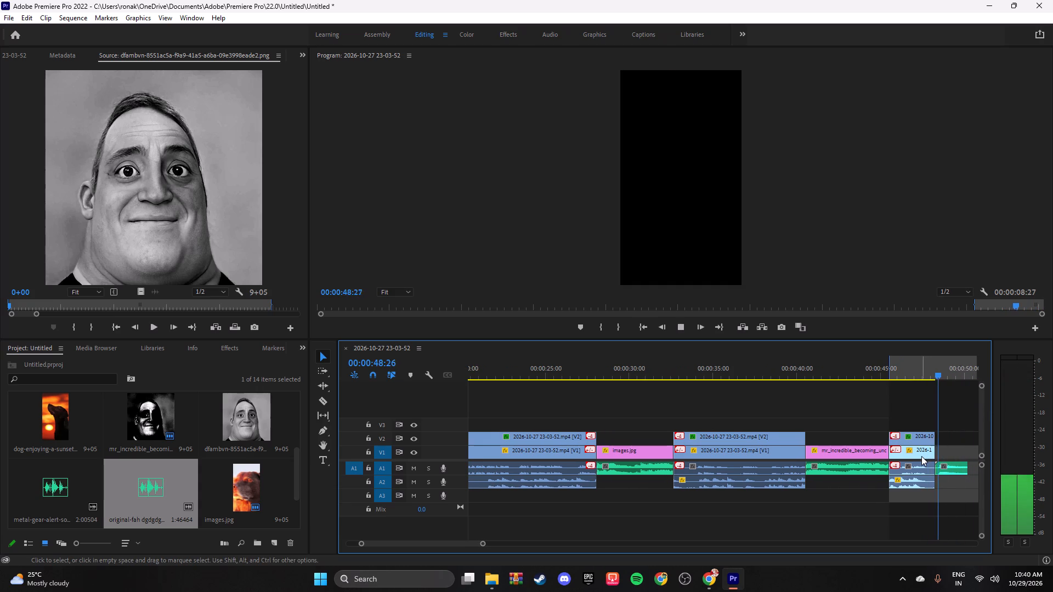
key("space")
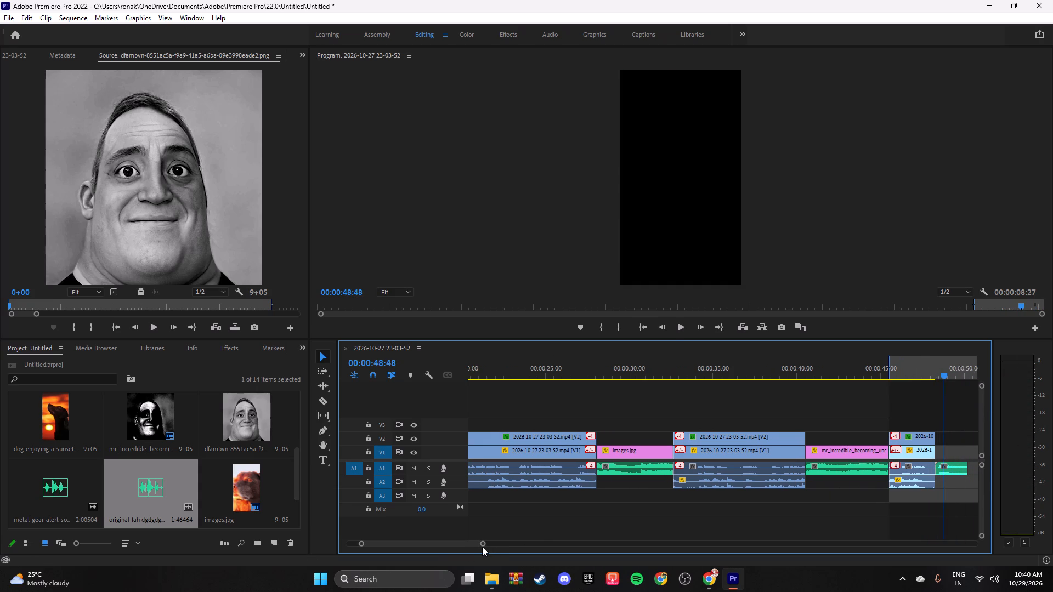
left_click_drag(482, 546, 493, 547)
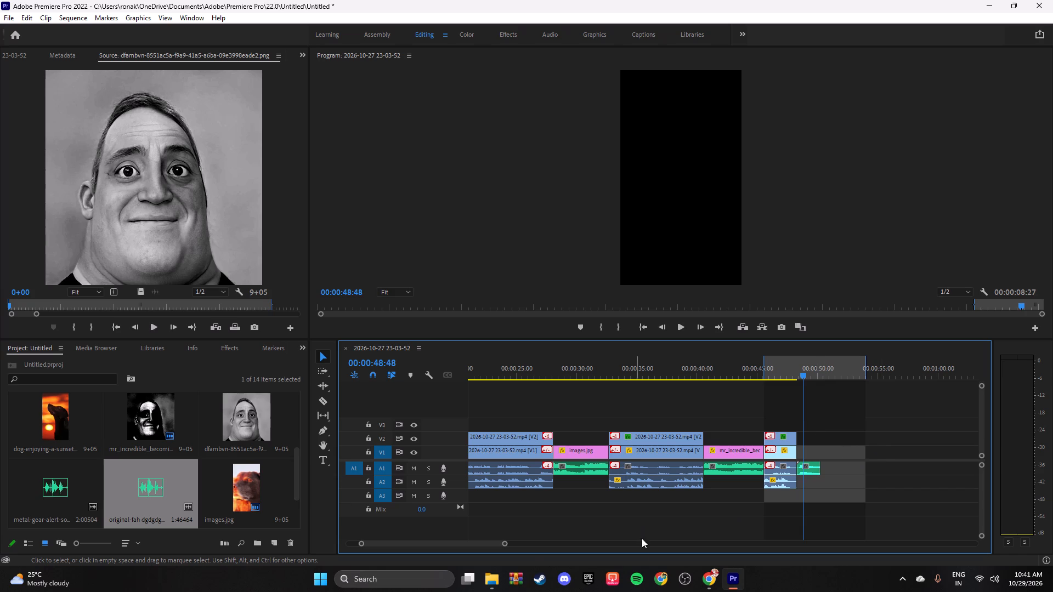
key("space")
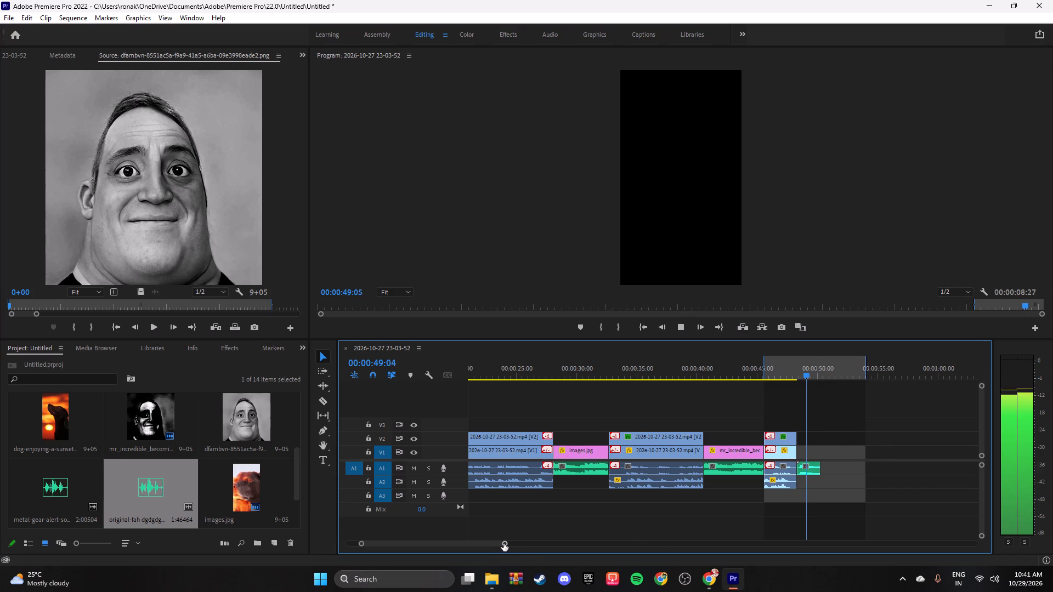
key("space")
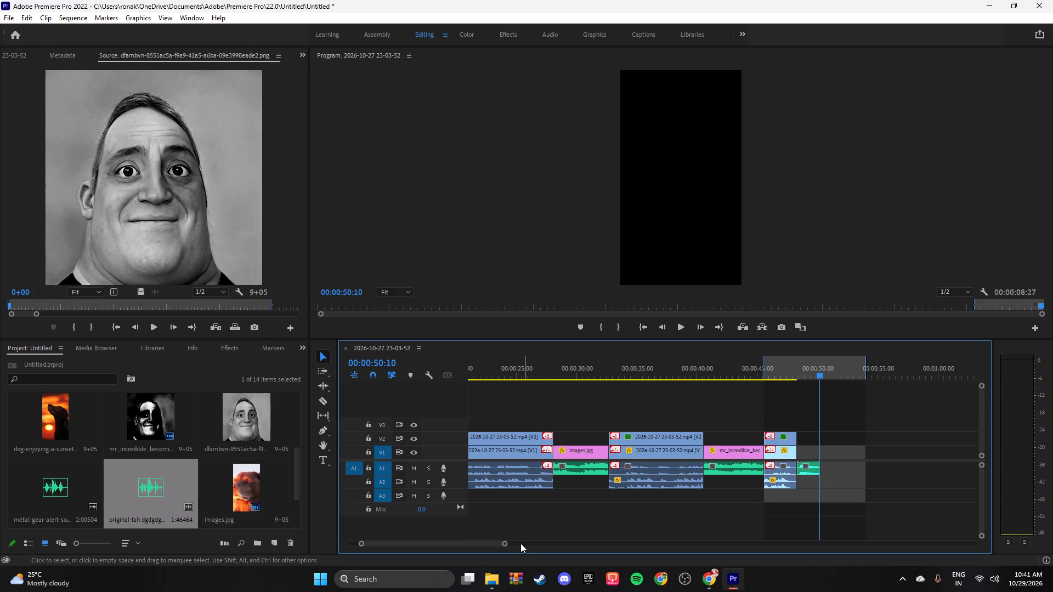
Unlink the last webcam and gameplay clips on V2 and V1 from their audio on A1 and A2.
left_click(784, 516)
left_click_drag(783, 508, 774, 494)
left_click_drag(774, 494, 778, 435)
right_click(778, 436)
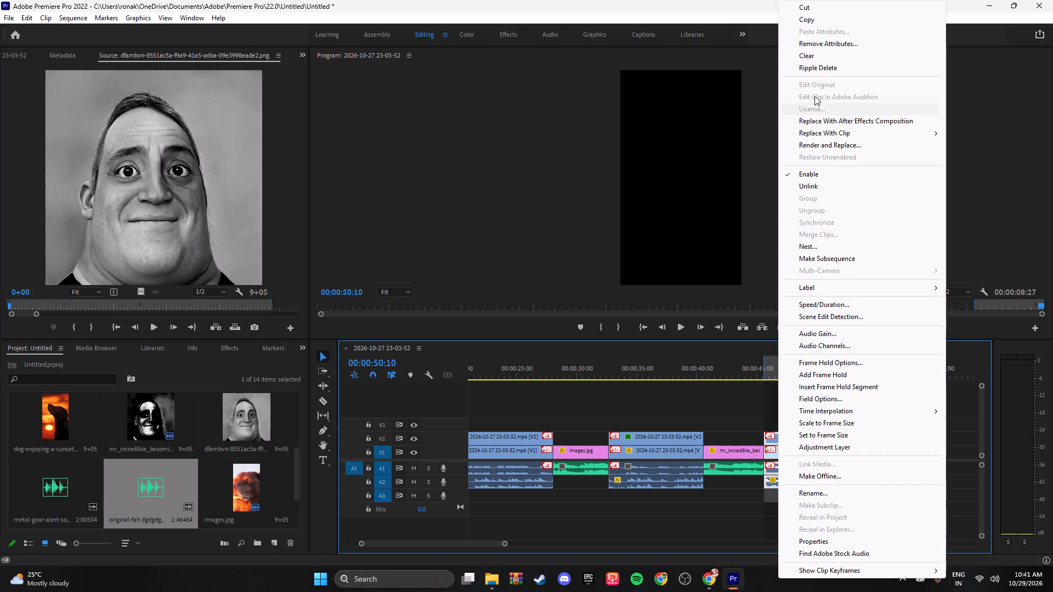
left_click(822, 185)
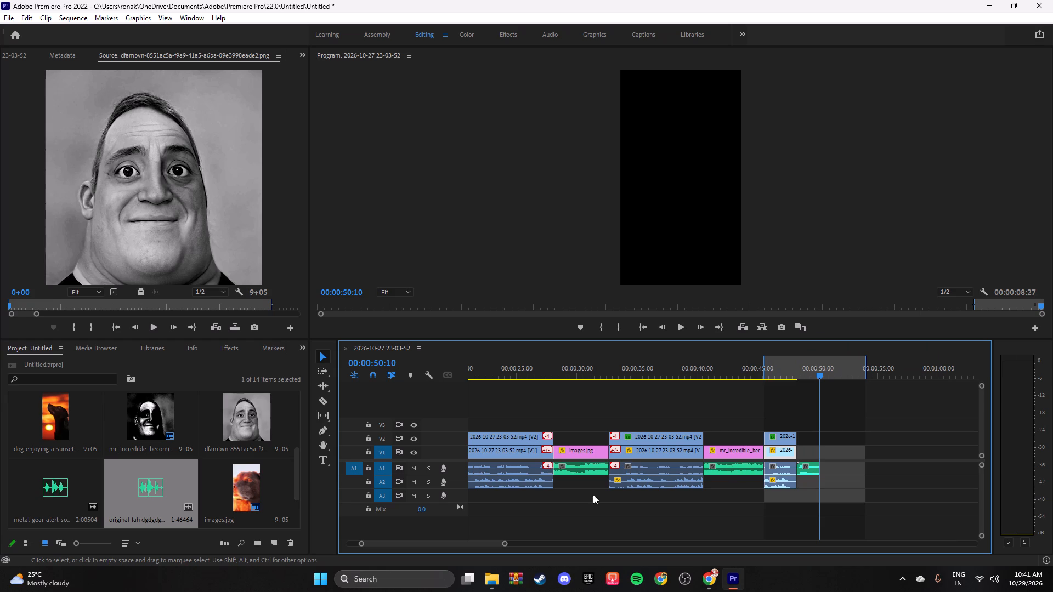
Find the cue near the end of the last clip and move the original-fah sound effect from A1 to A3, starting just before 00:00:47:40.
left_click_drag(502, 545, 469, 542)
left_click_drag(724, 373, 563, 383)
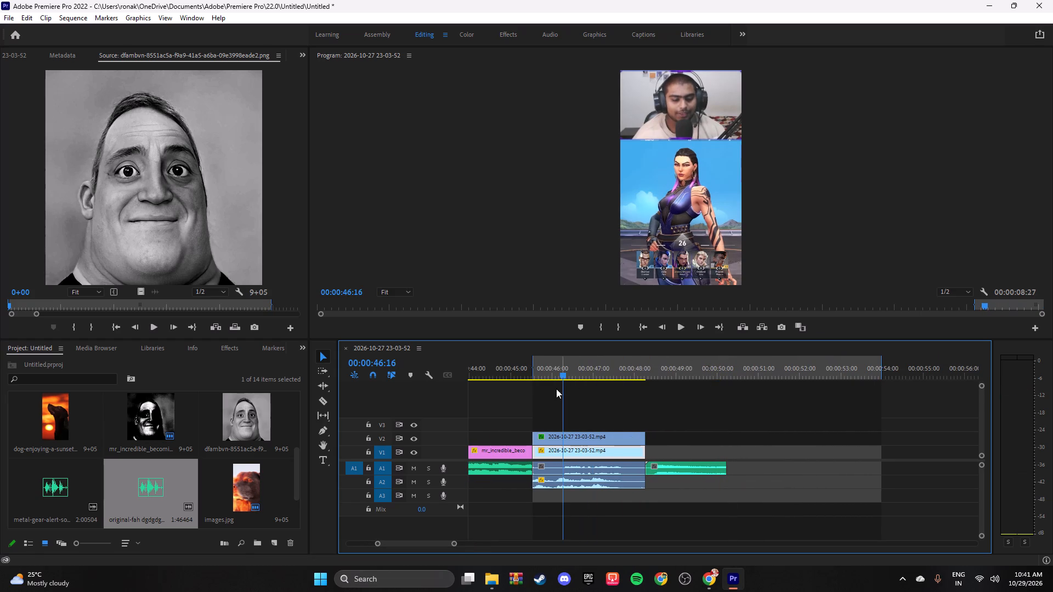
key("space")
key("space")
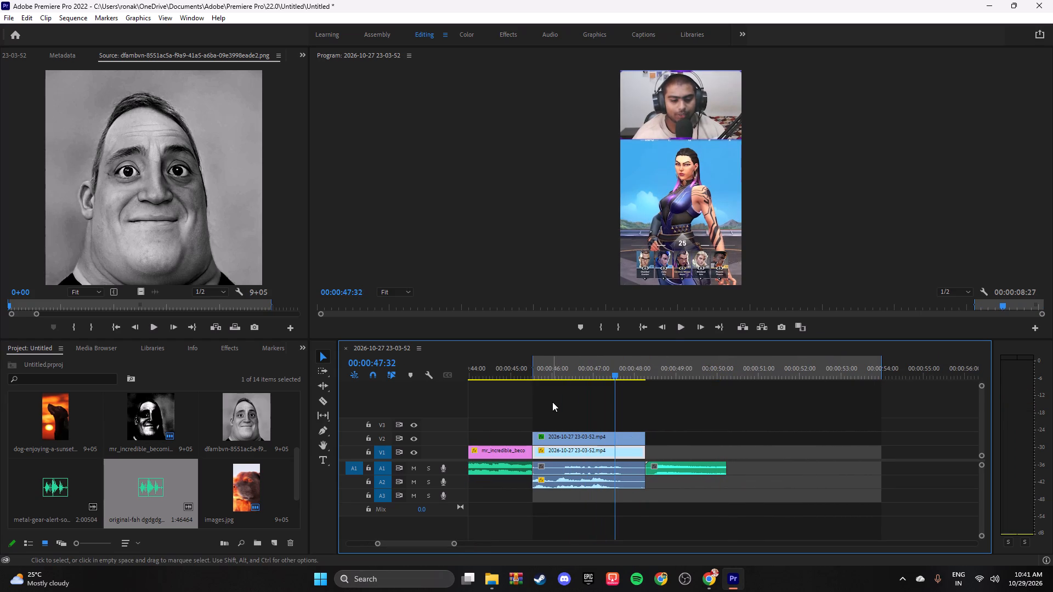
key("space")
key("space")
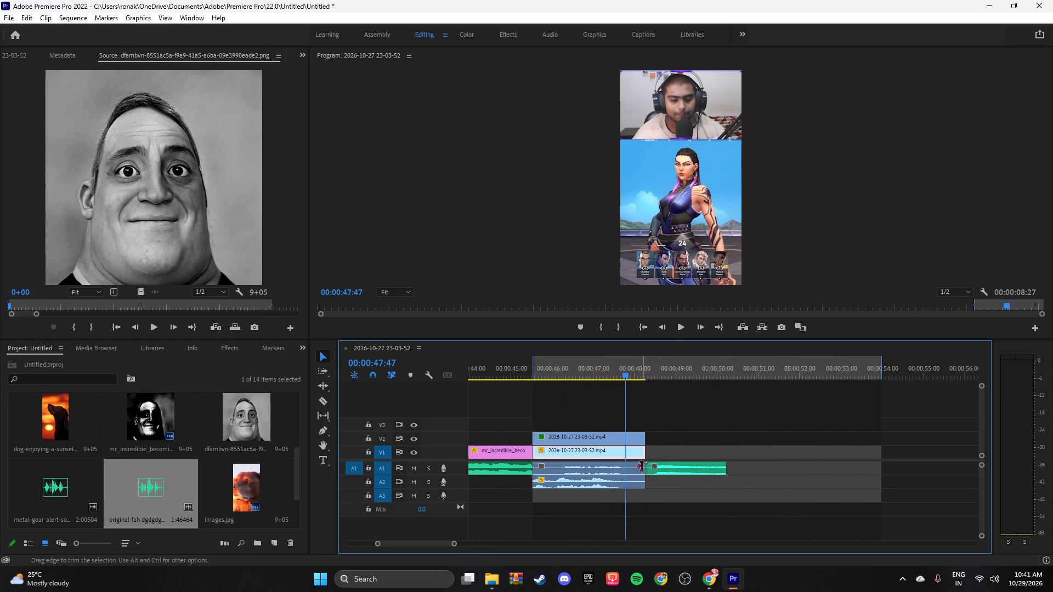
left_click_drag(658, 467, 630, 499)
Play back the last clip around 00:00:47:39 and through the end to check the timing of the A3 sound effect.
left_click_drag(622, 375, 618, 375)
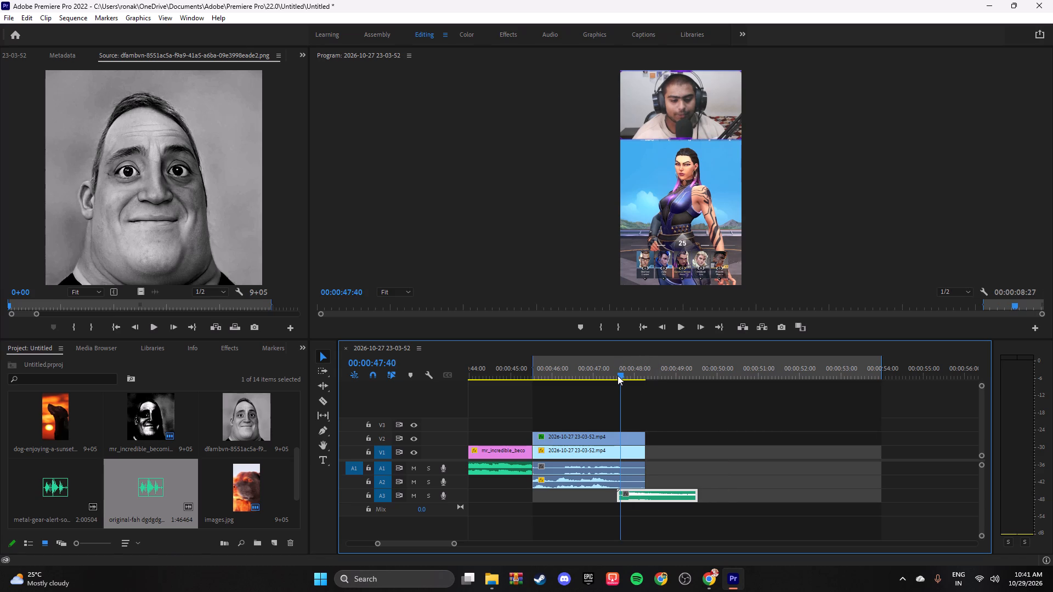
left_click_drag(618, 375, 617, 375)
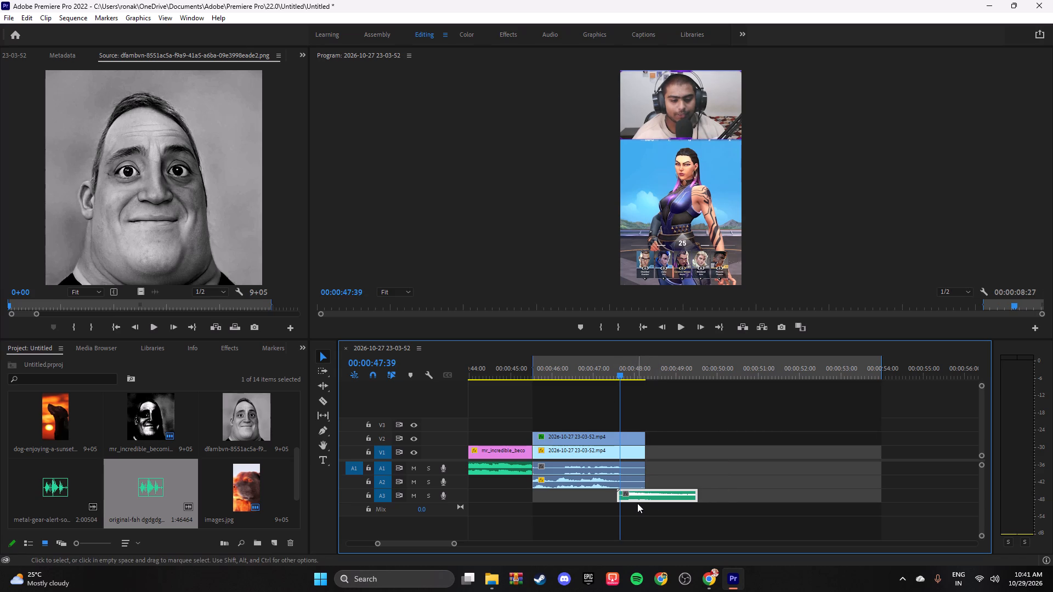
key("space")
key("space")
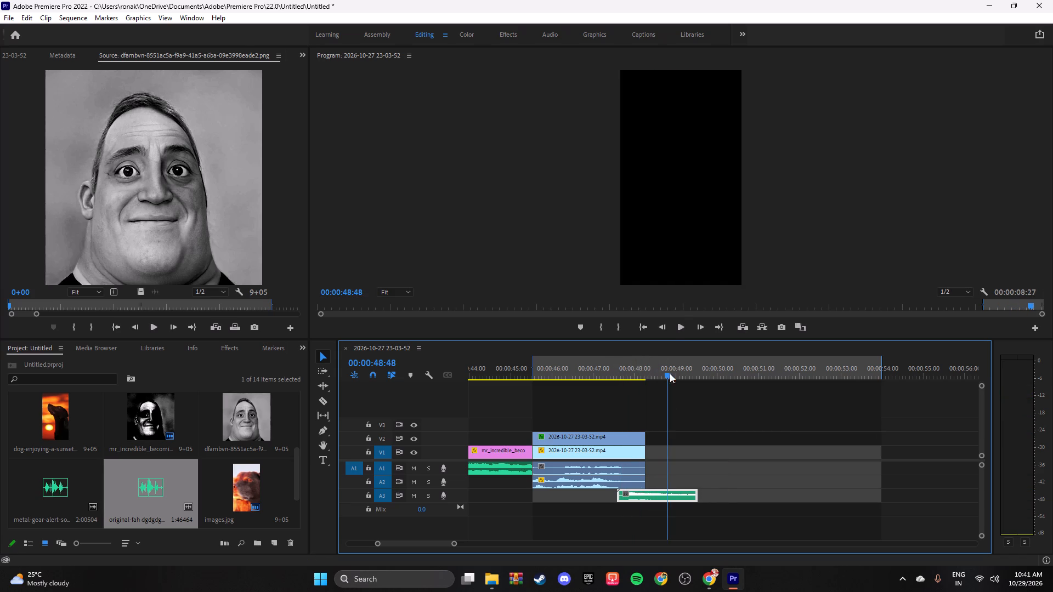
left_click_drag(667, 373, 558, 393)
key("space")
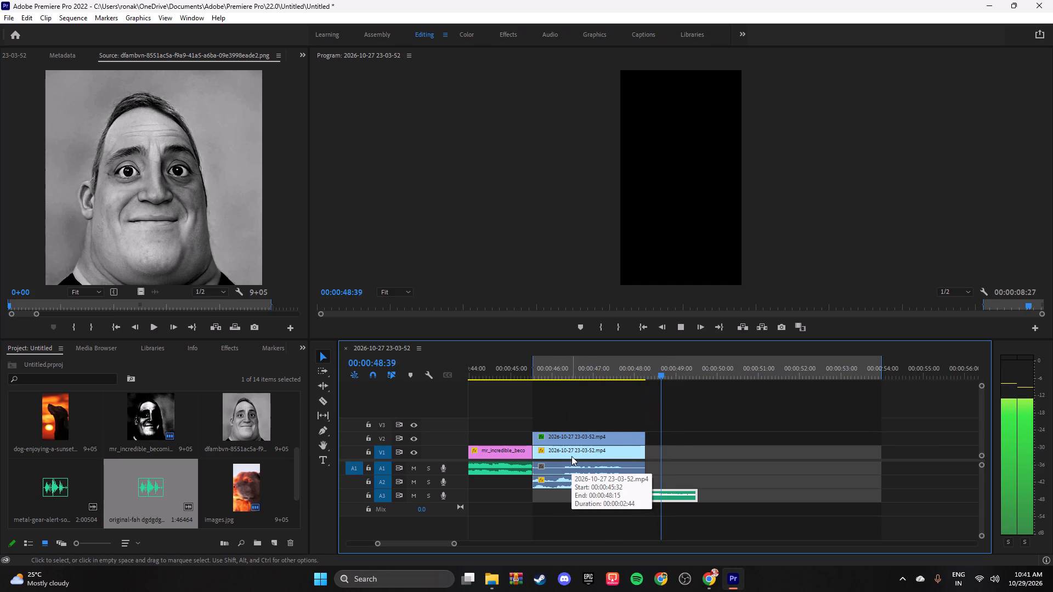
Play the whole sequence from the beginning to review the cuts, meme images, songs and sound effects.
key("space")
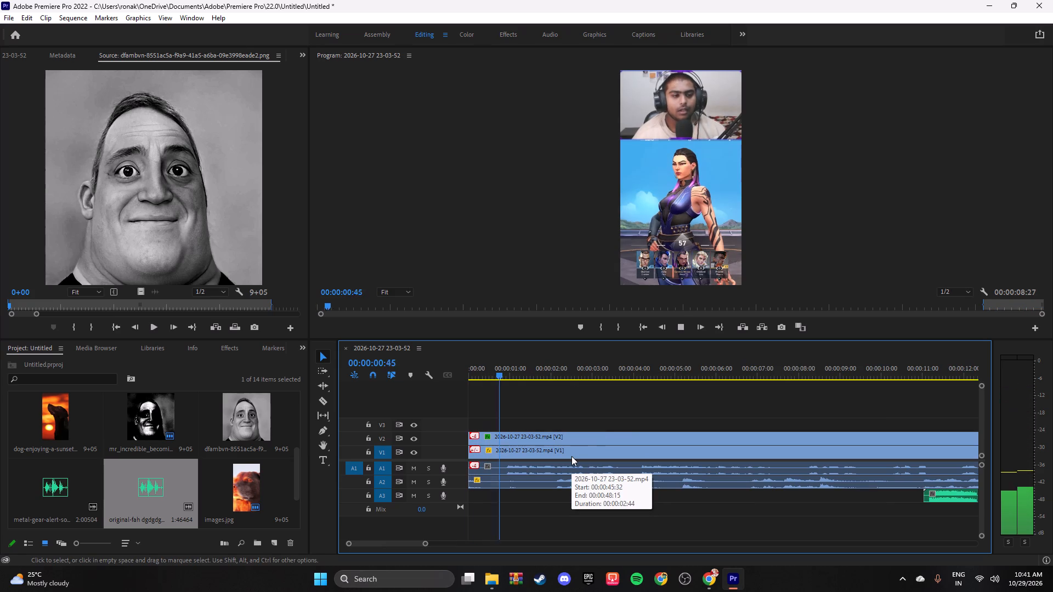
left_click_drag(422, 544, 434, 546)
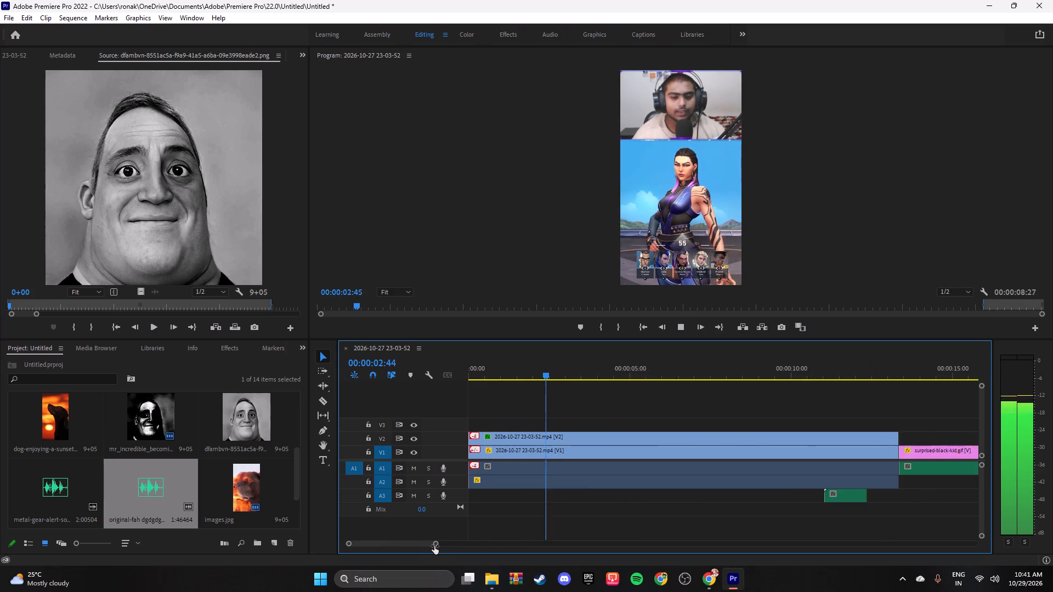
left_click_drag(434, 546, 466, 550)
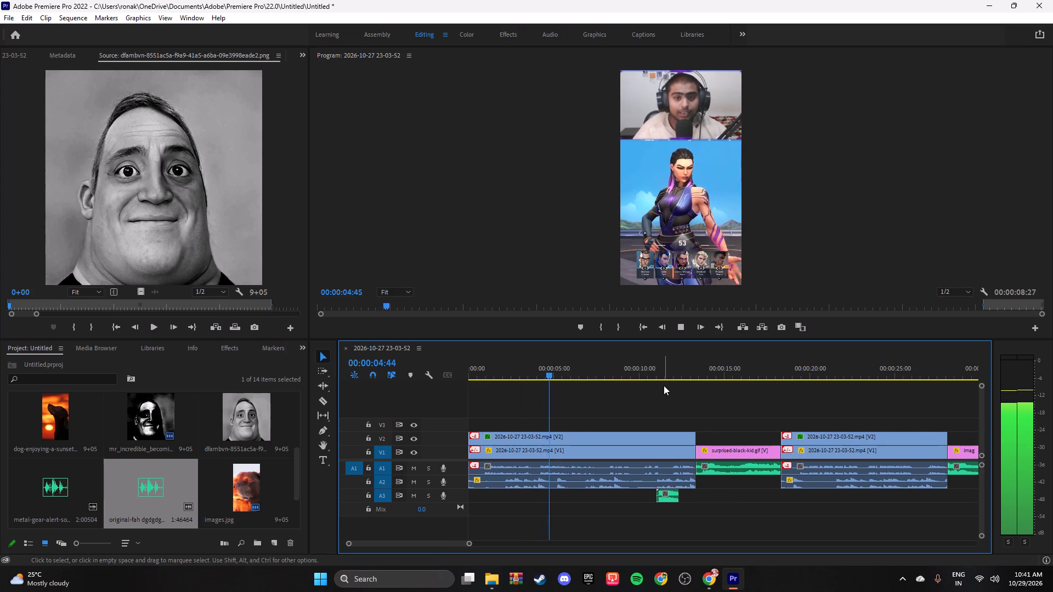
left_click(667, 392)
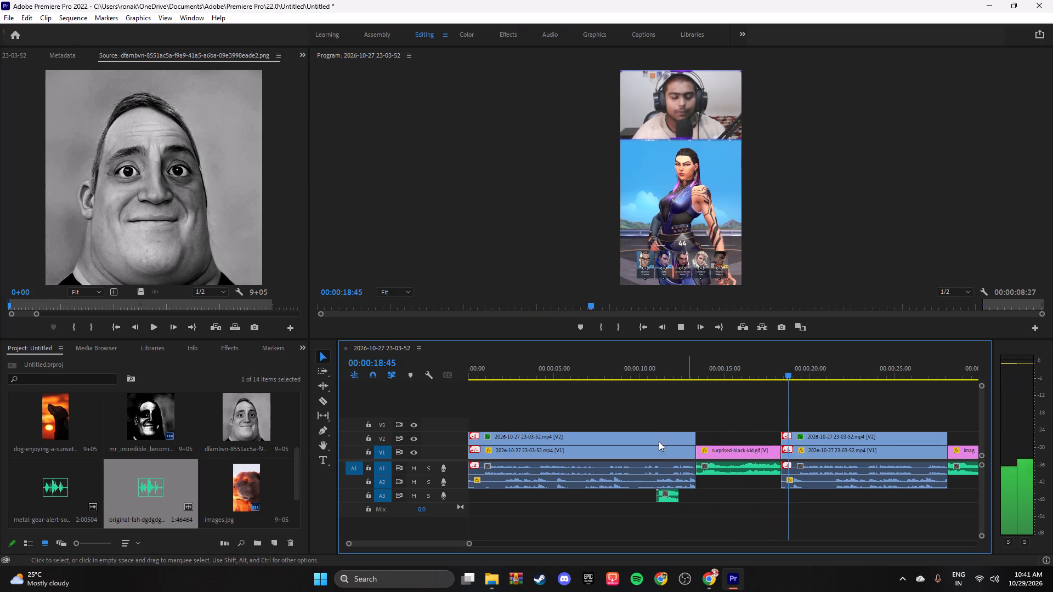
left_click_drag(472, 543, 492, 544)
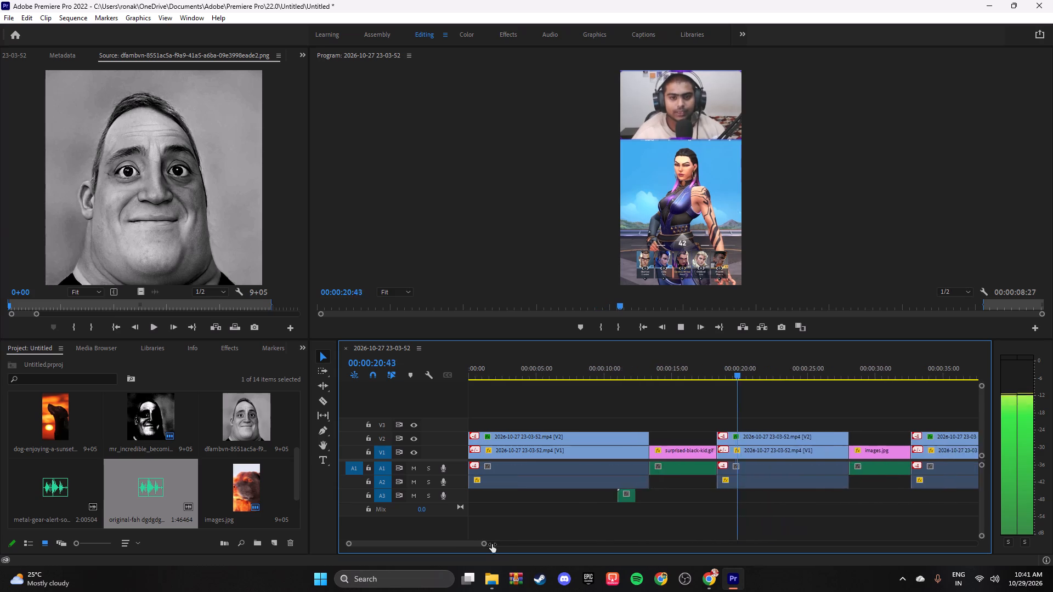
left_click_drag(492, 544, 511, 545)
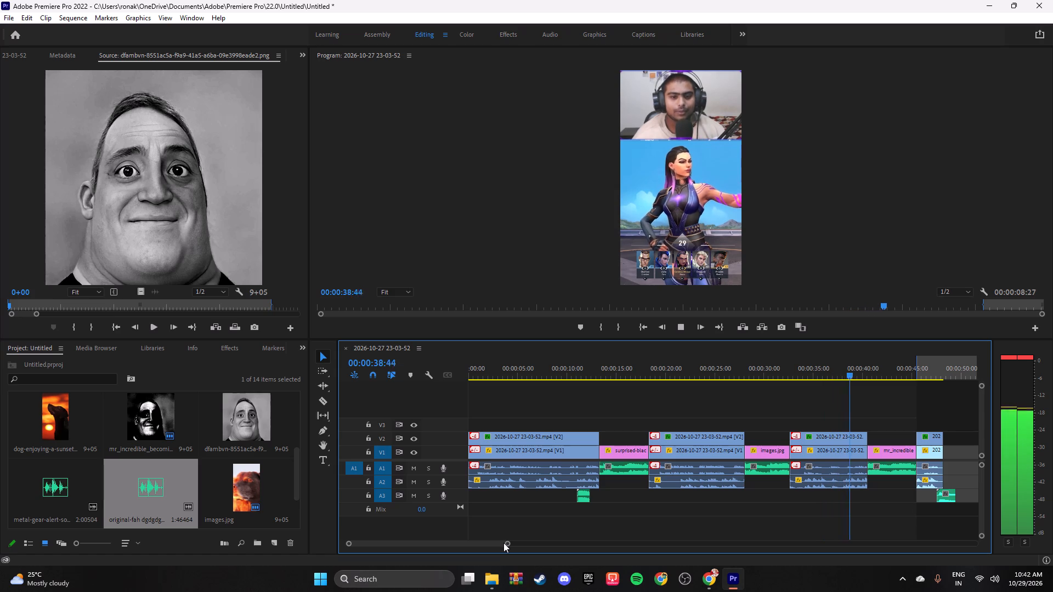
left_click_drag(507, 545, 537, 549)
left_click_drag(541, 544, 549, 547)
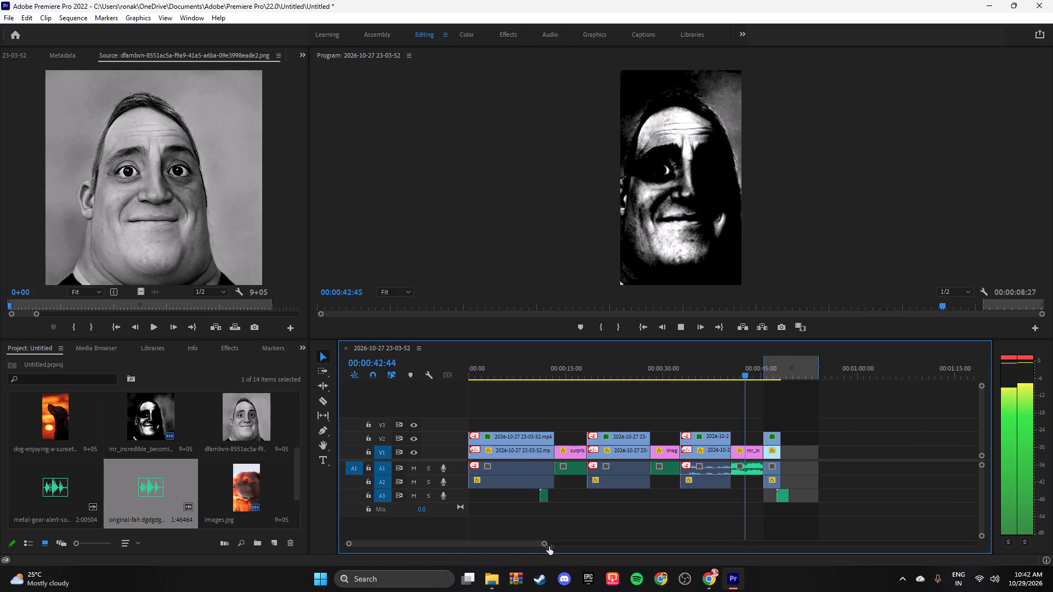
left_click_drag(549, 547, 586, 549)
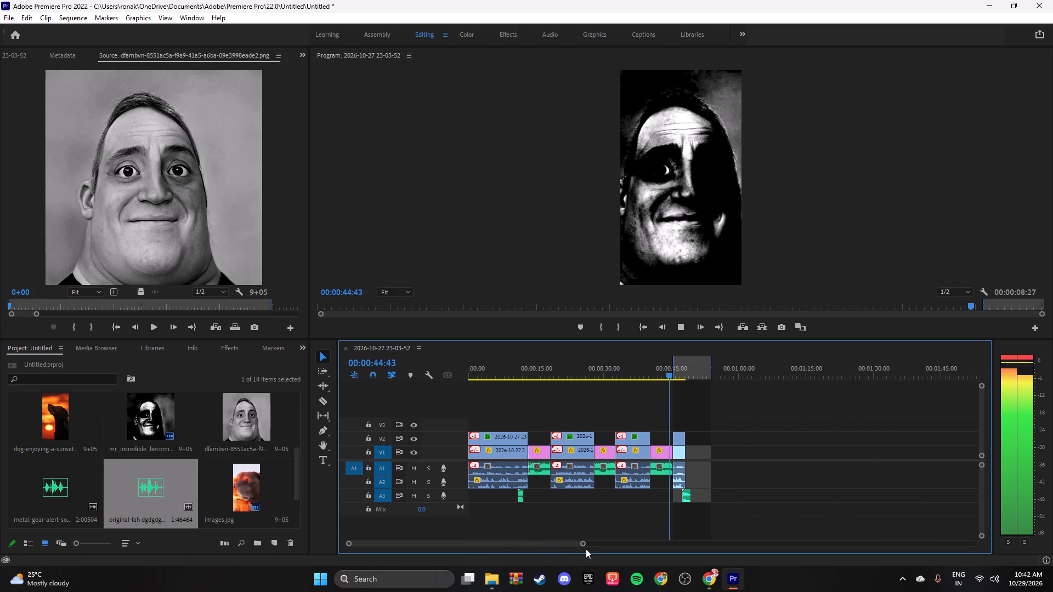
left_click_drag(584, 543, 567, 543)
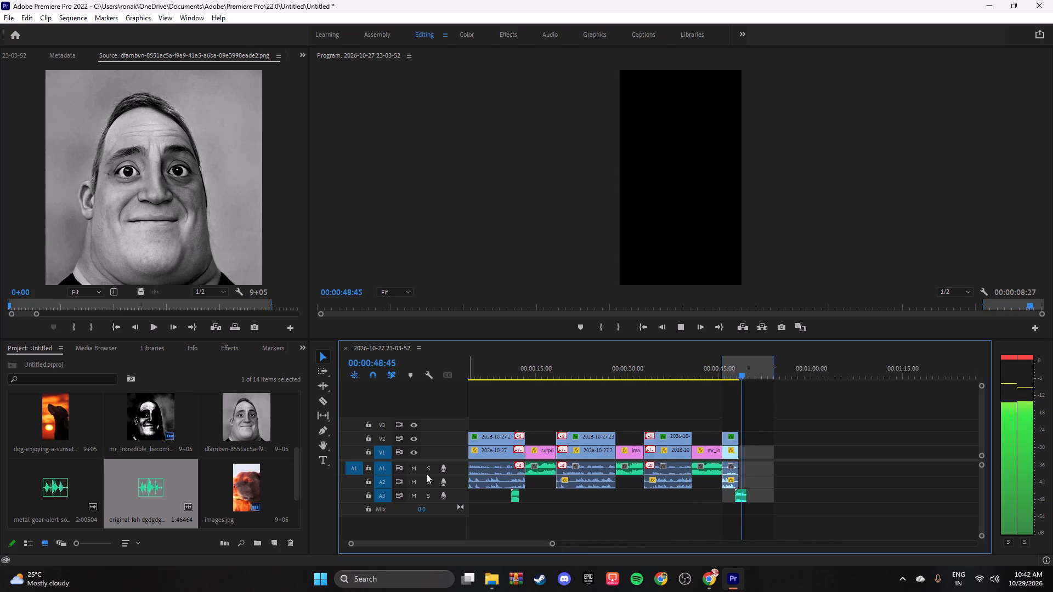
Export the marked In/Out range as H.264 video with the Match Source - High bitrate preset.
left_click(7, 16)
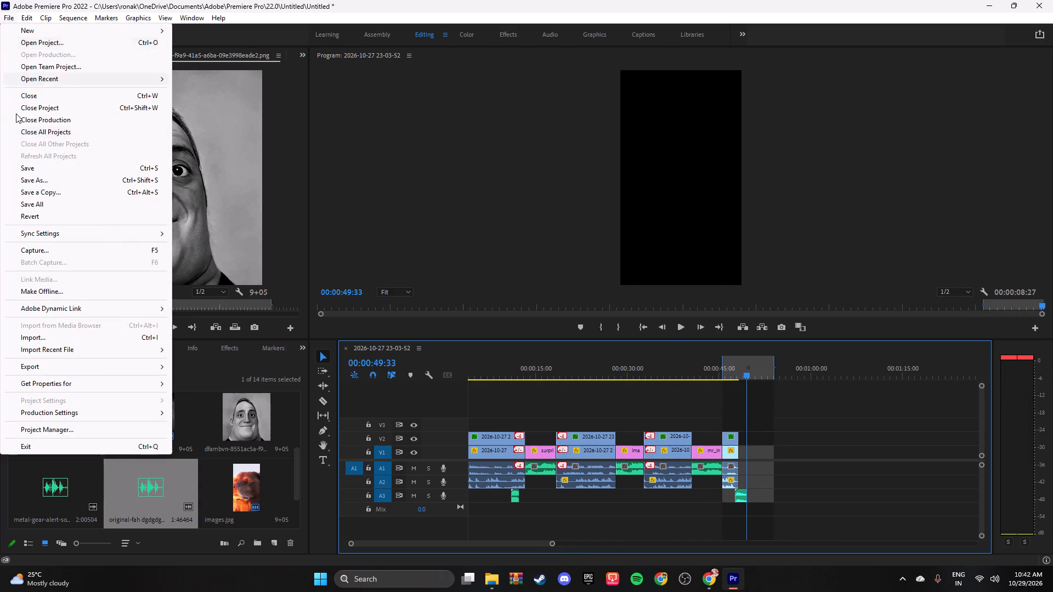
left_click(111, 367)
left_click(210, 365)
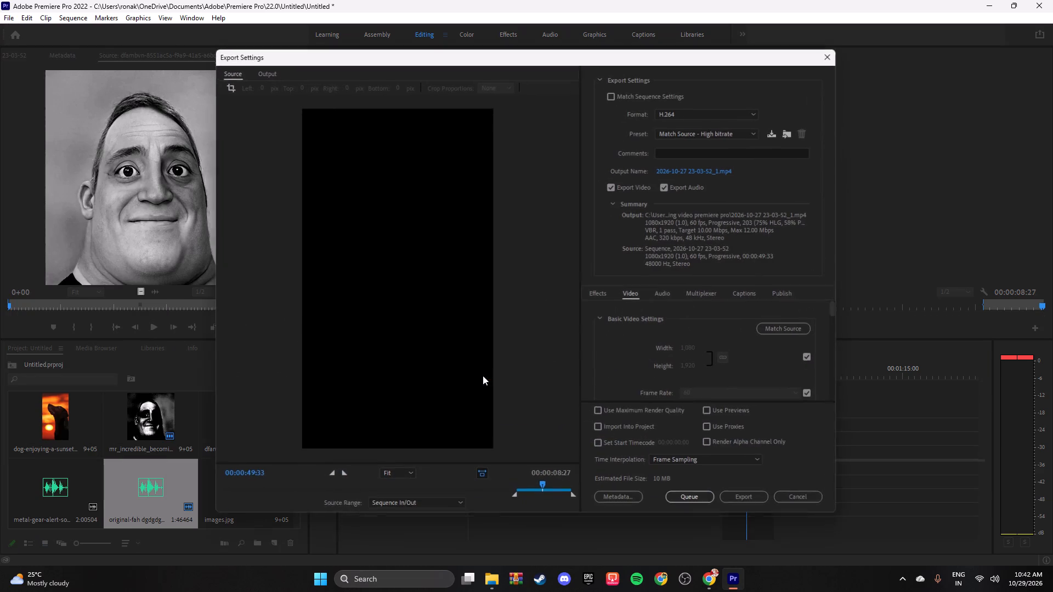
left_click(757, 500)
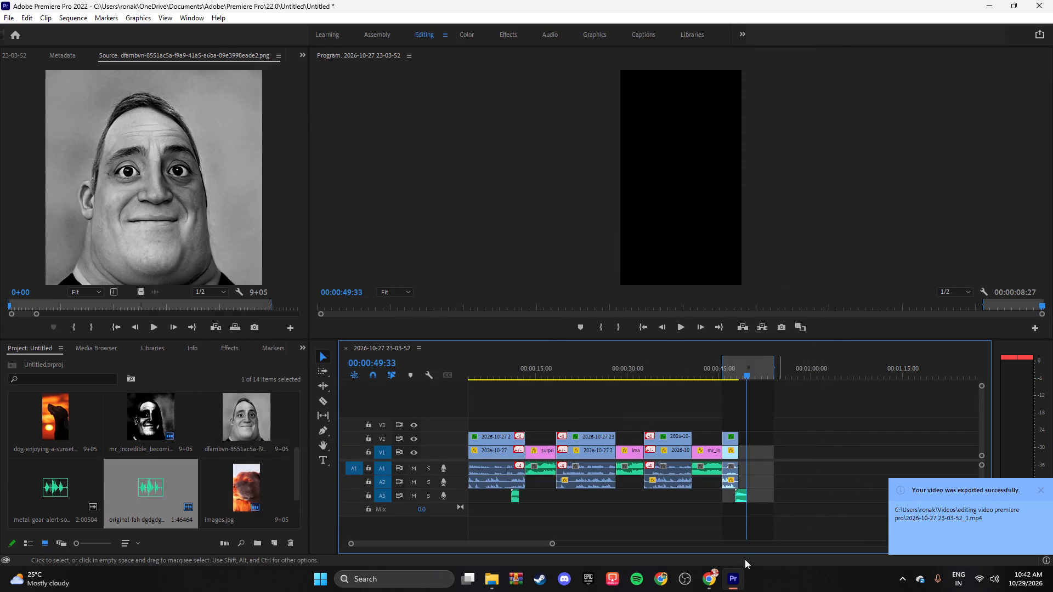
left_click(492, 579)
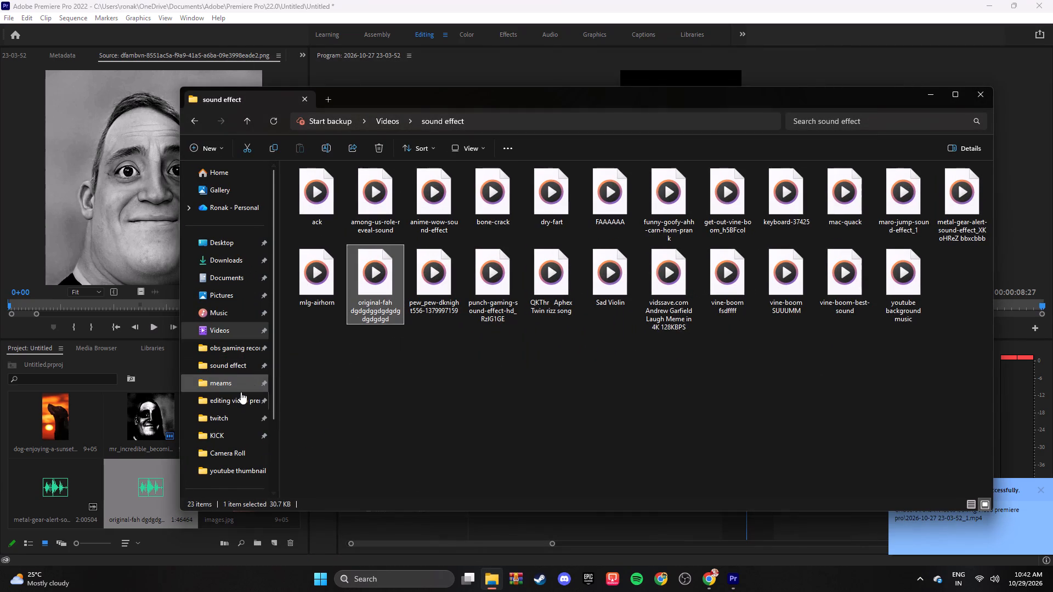
left_click(241, 397)
left_click(600, 397)
double_click(959, 206)
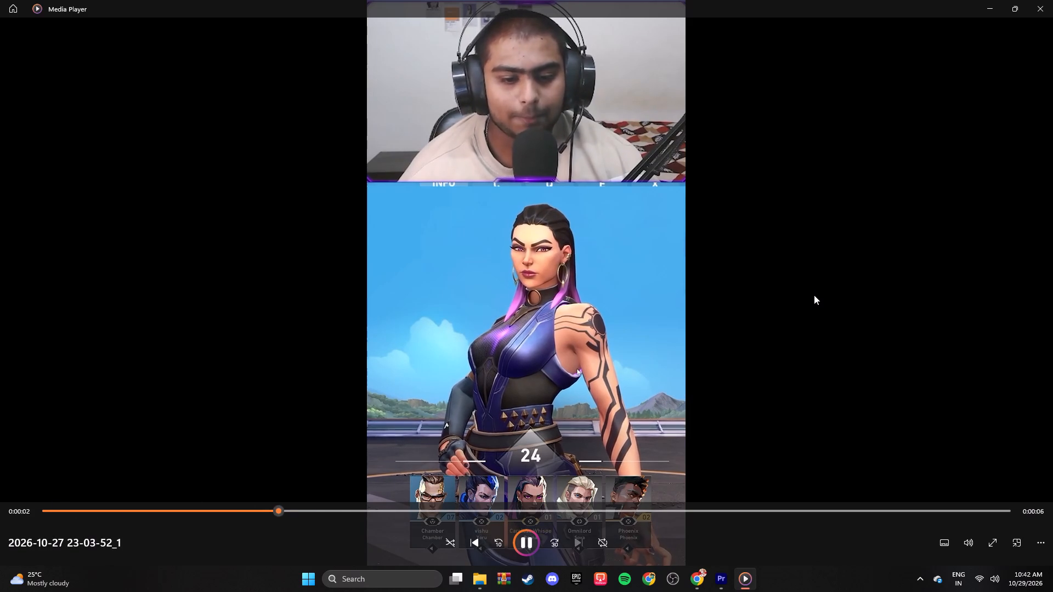
left_click(1045, 9)
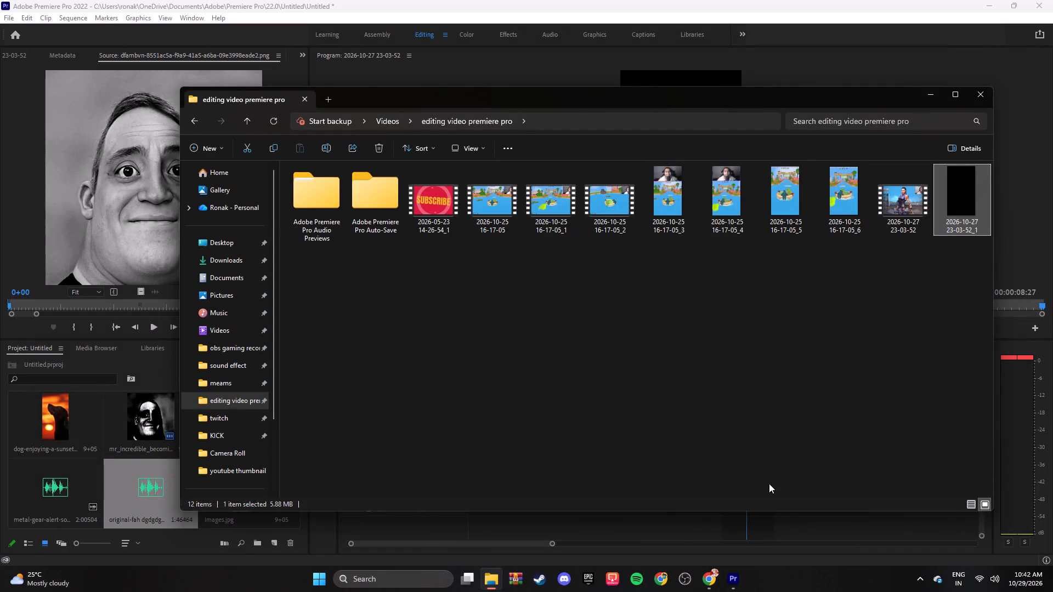
left_click(759, 581)
left_click(935, 91)
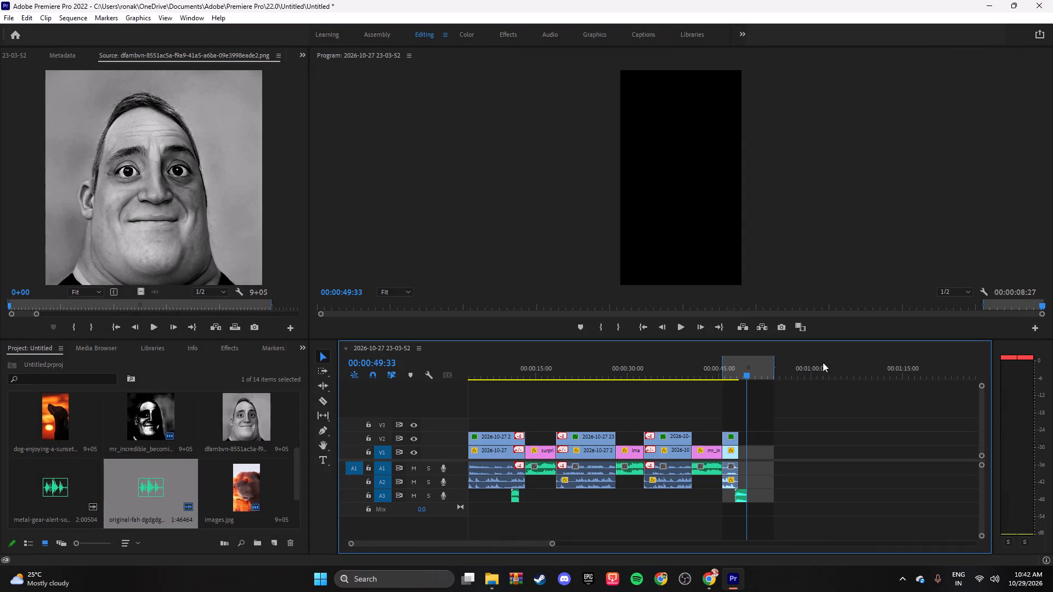
Extend the In/Out range to cover the whole edit, from 00:00:00:00 to the end of the last sound effect at 00:00:49:33.
left_click(820, 405)
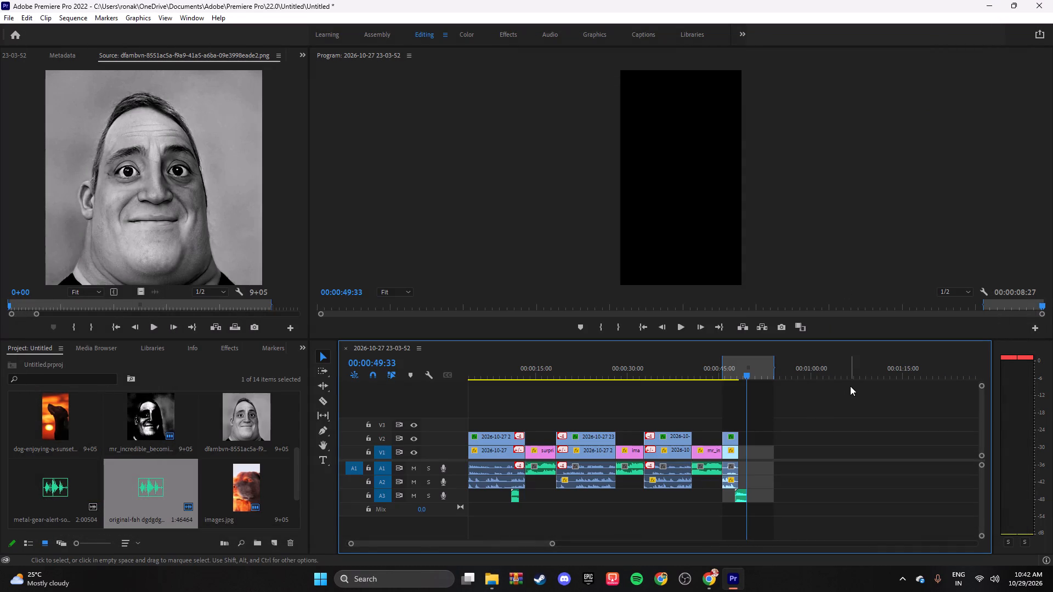
left_click_drag(746, 375, 457, 383)
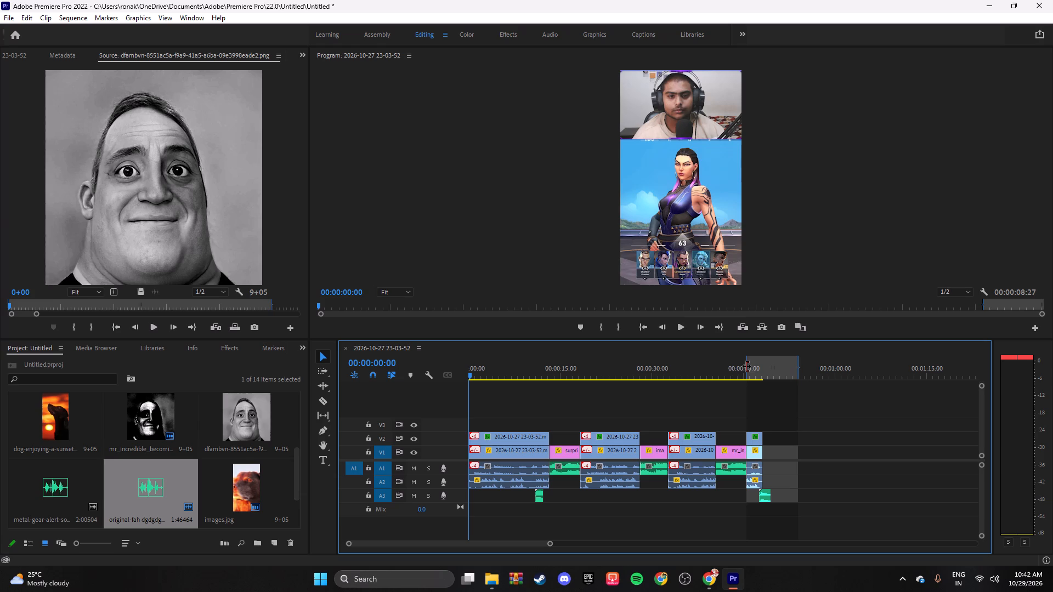
left_click_drag(746, 366, 458, 367)
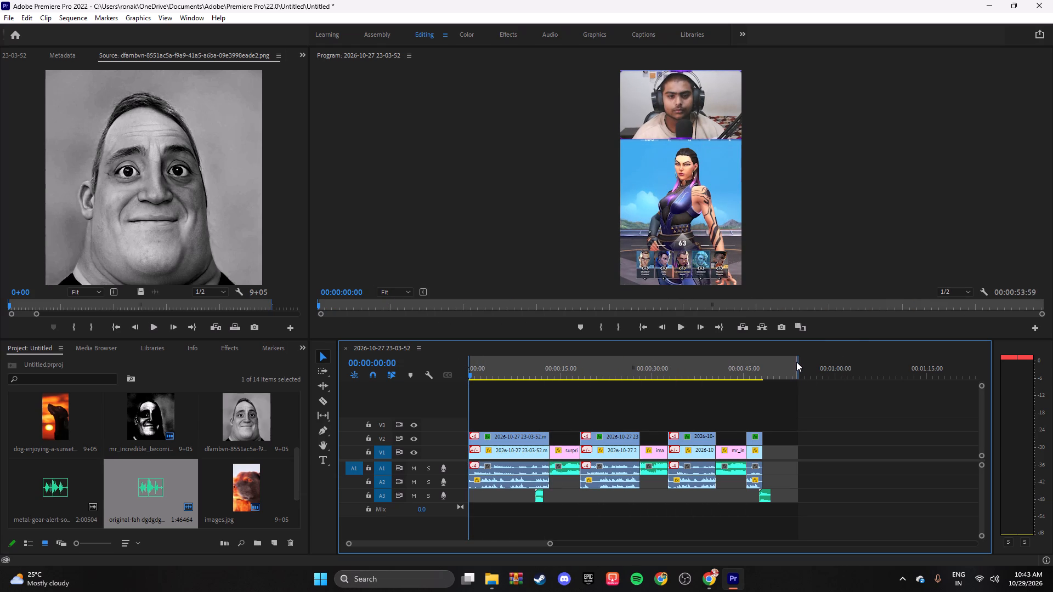
left_click_drag(799, 368, 775, 368)
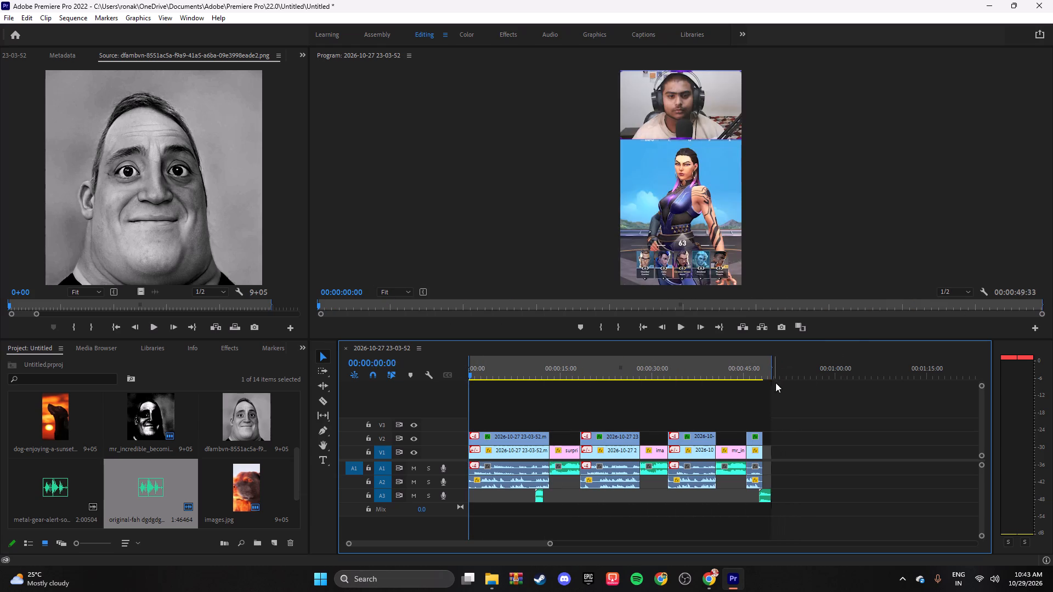
Play back the first few seconds of the sequence to check its opening.
key("space")
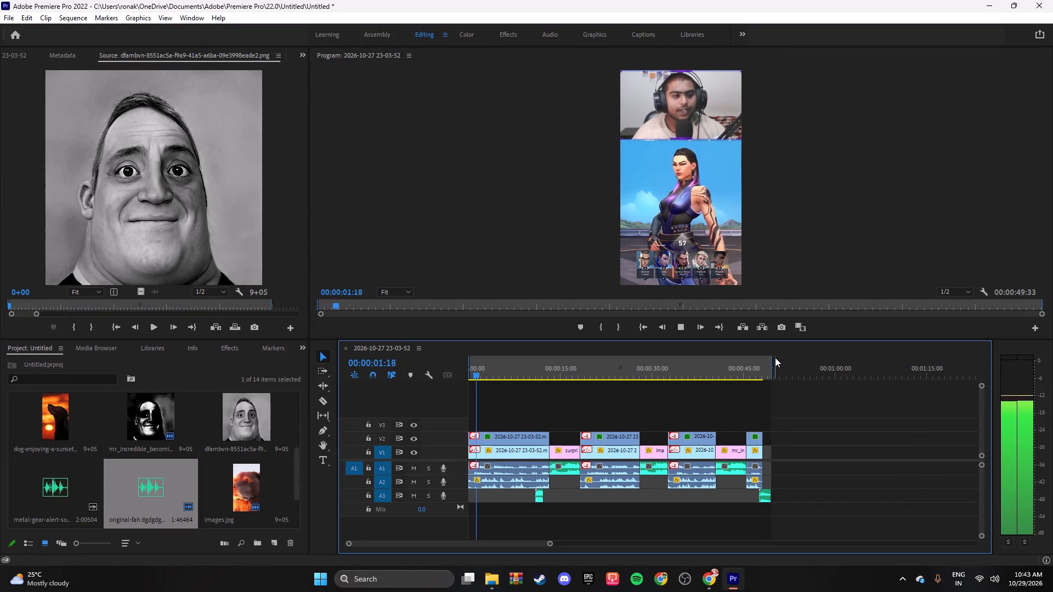
key("space")
key("space")
key("space")
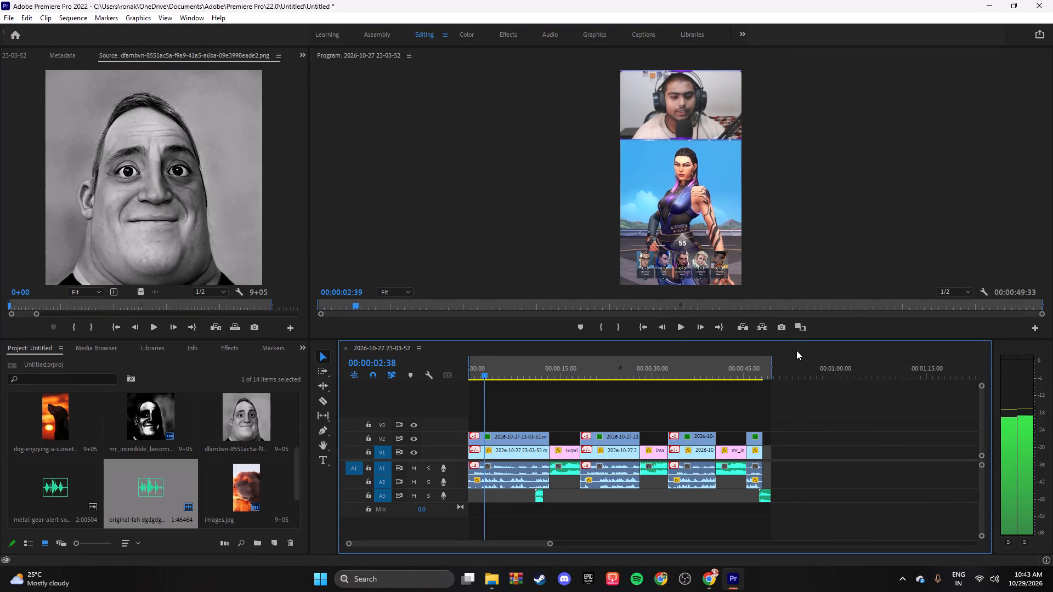
key("space")
key("space")
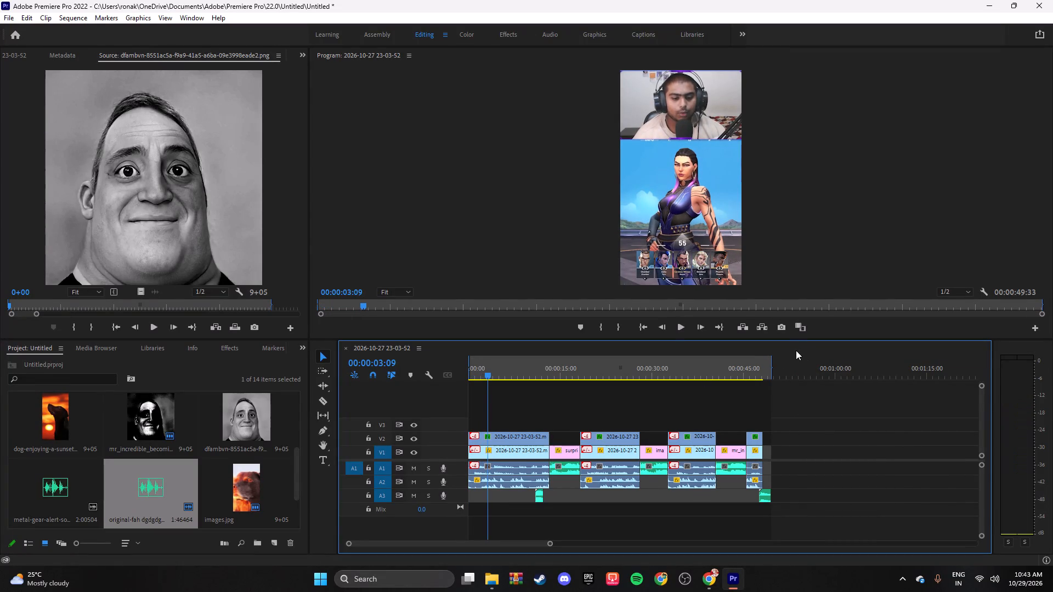
Export the full In/Out range of the sequence as a new video file.
left_click(5, 19)
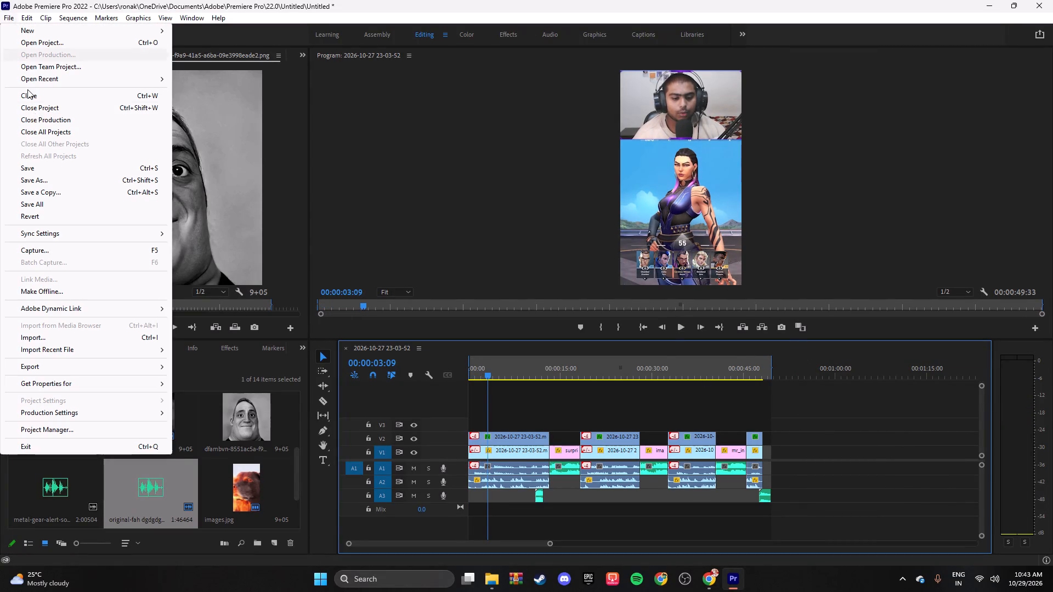
left_click(77, 367)
left_click(241, 368)
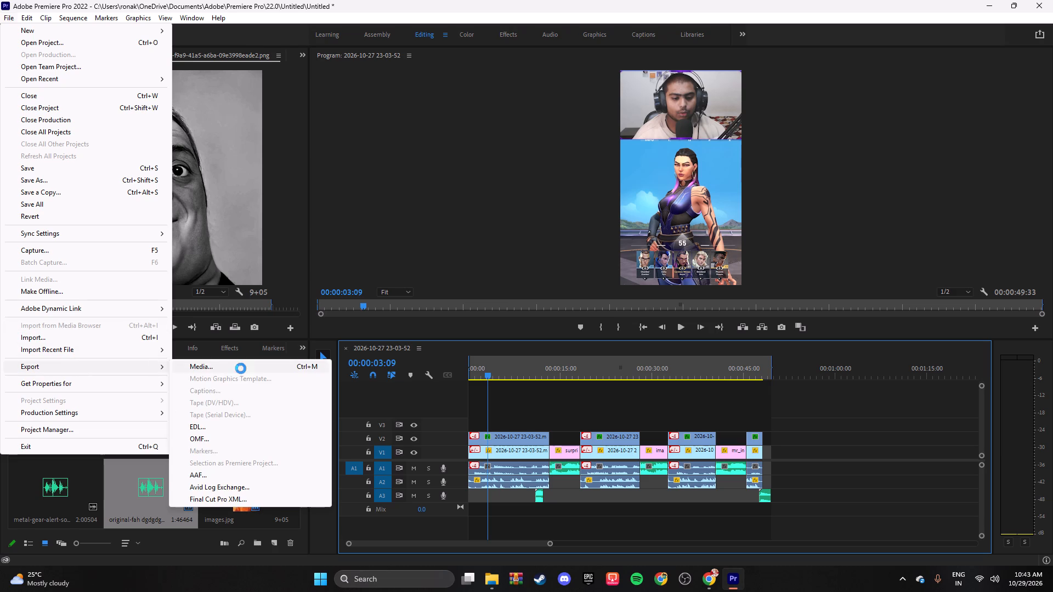
left_click(749, 500)
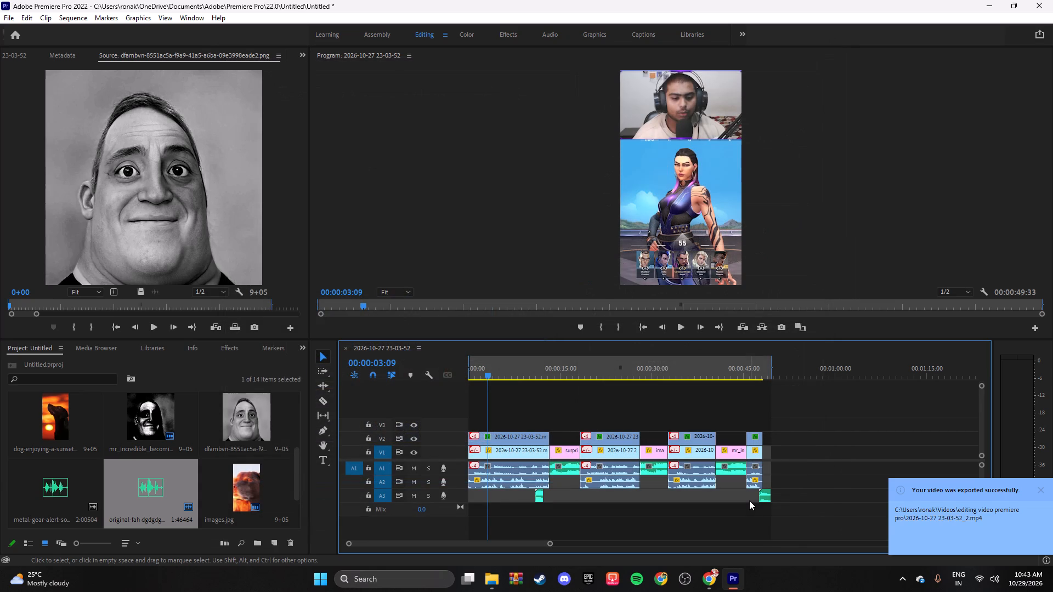
left_click(494, 576)
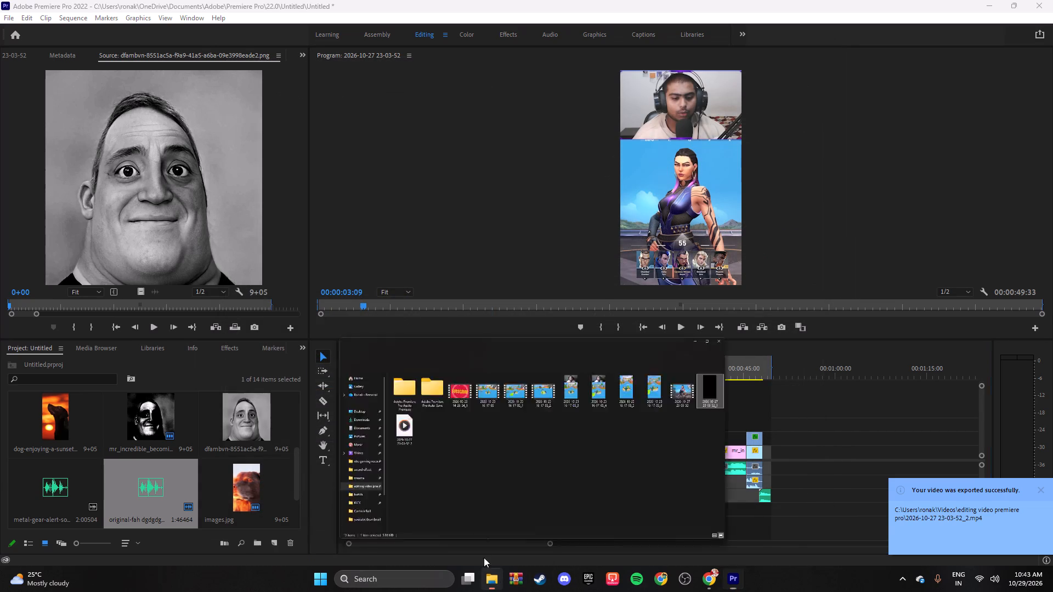
left_click(534, 308)
left_click(963, 193)
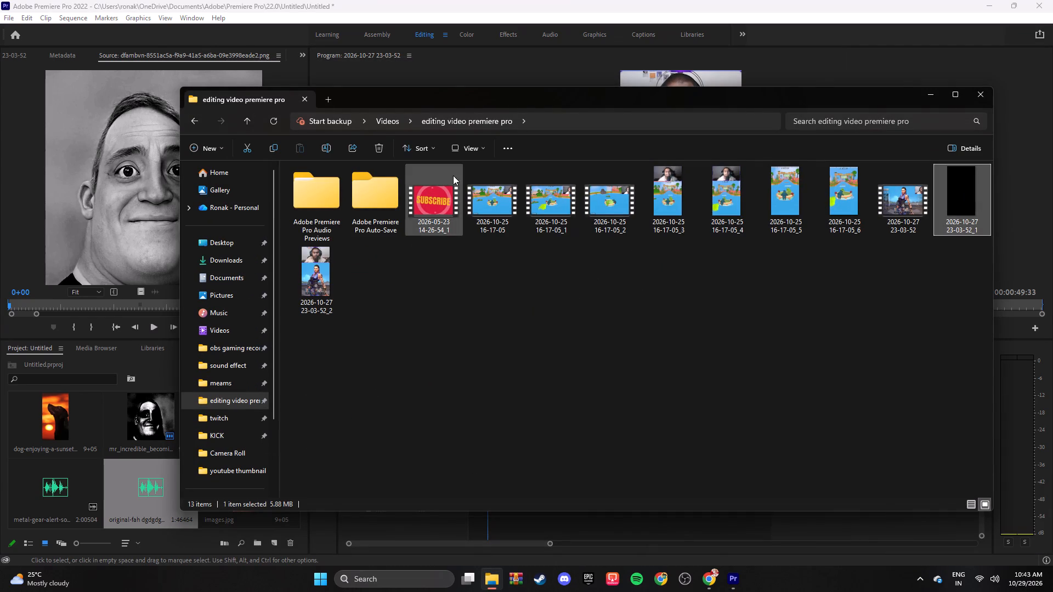
left_click(376, 149)
left_click(409, 326)
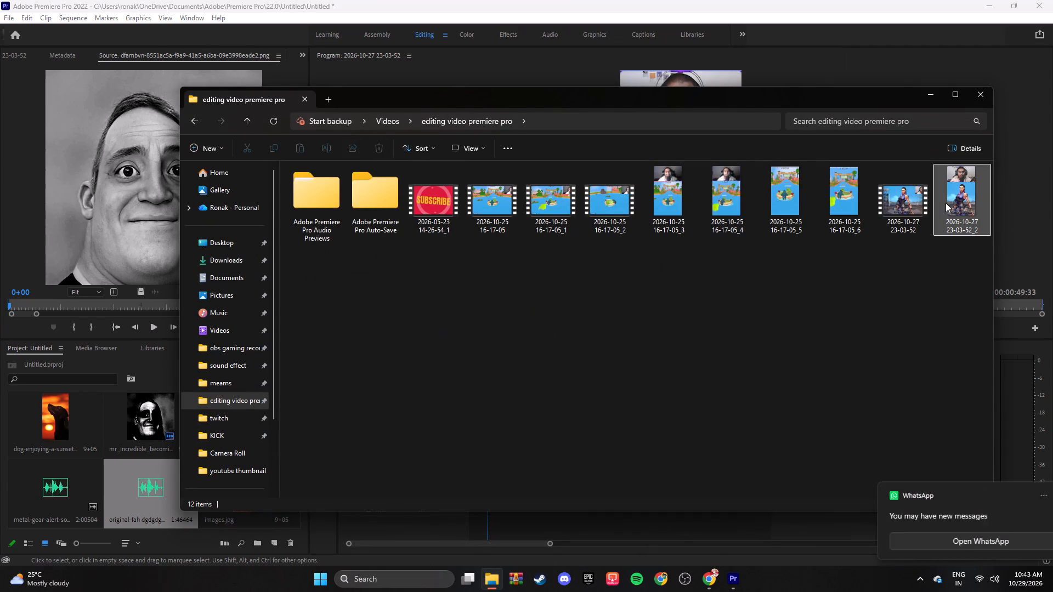
double_click(967, 199)
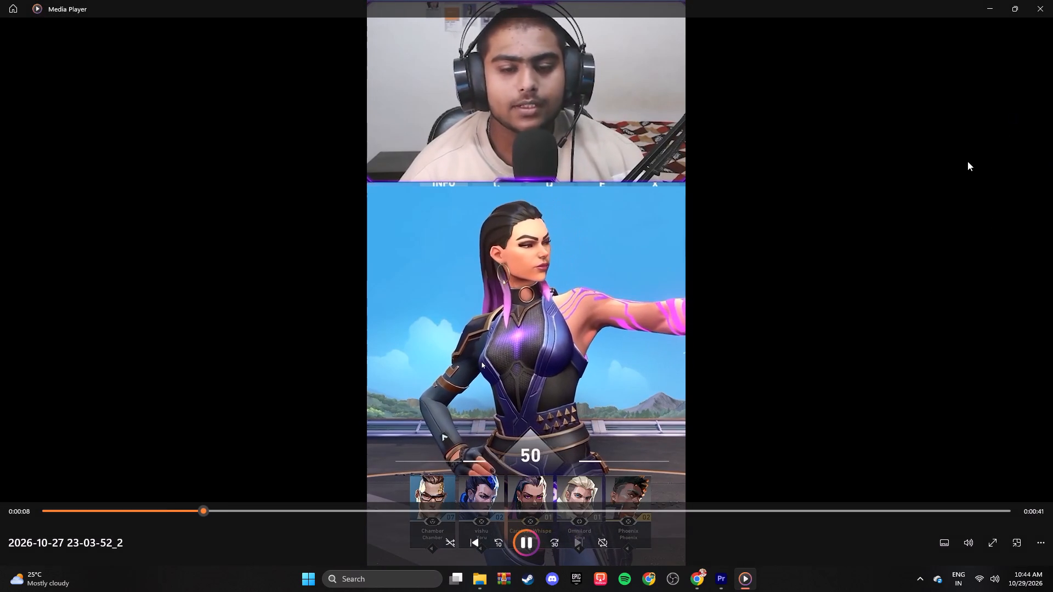
left_click(992, 543)
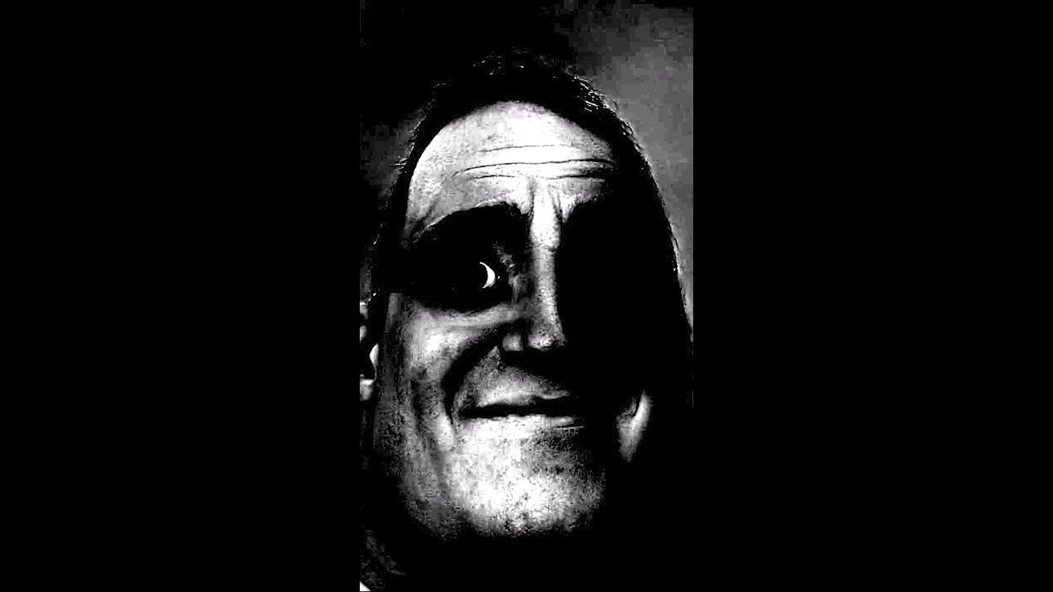
left_click(978, 553)
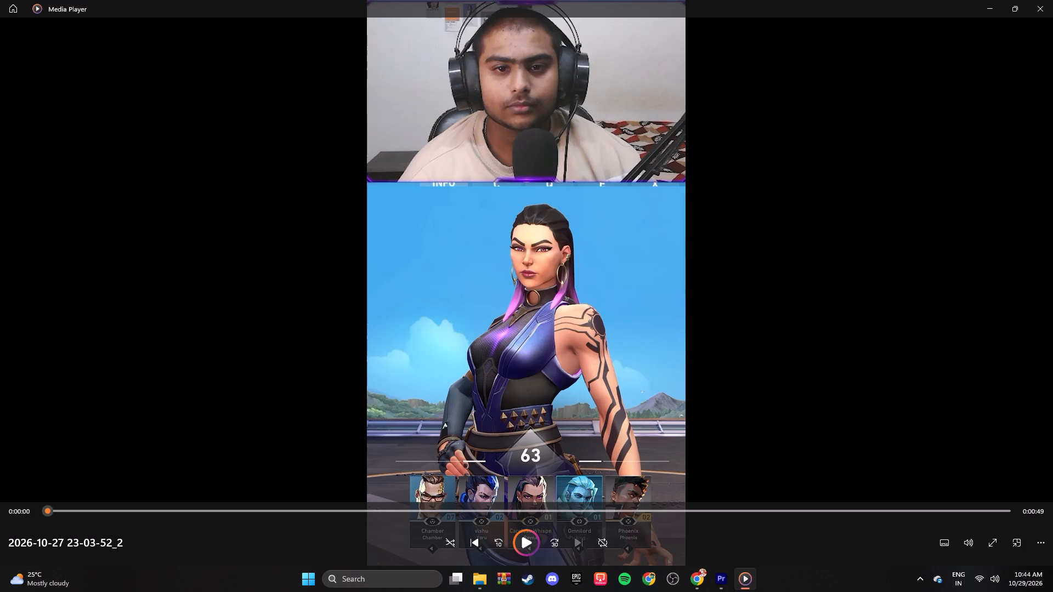
left_click(1046, 0)
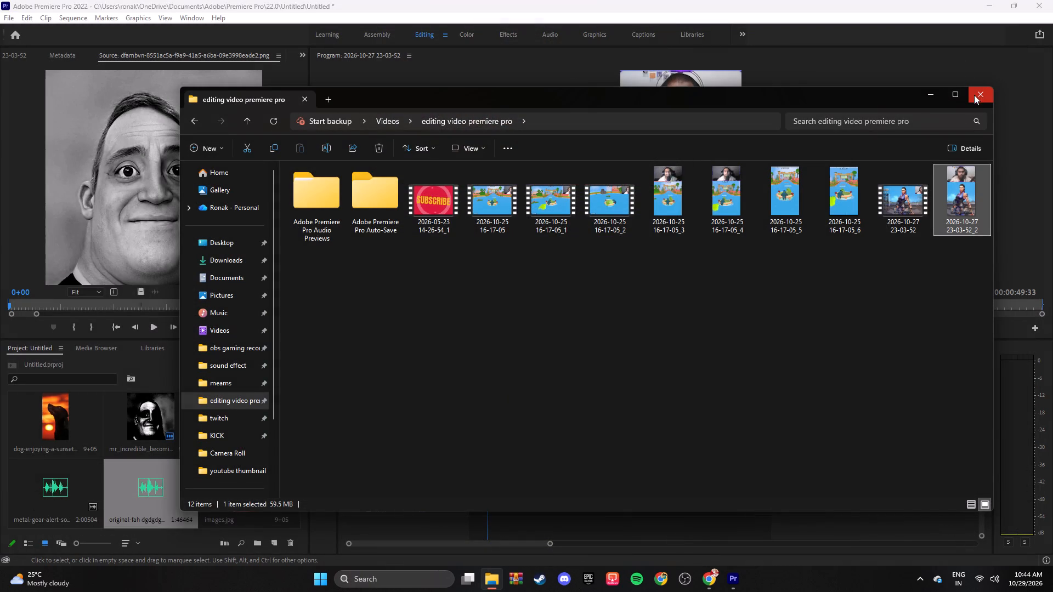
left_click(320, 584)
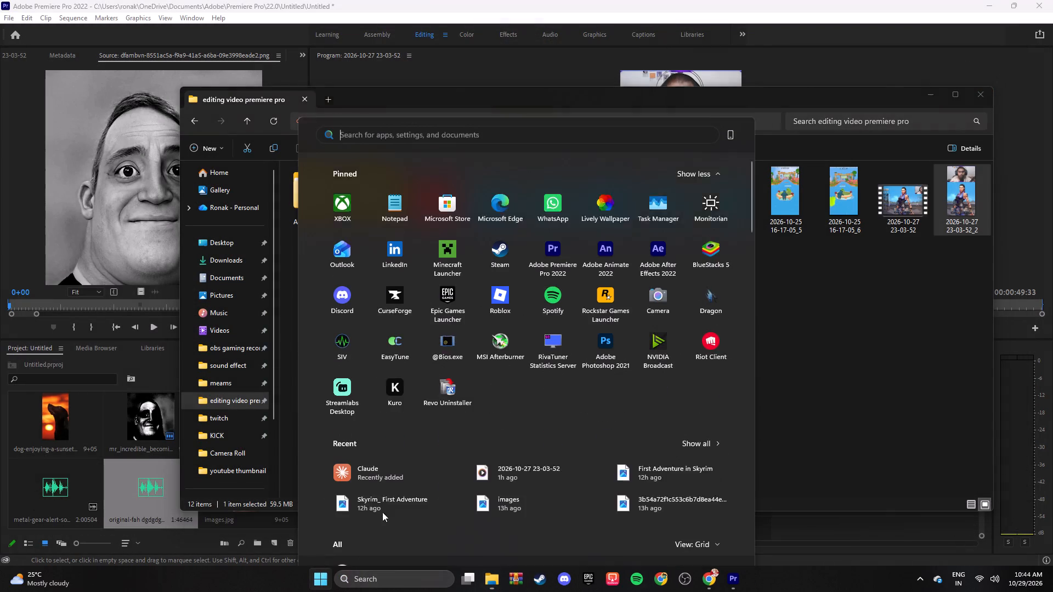
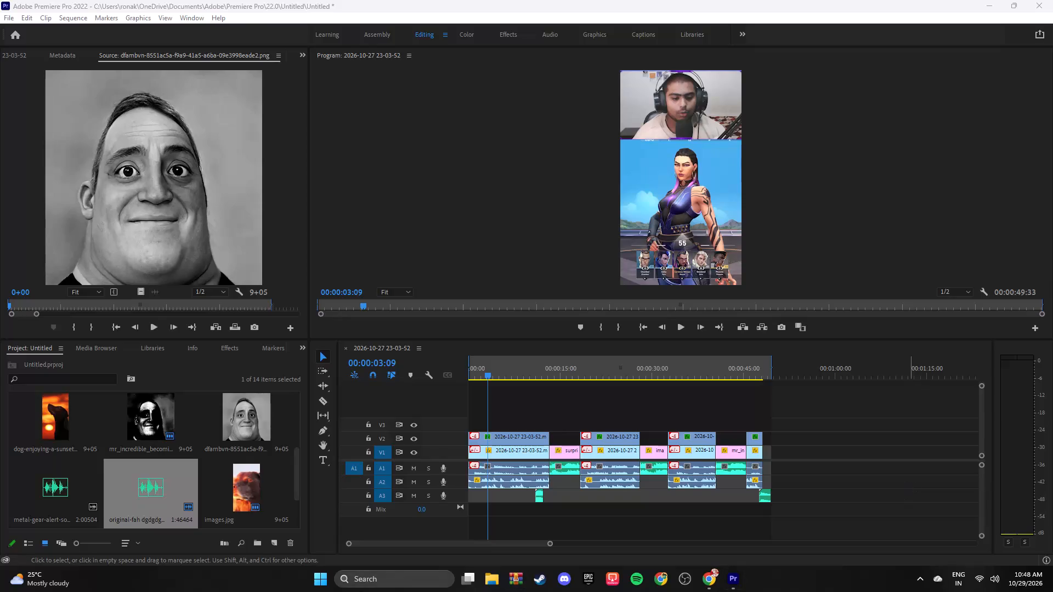
In File Explorer, delete the image "WhatsApp Image 2026-10-29 at 11.26.12 AM" from the Downloads folder.
left_click(488, 581)
left_click(229, 262)
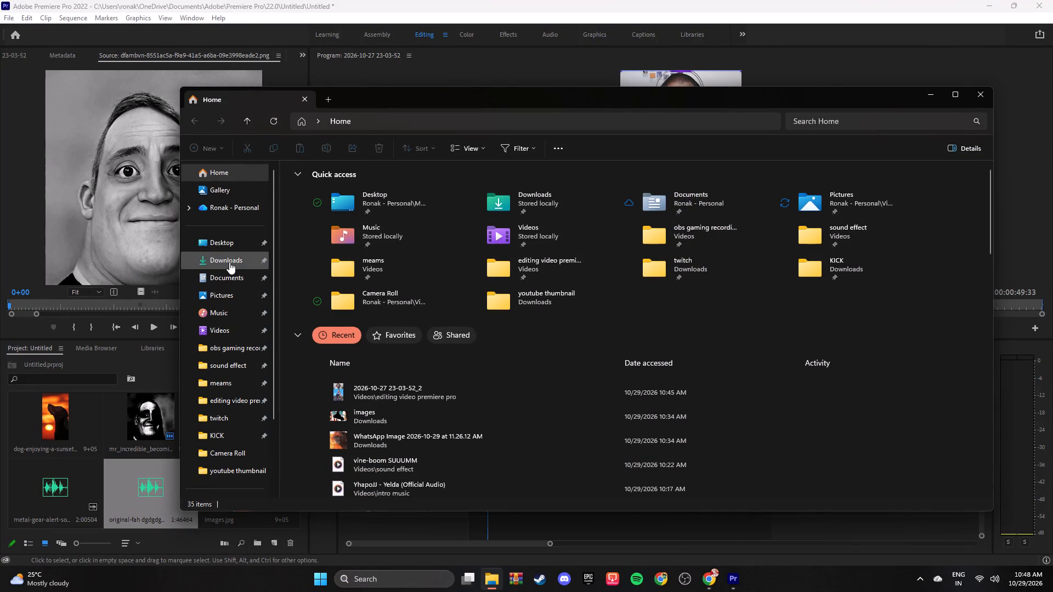
left_click(477, 284)
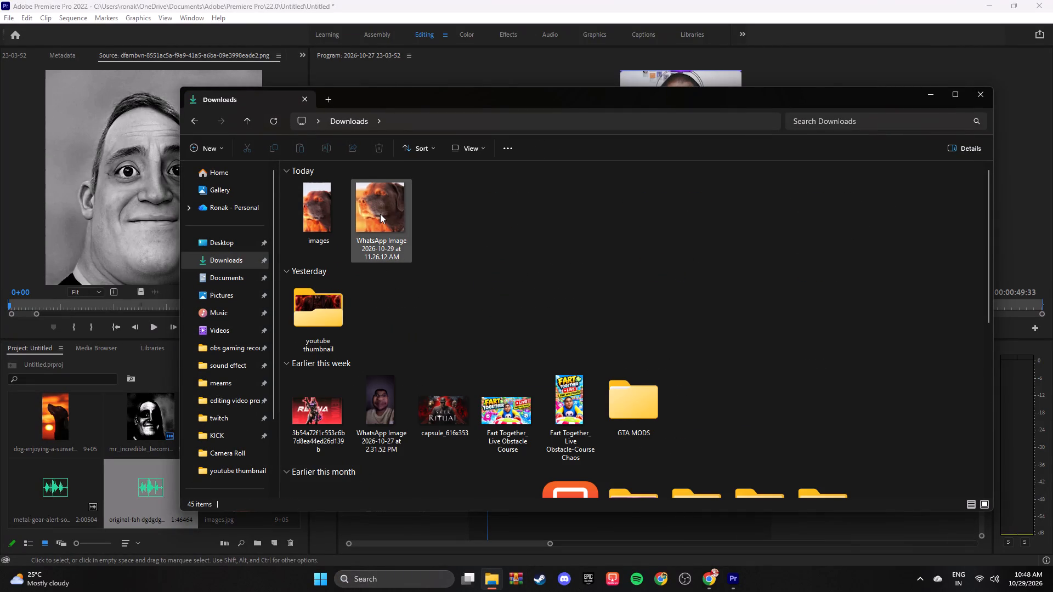
left_click(380, 214)
left_click(380, 149)
left_click(381, 227)
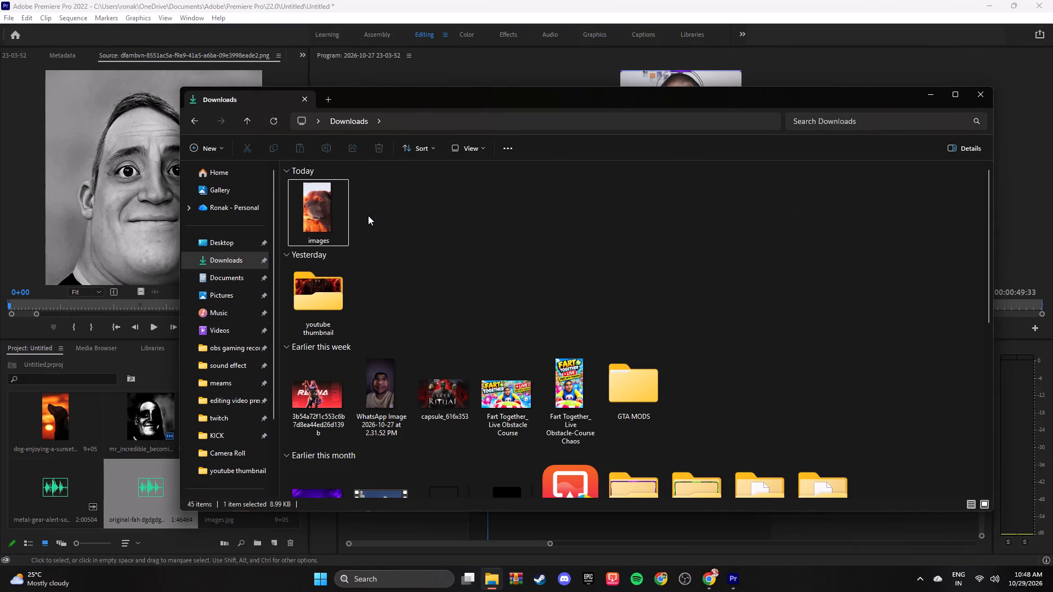
Move the picture file "images" from the Downloads folder to the Pictures folder.
left_click_drag(368, 215, 314, 210)
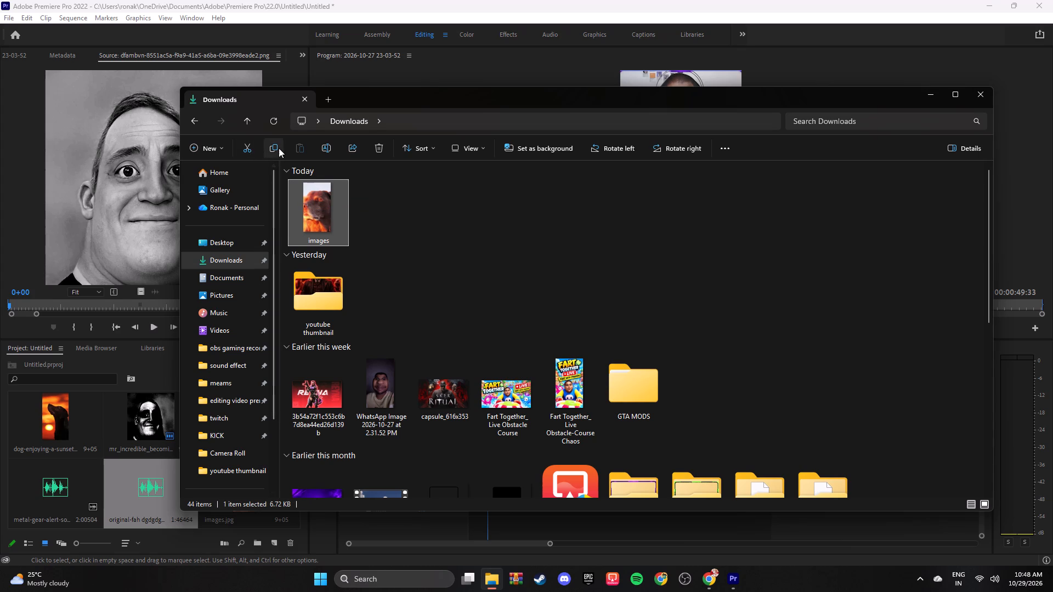
left_click(247, 150)
left_click(229, 327)
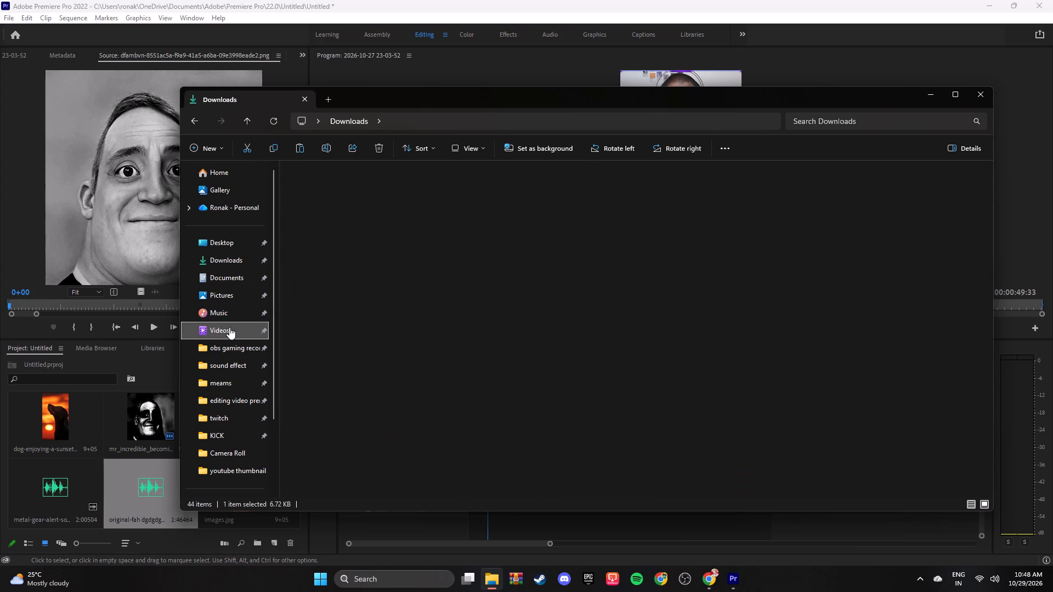
left_click(238, 292)
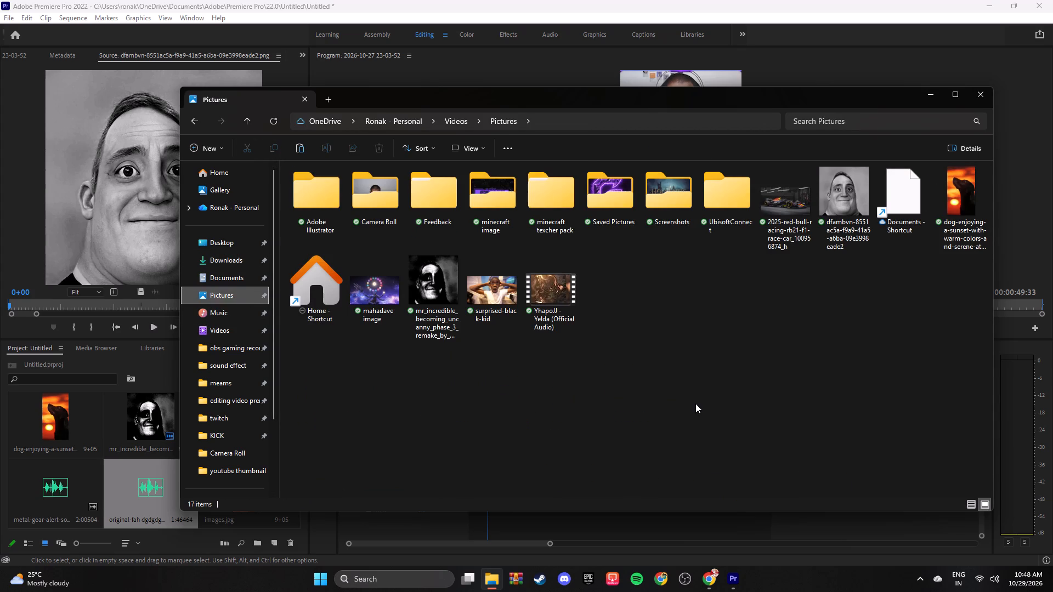
key("ctrl+v")
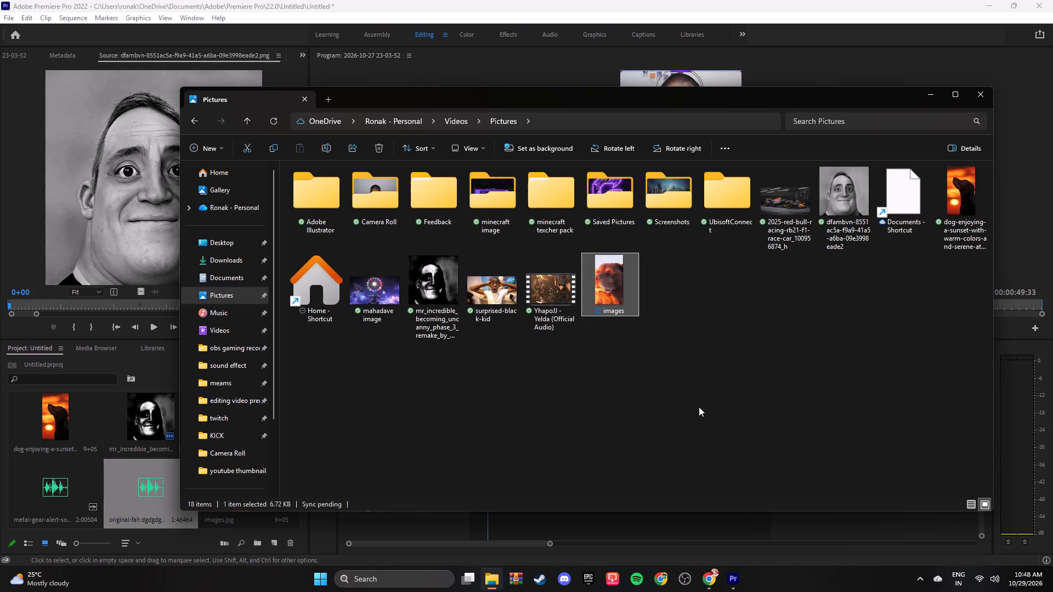
left_click(671, 434)
Play the video "YhapoJJ - Yelda (Official Audio)" from the Pictures folder to check it, and close the player and File Explorer.
left_click(561, 291)
left_click(624, 383)
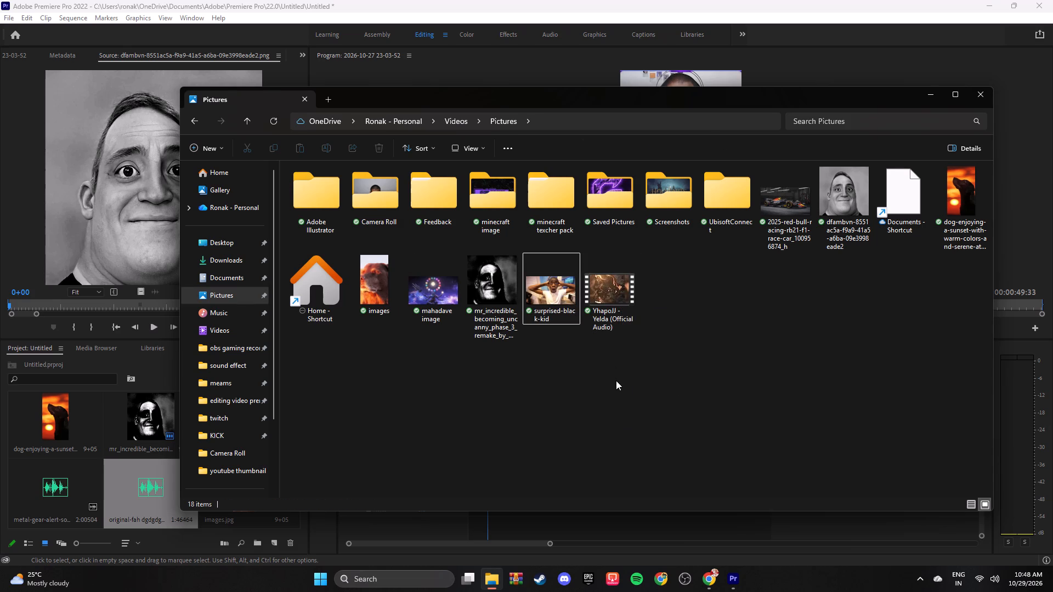
double_click(605, 294)
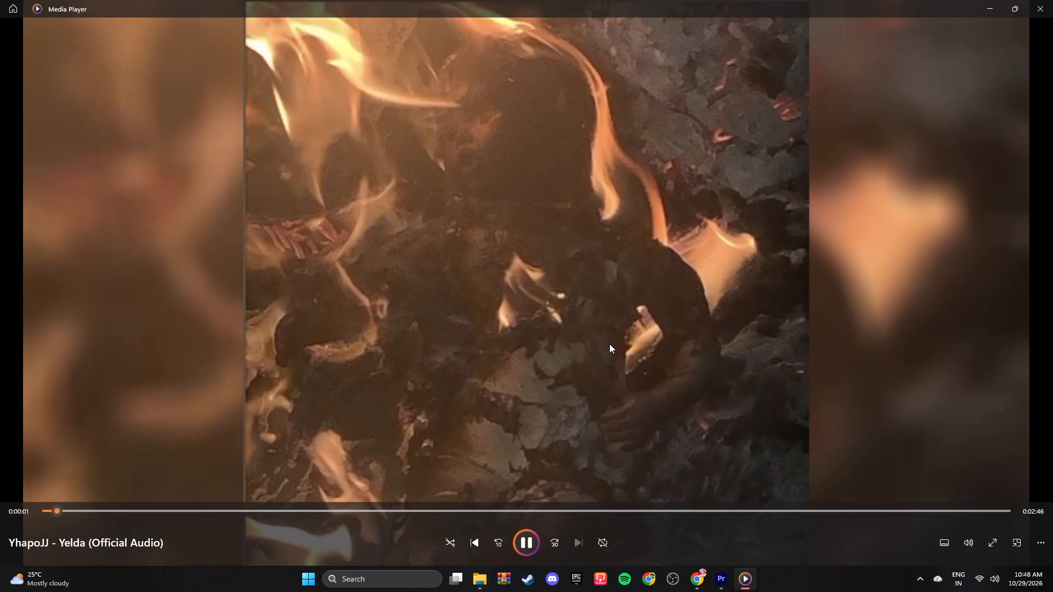
left_click(1049, 2)
left_click(977, 96)
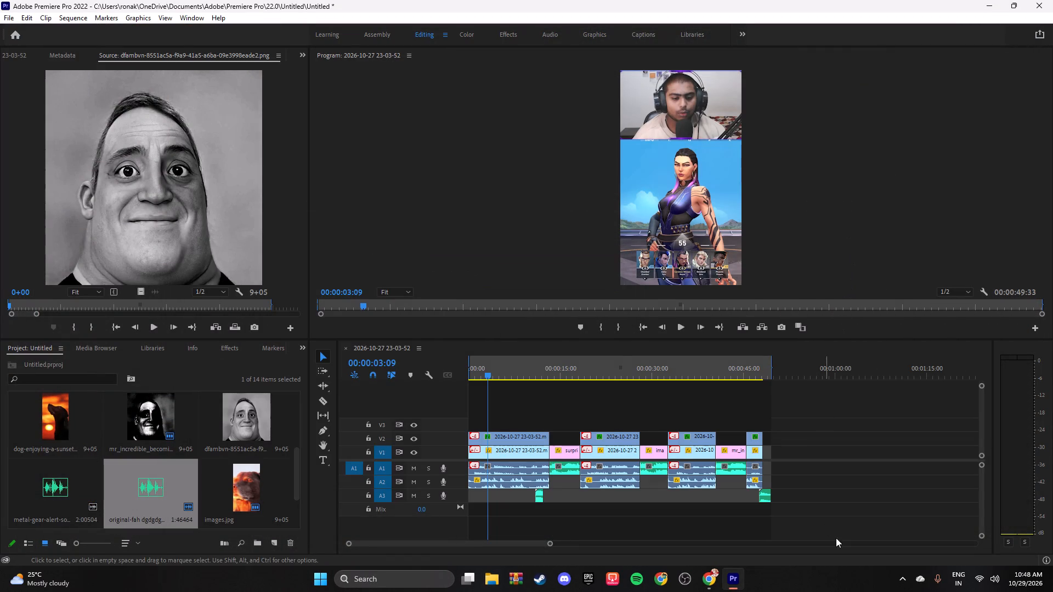
Show the hidden system tray icons.
left_click(901, 580)
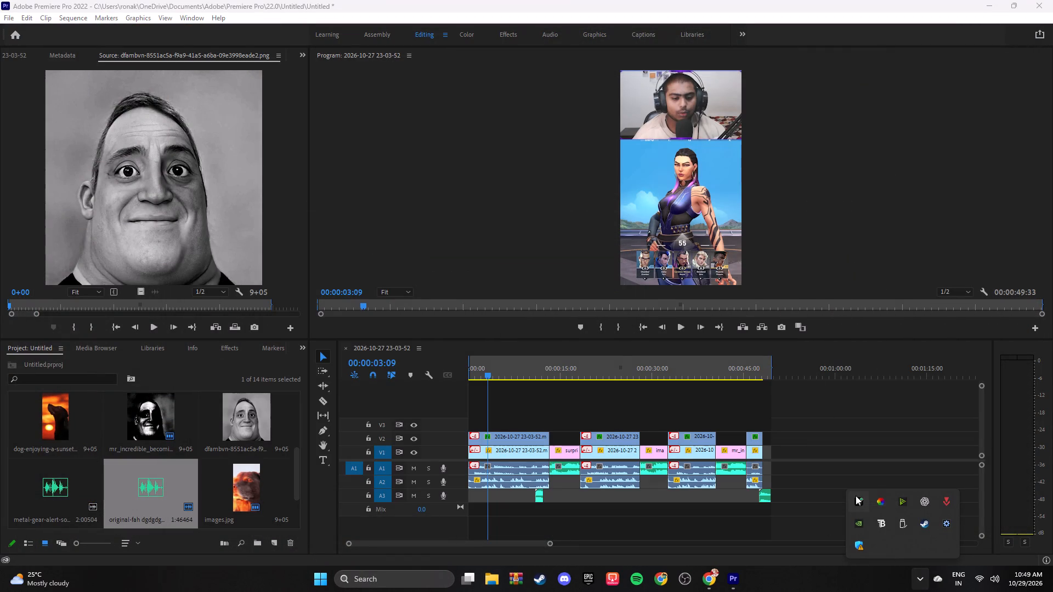